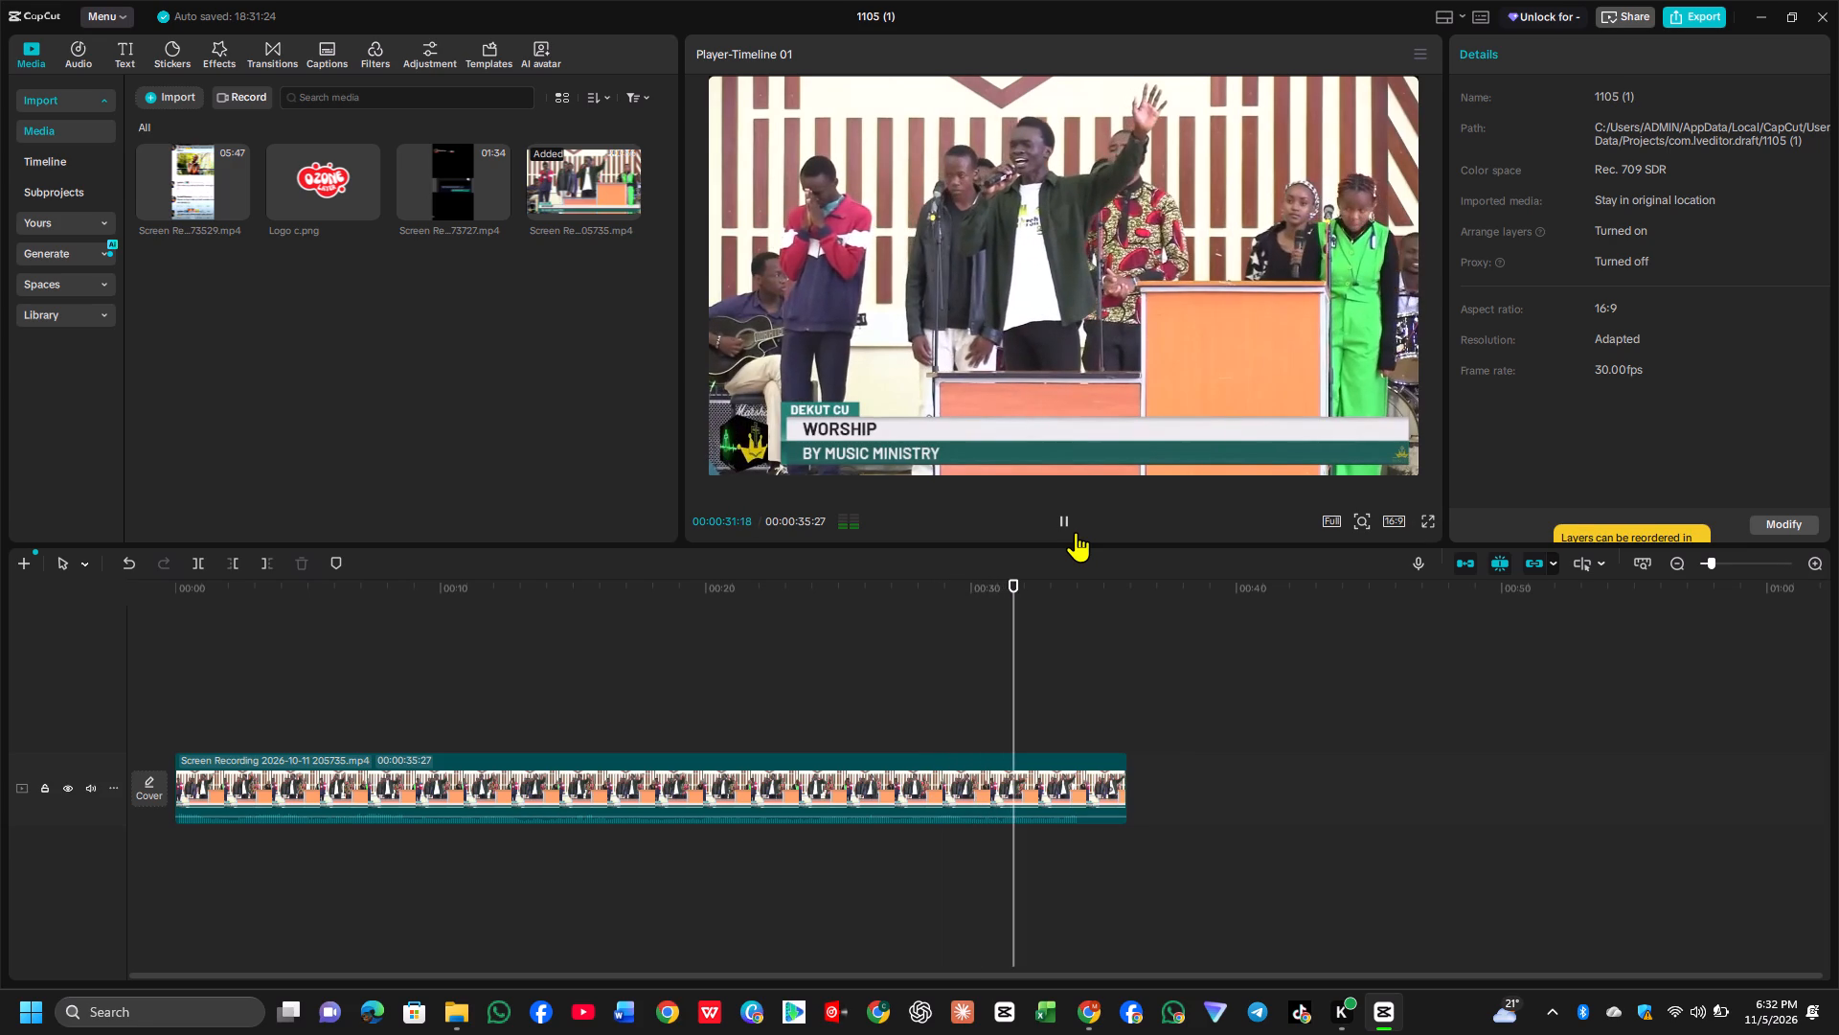
Find the end point of the worship clip and trim off everything after about 00:00:32:11.
click(1045, 511)
click(1058, 517)
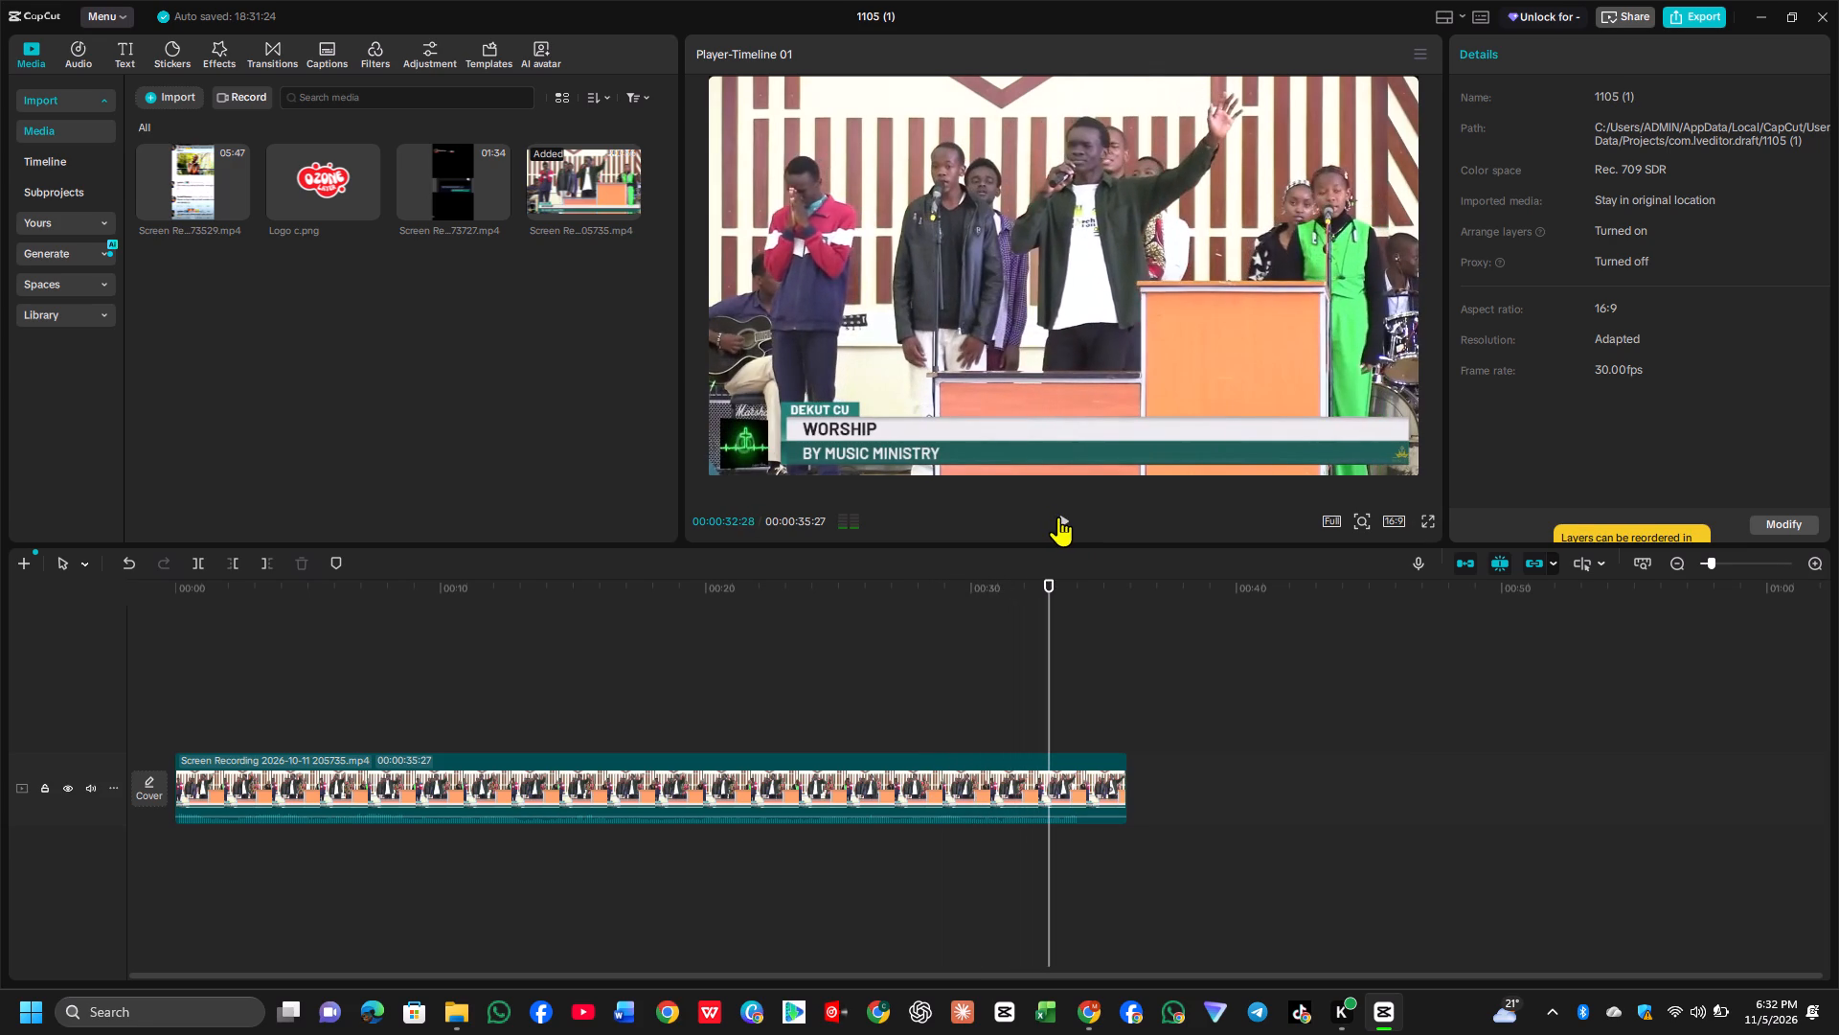
key(Left)
key(Left)
key(Left)
key(Left)
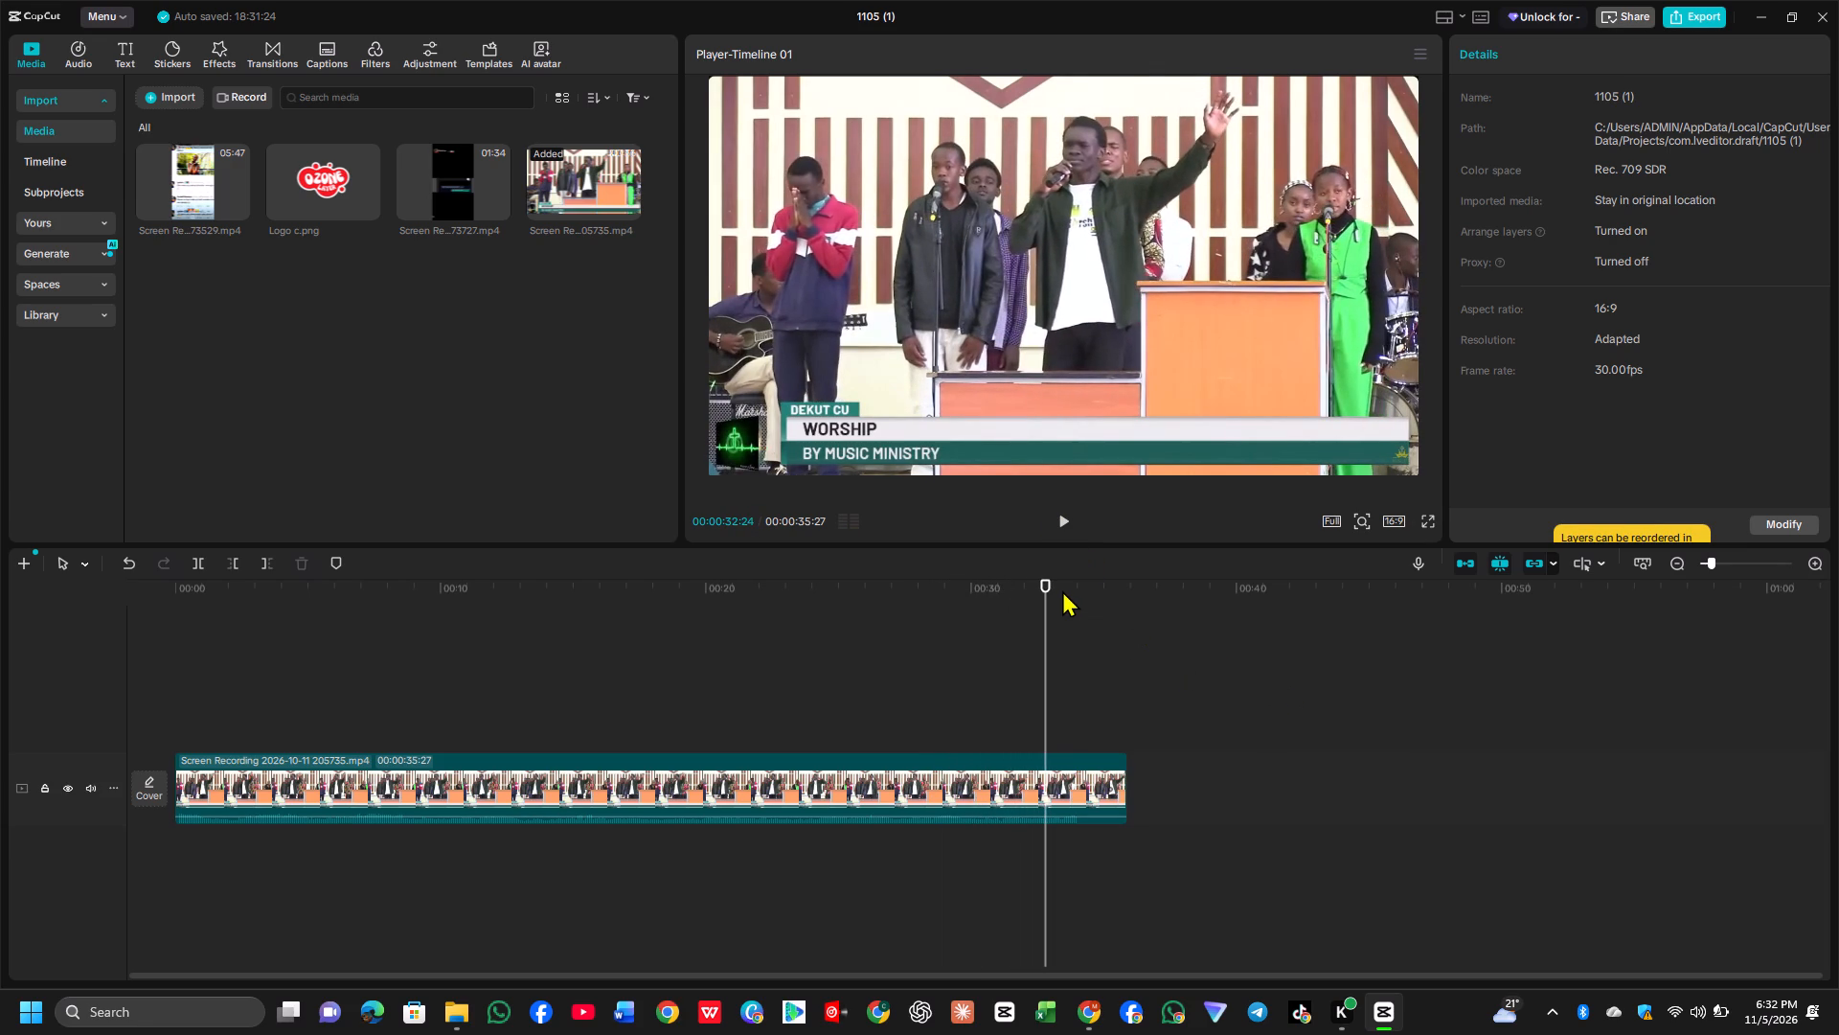
key(Left)
key(Left)
key(Left)
key(Left)
key(Left)
key(Left)
key(Left)
key(Left)
key(Left)
key(Left)
key(Left)
key(Left)
key(Left)
key(Left)
key(Left)
key(Left)
key(Left)
key(Left)
key(Left)
key(Left)
key(Left)
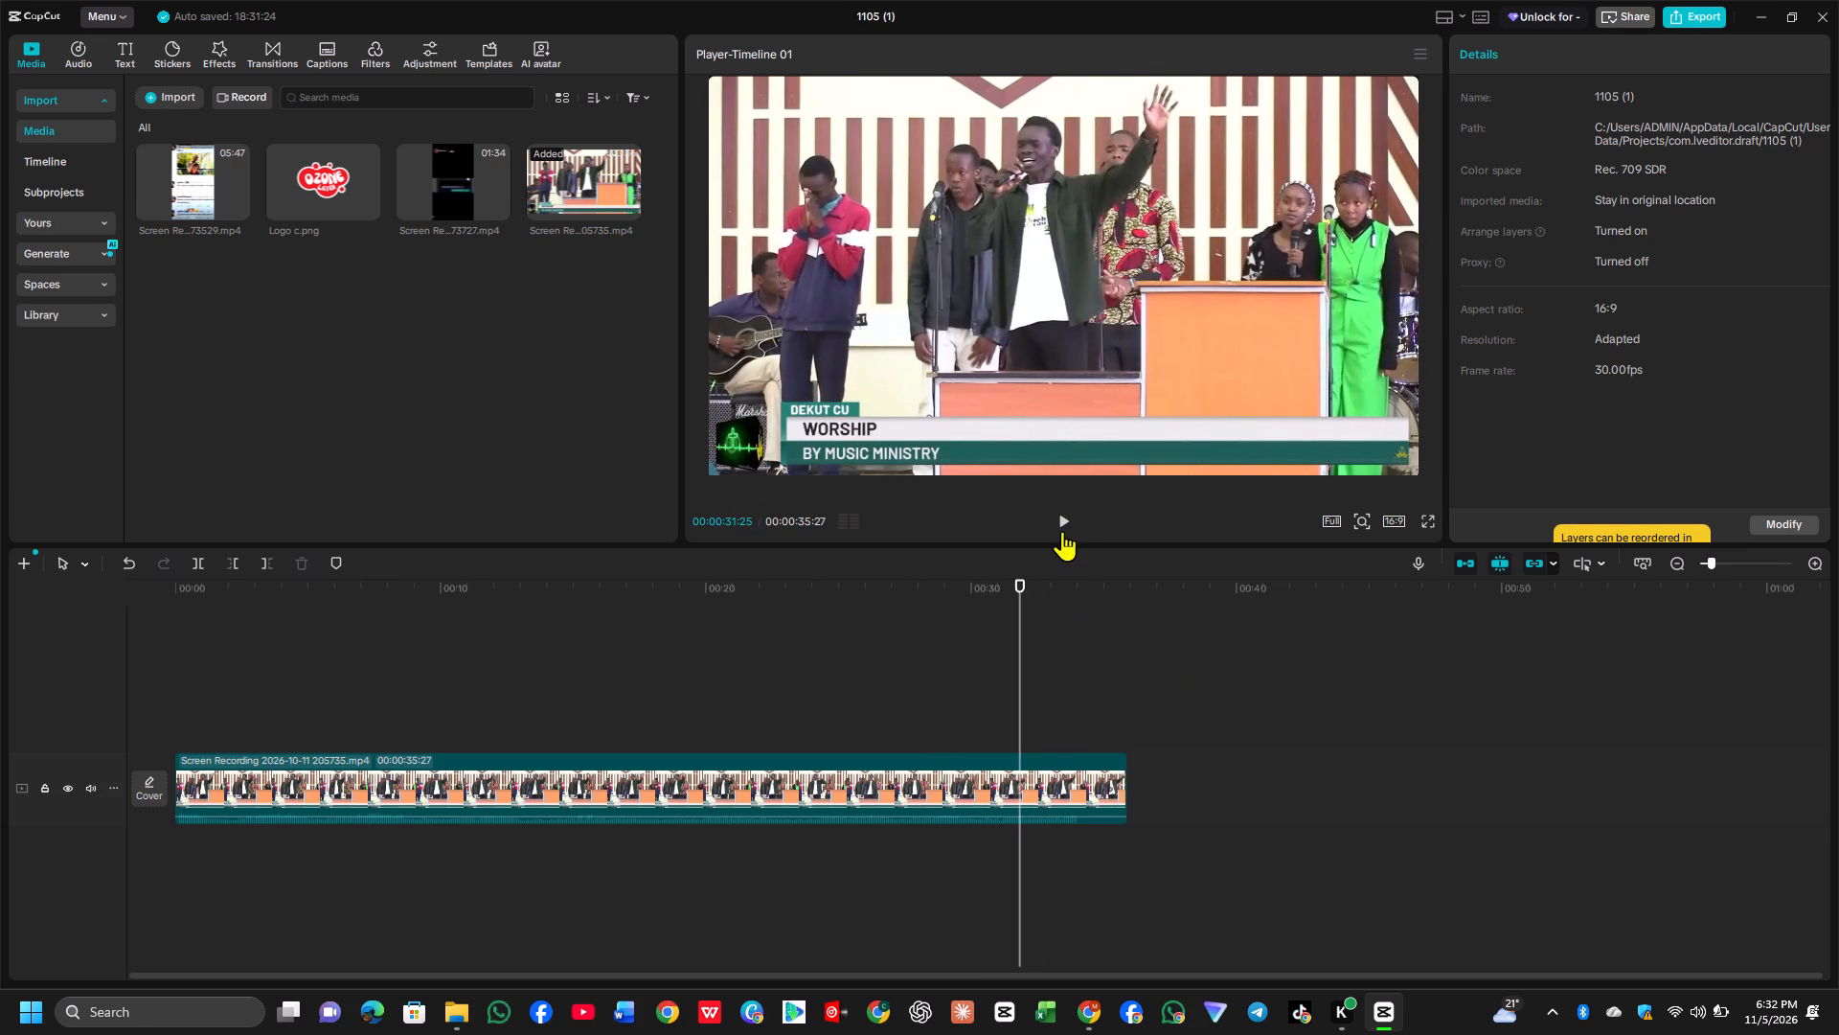
click(1062, 524)
click(1062, 524)
click(1062, 524)
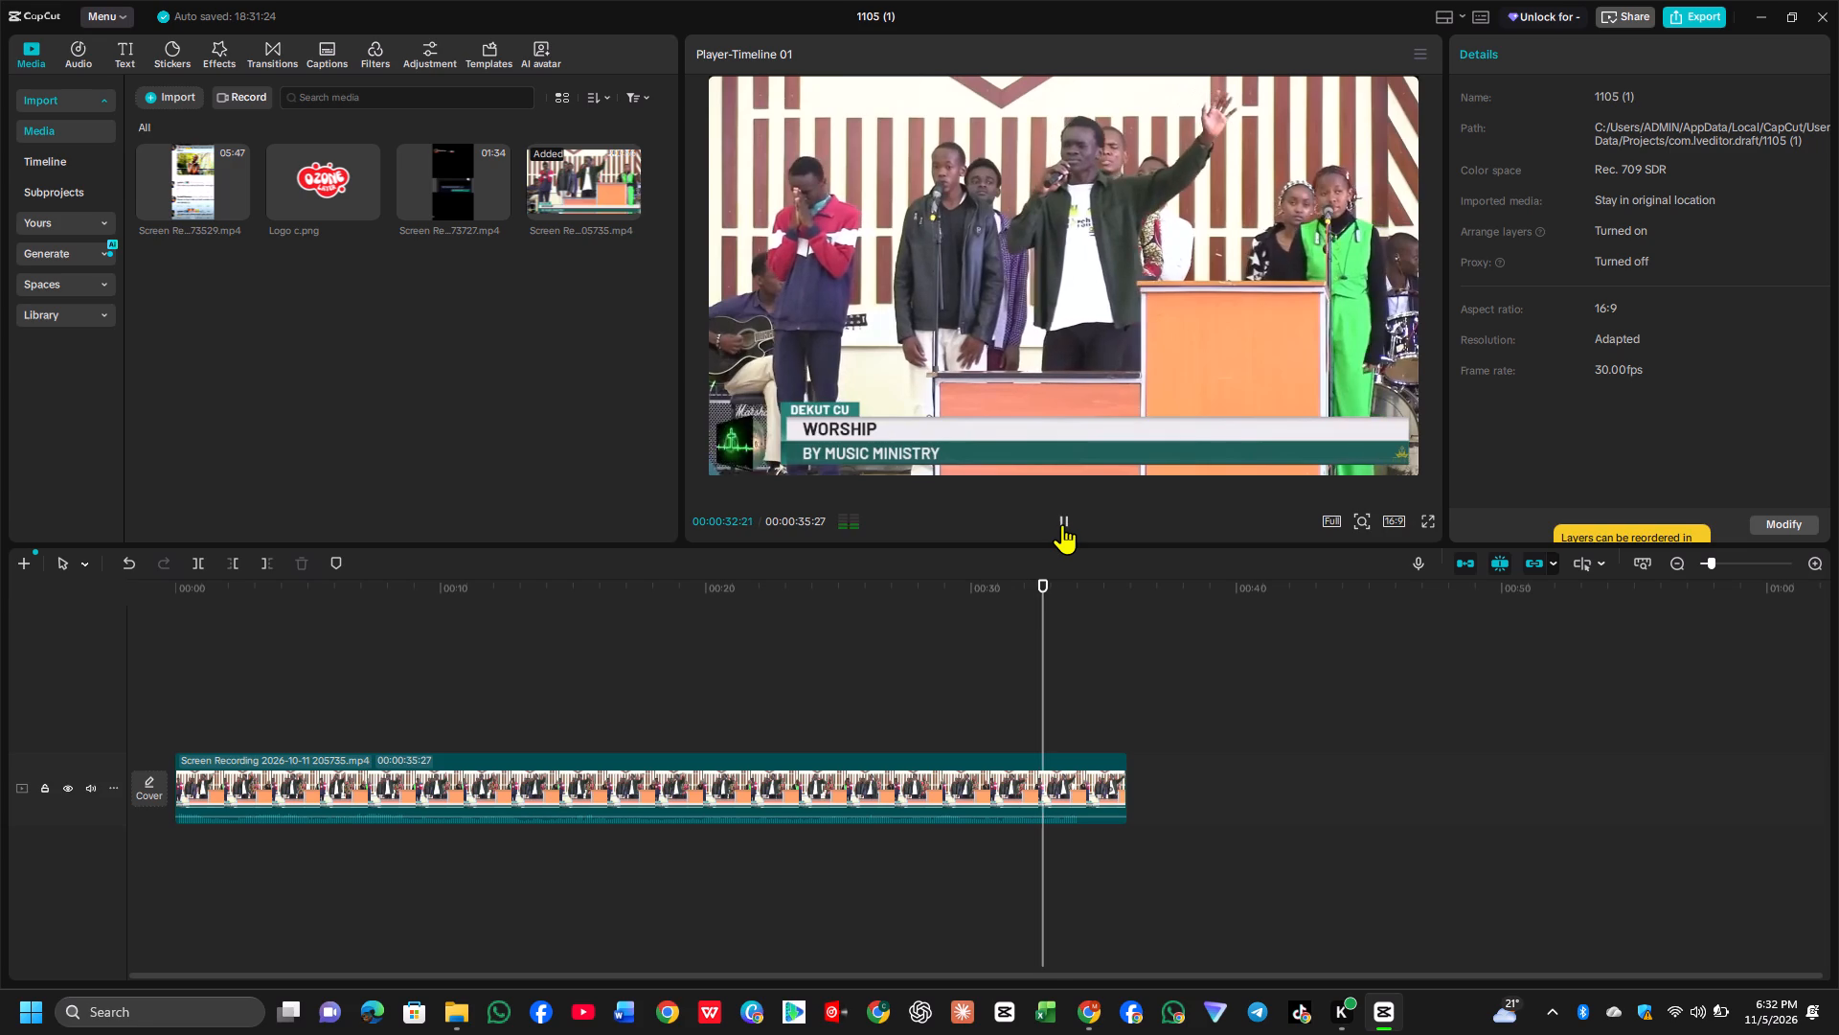
click(1062, 524)
key(Left)
key(Left)
key(Left)
key(Left)
key(Left)
key(Left)
key(Left)
key(Left)
key(Left)
key(Left)
key(Left)
key(Left)
key(Left)
key(Left)
key(Left)
key(Left)
key(Left)
key(Left)
key(Left)
key(Left)
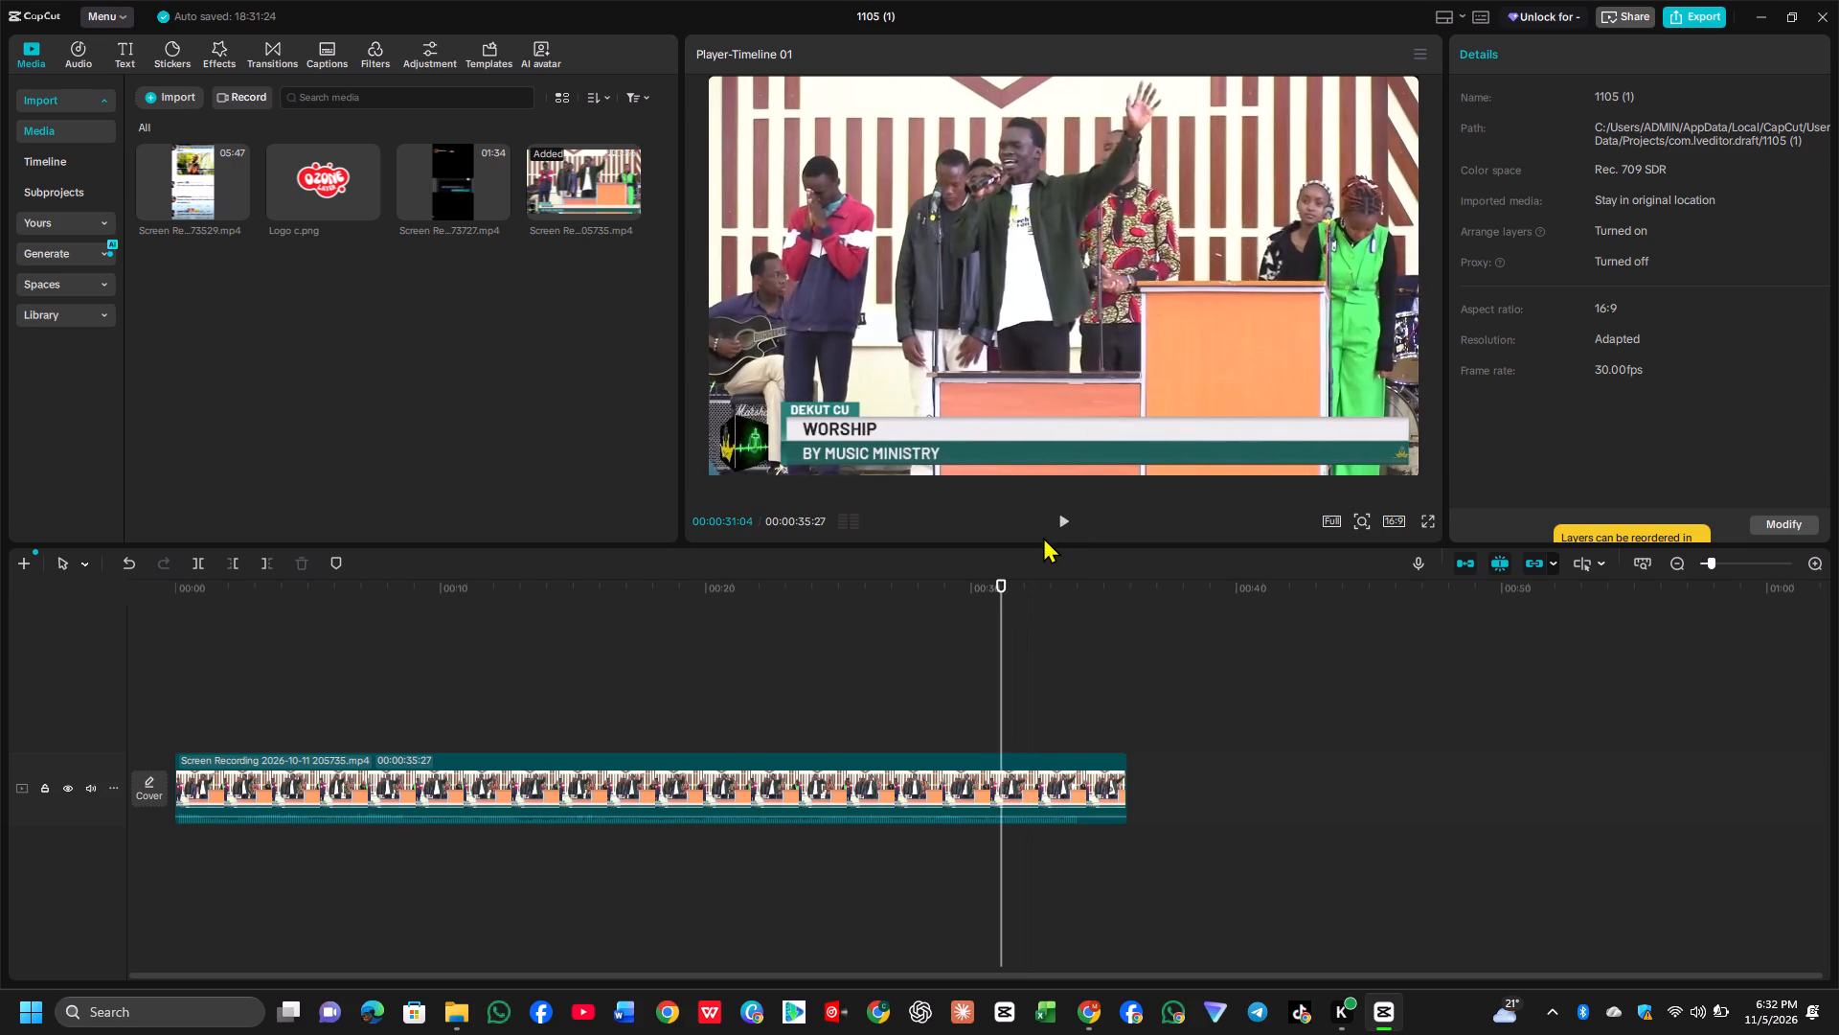
click(1060, 522)
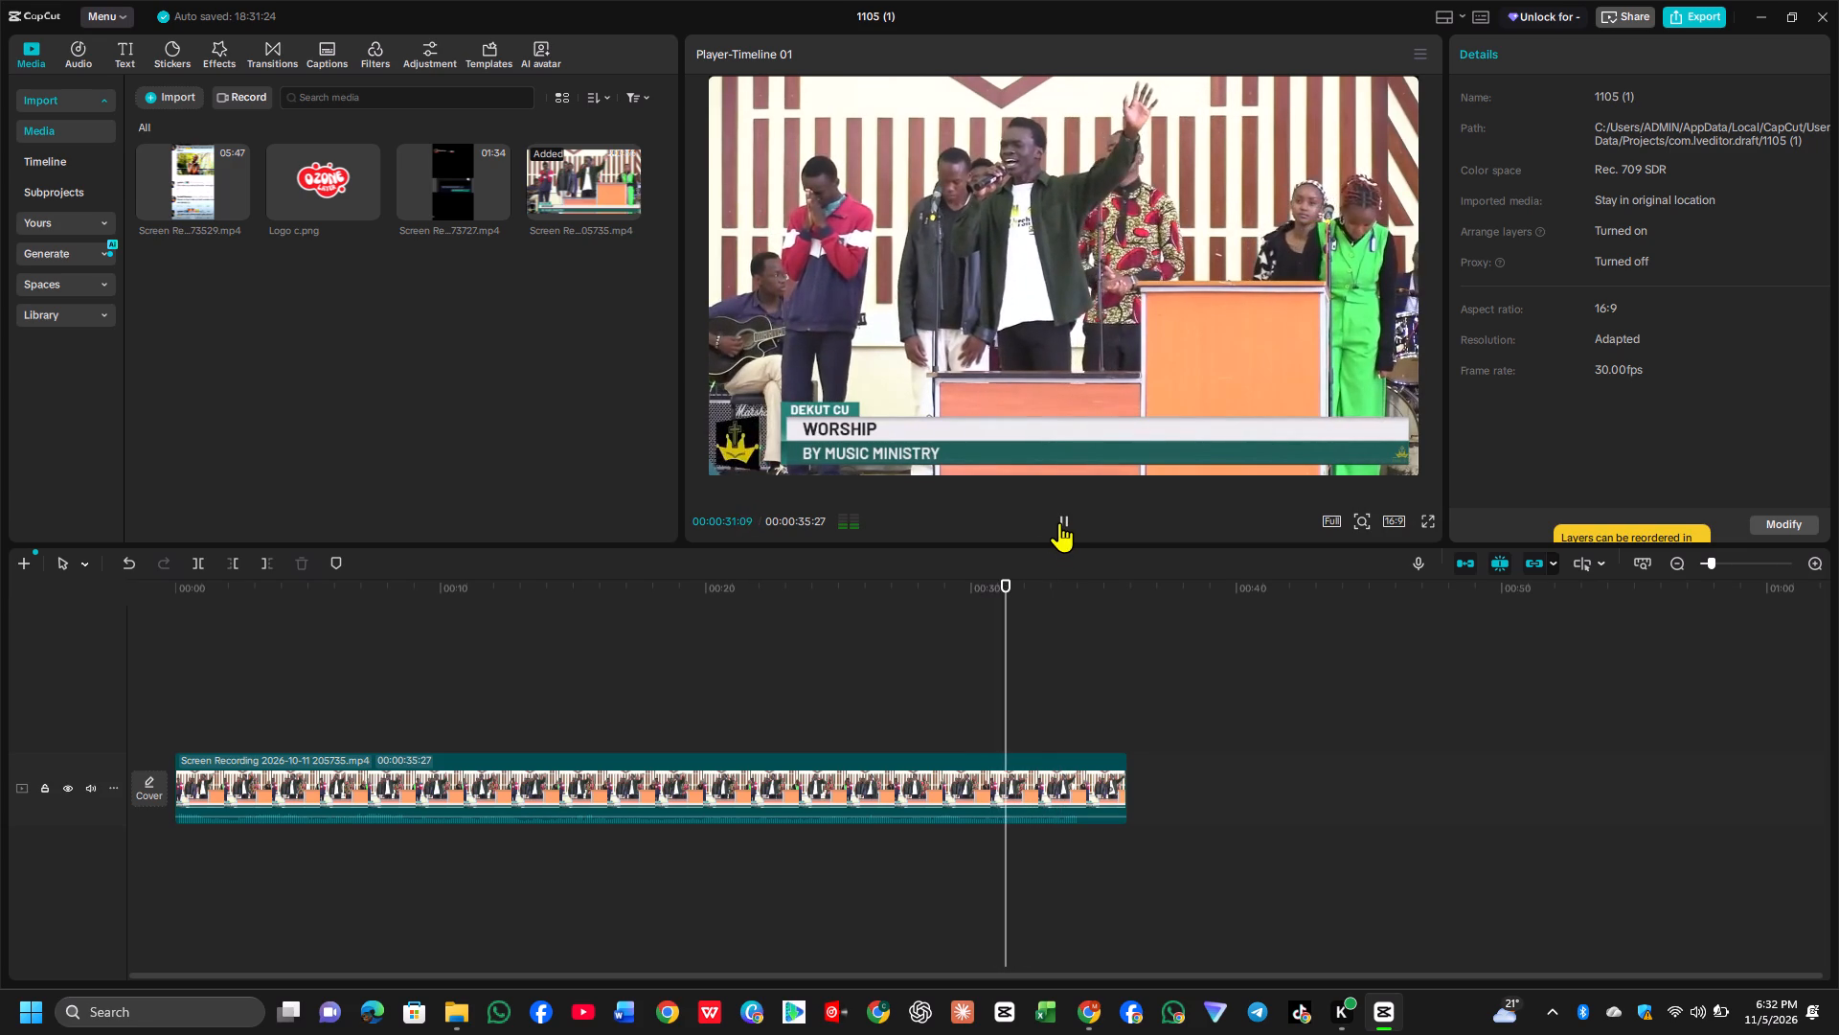
click(1059, 522)
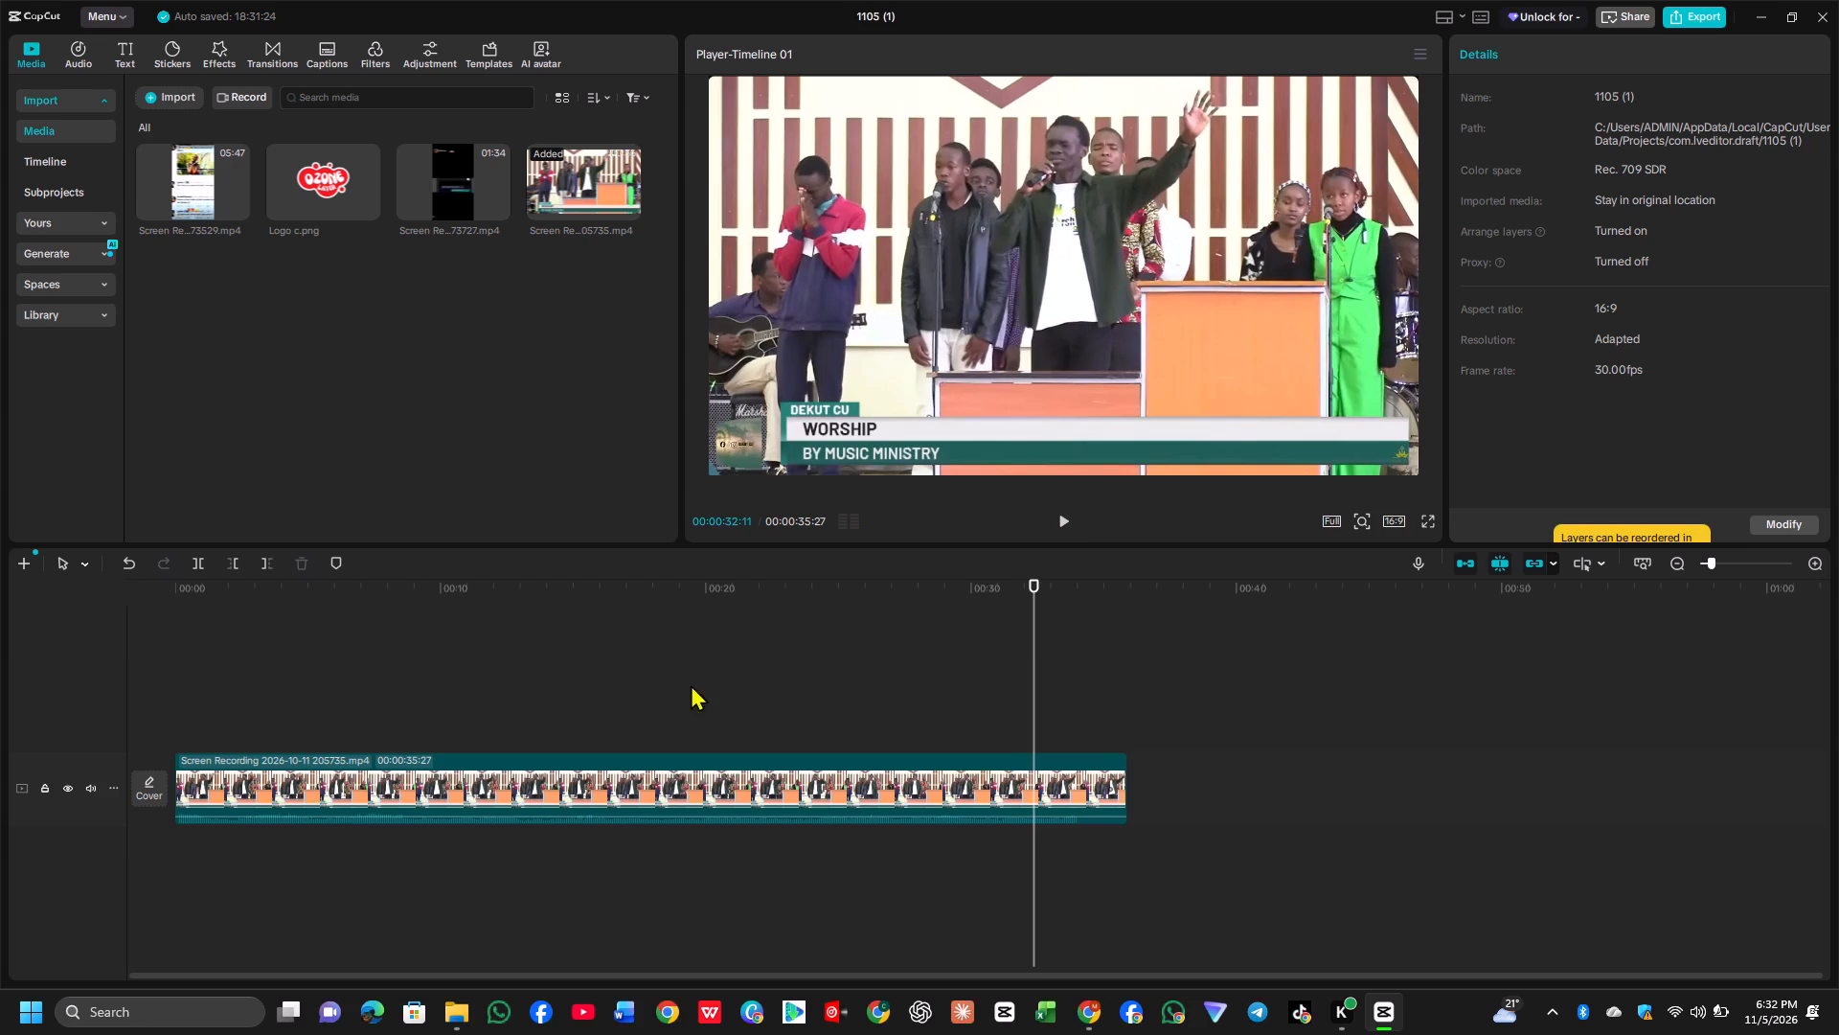
click(261, 566)
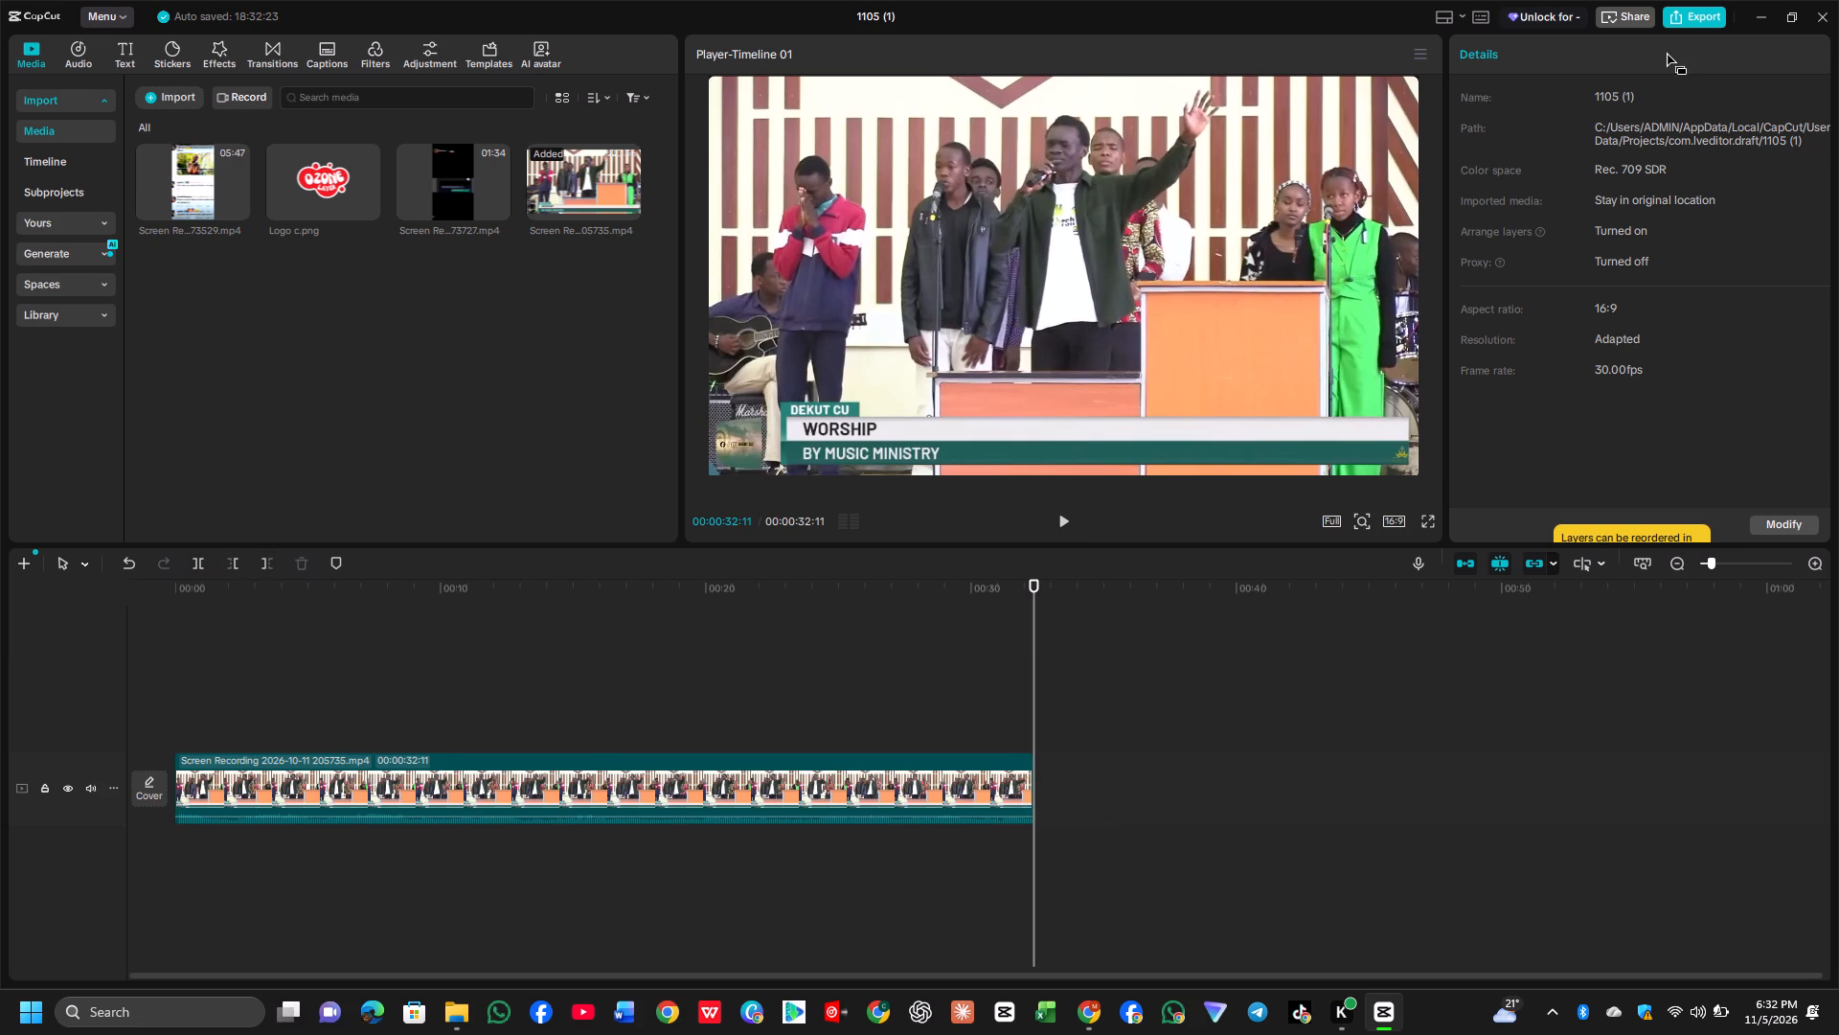
Start exporting the timeline and set the export name to "Tutakaa nawe".
click(1691, 16)
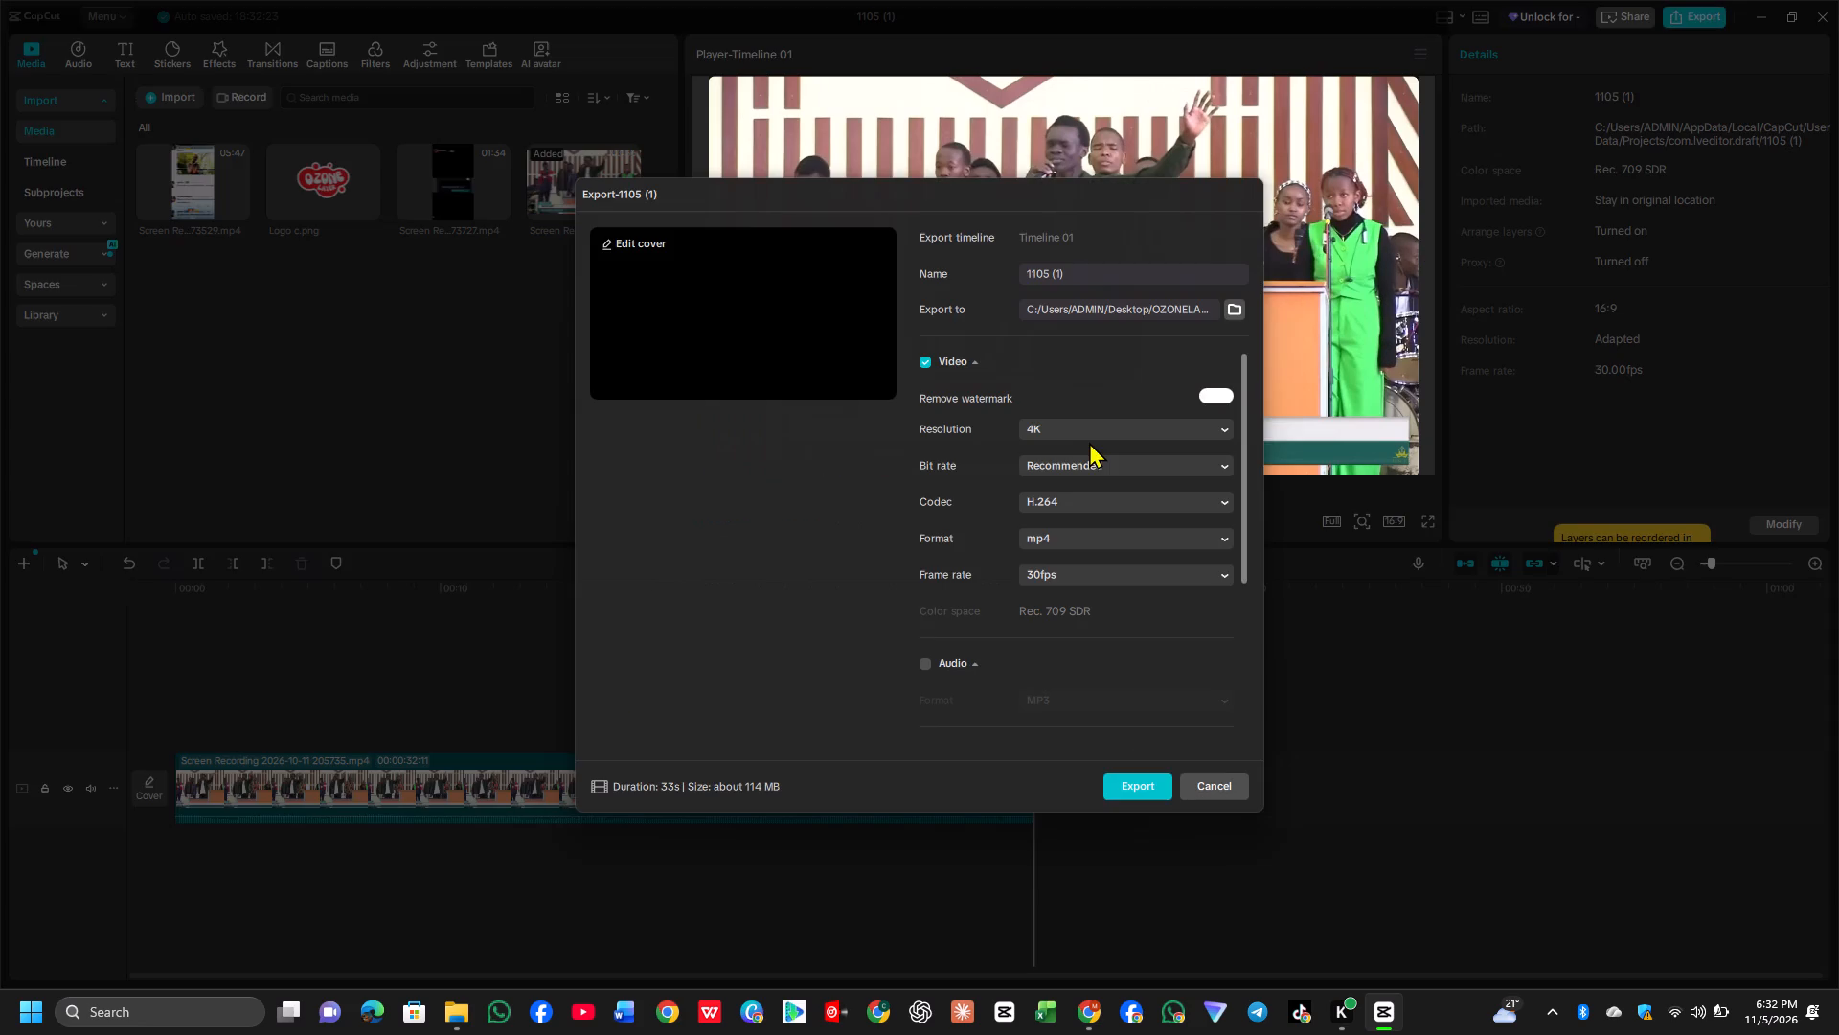
triple_click(1089, 280)
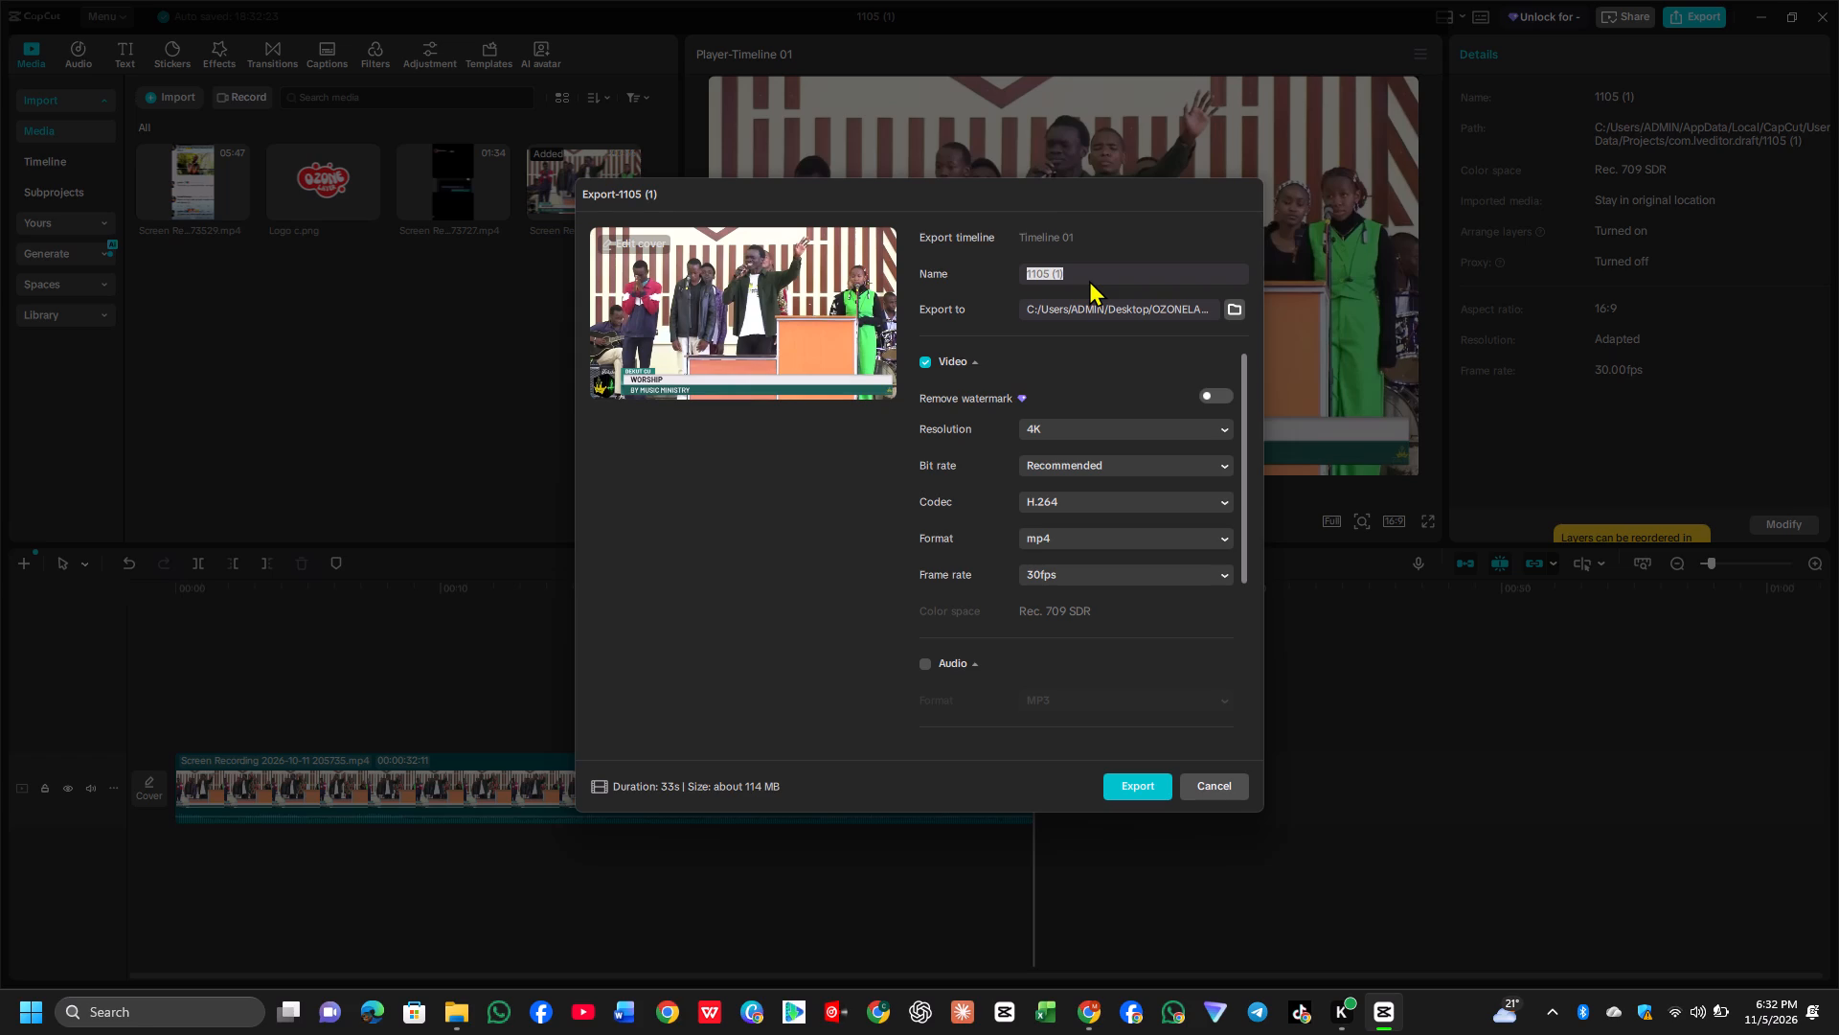
text(utakaa nawe)
Set the export destination to the CJMUZIKS folder on the Desktop.
click(1234, 302)
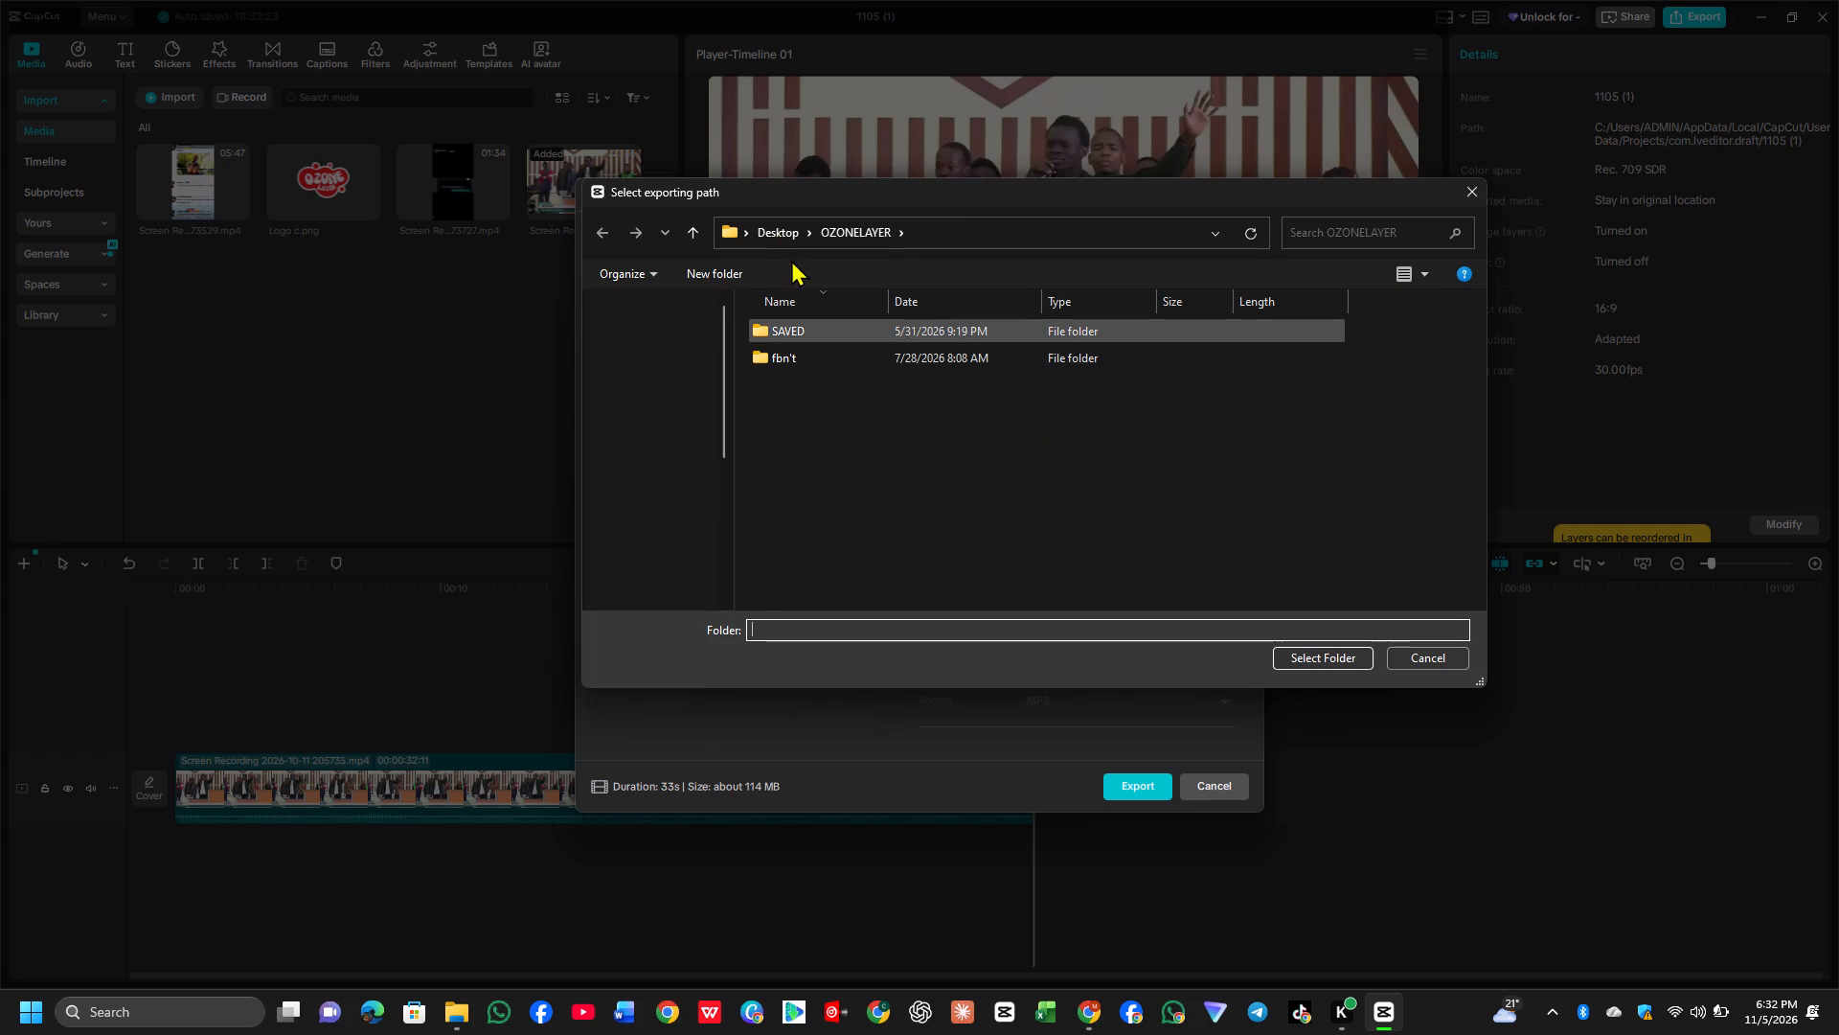
click(781, 230)
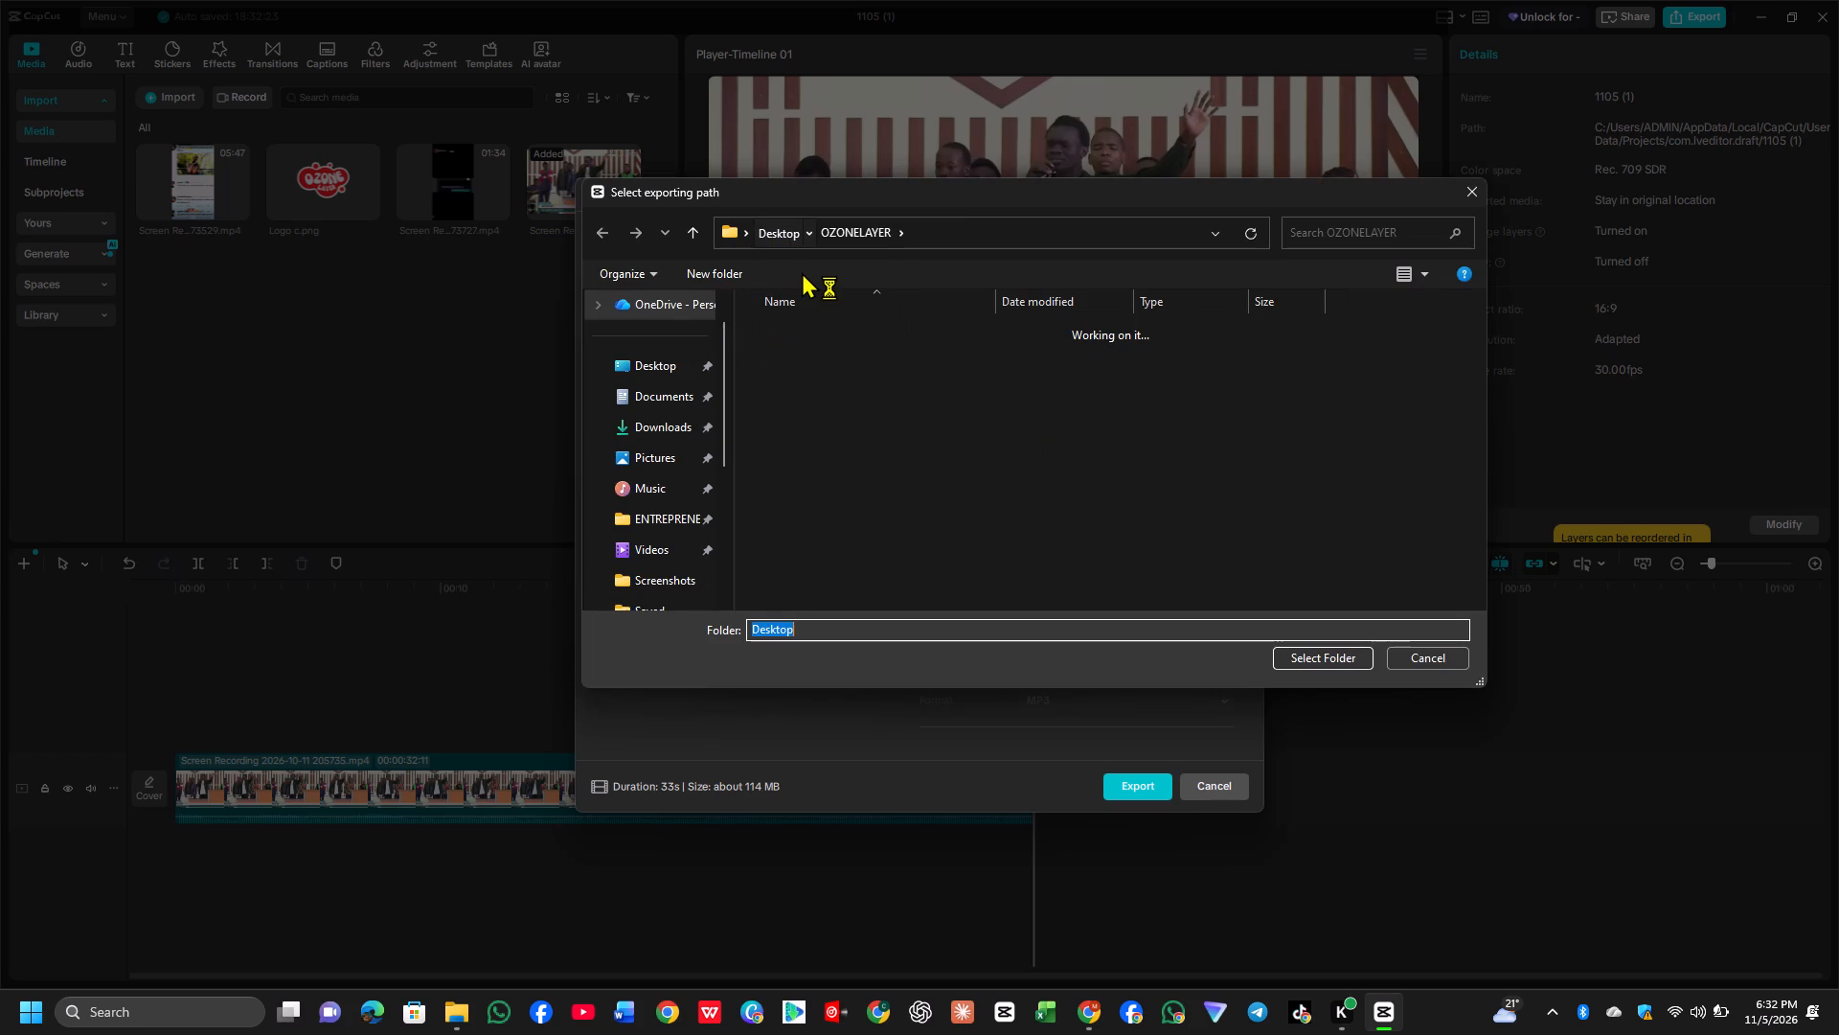
click(845, 385)
double_click(845, 385)
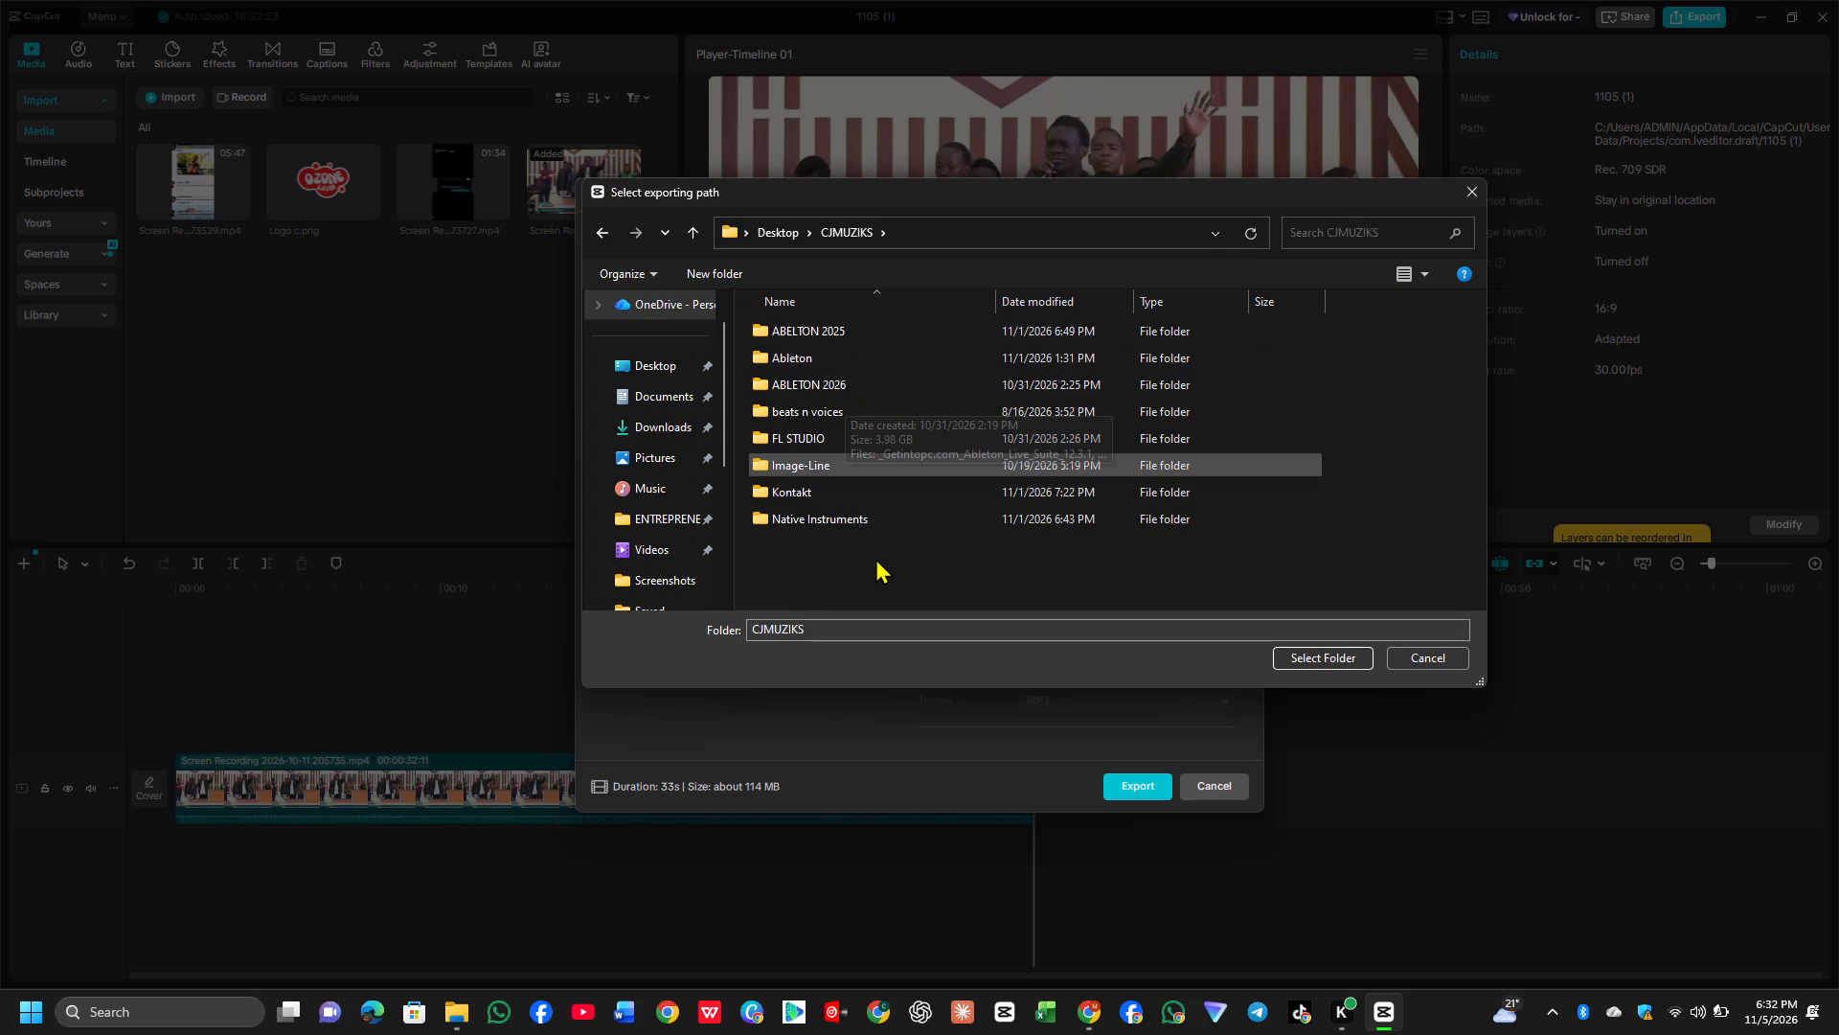
click(1304, 662)
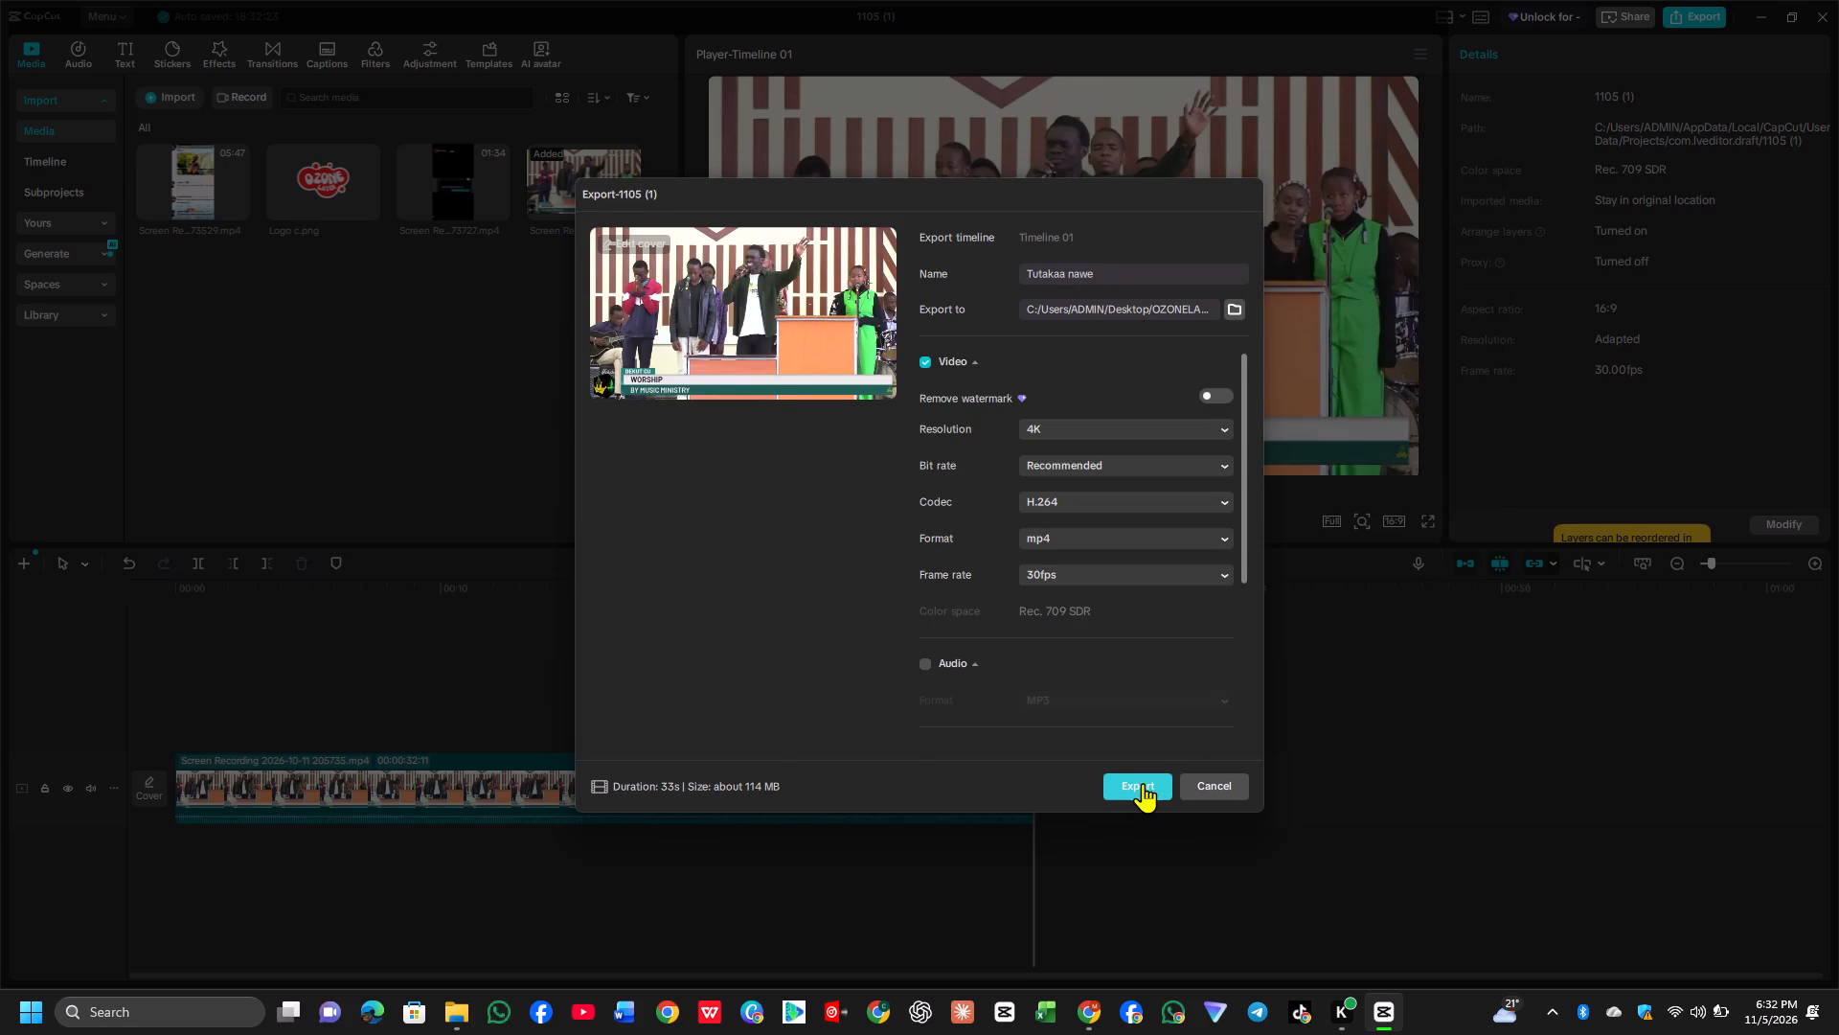
Export the video as a 4K, 30fps H.264 mp4 and close the export window when it finishes.
click(1143, 783)
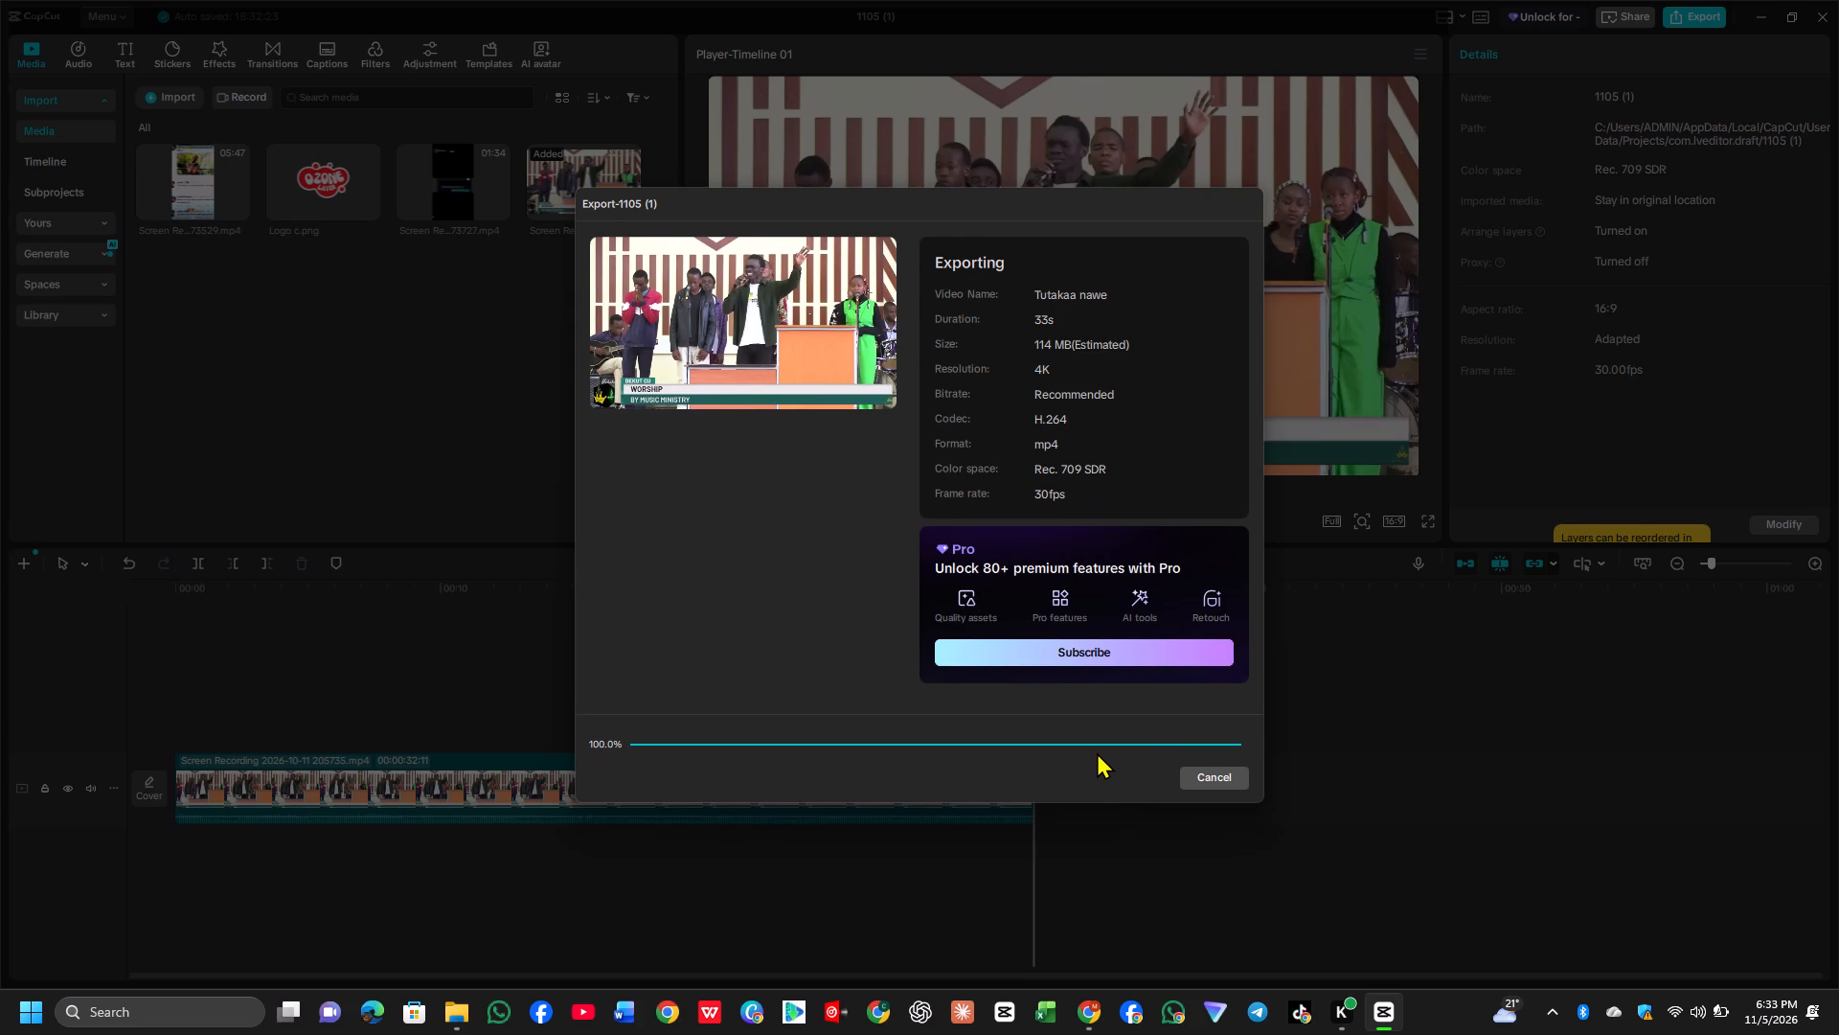
click(1230, 767)
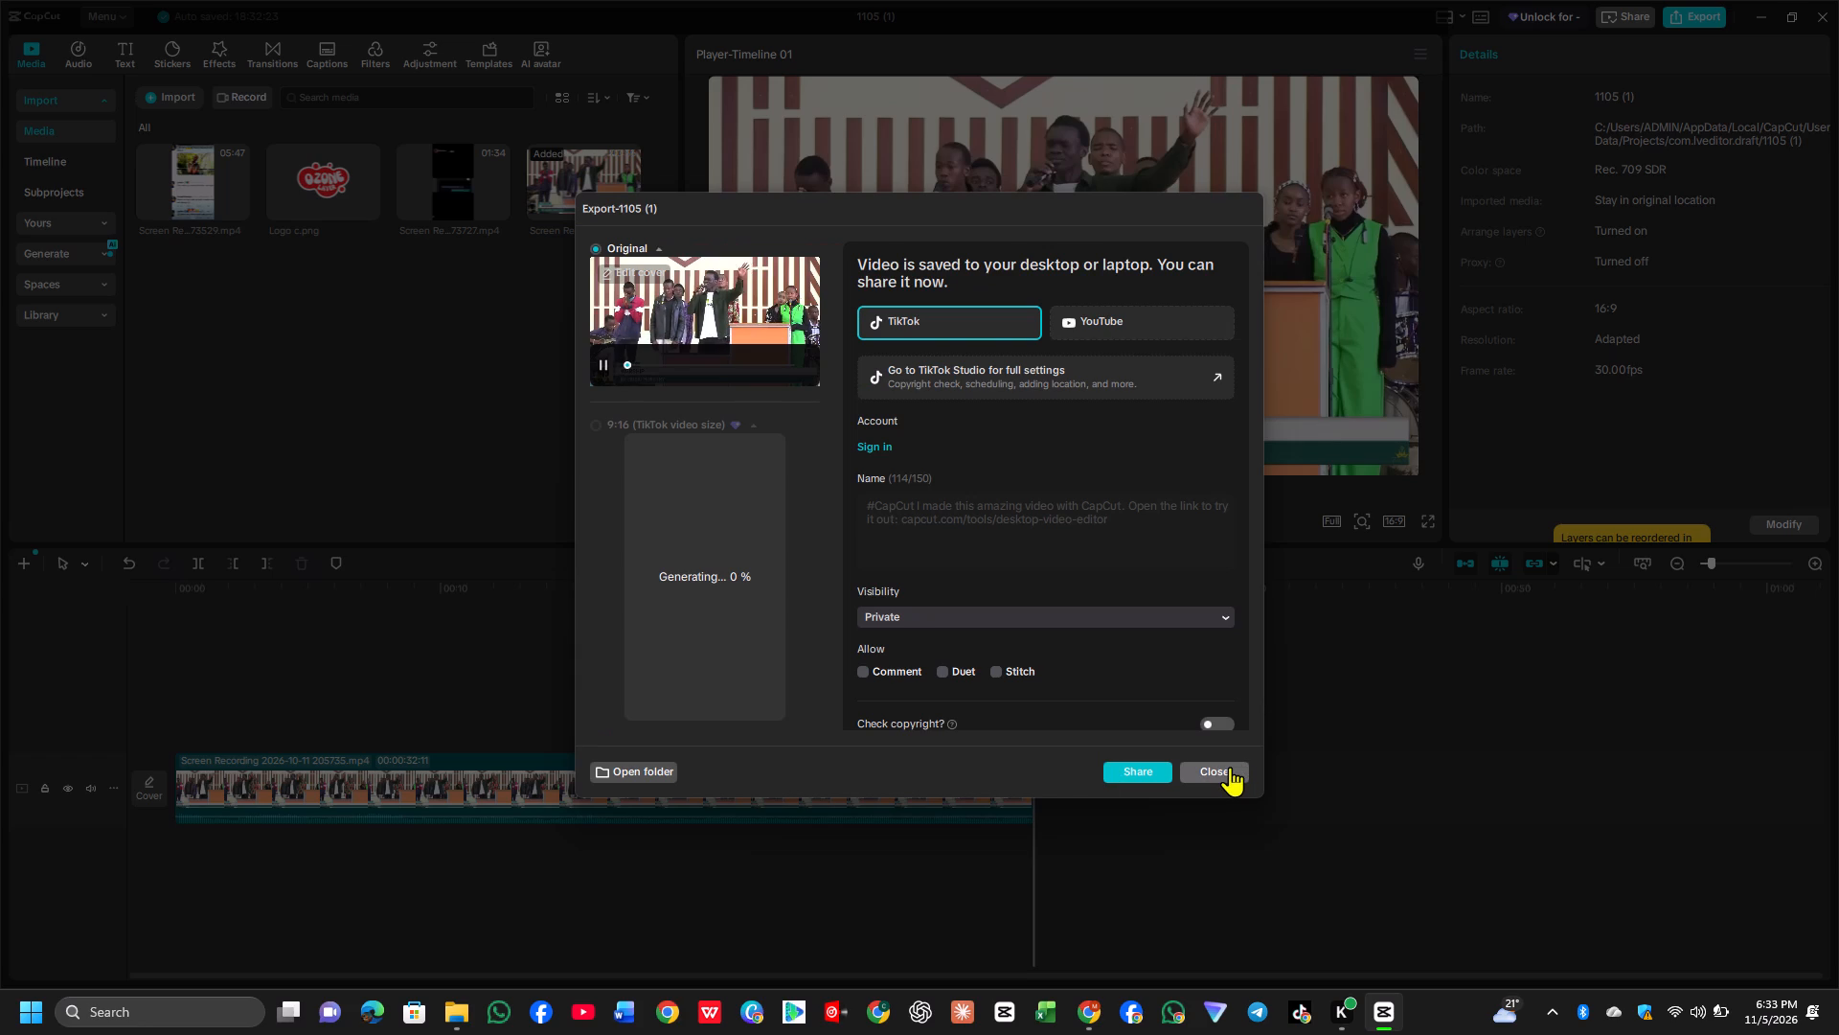
click(151, 94)
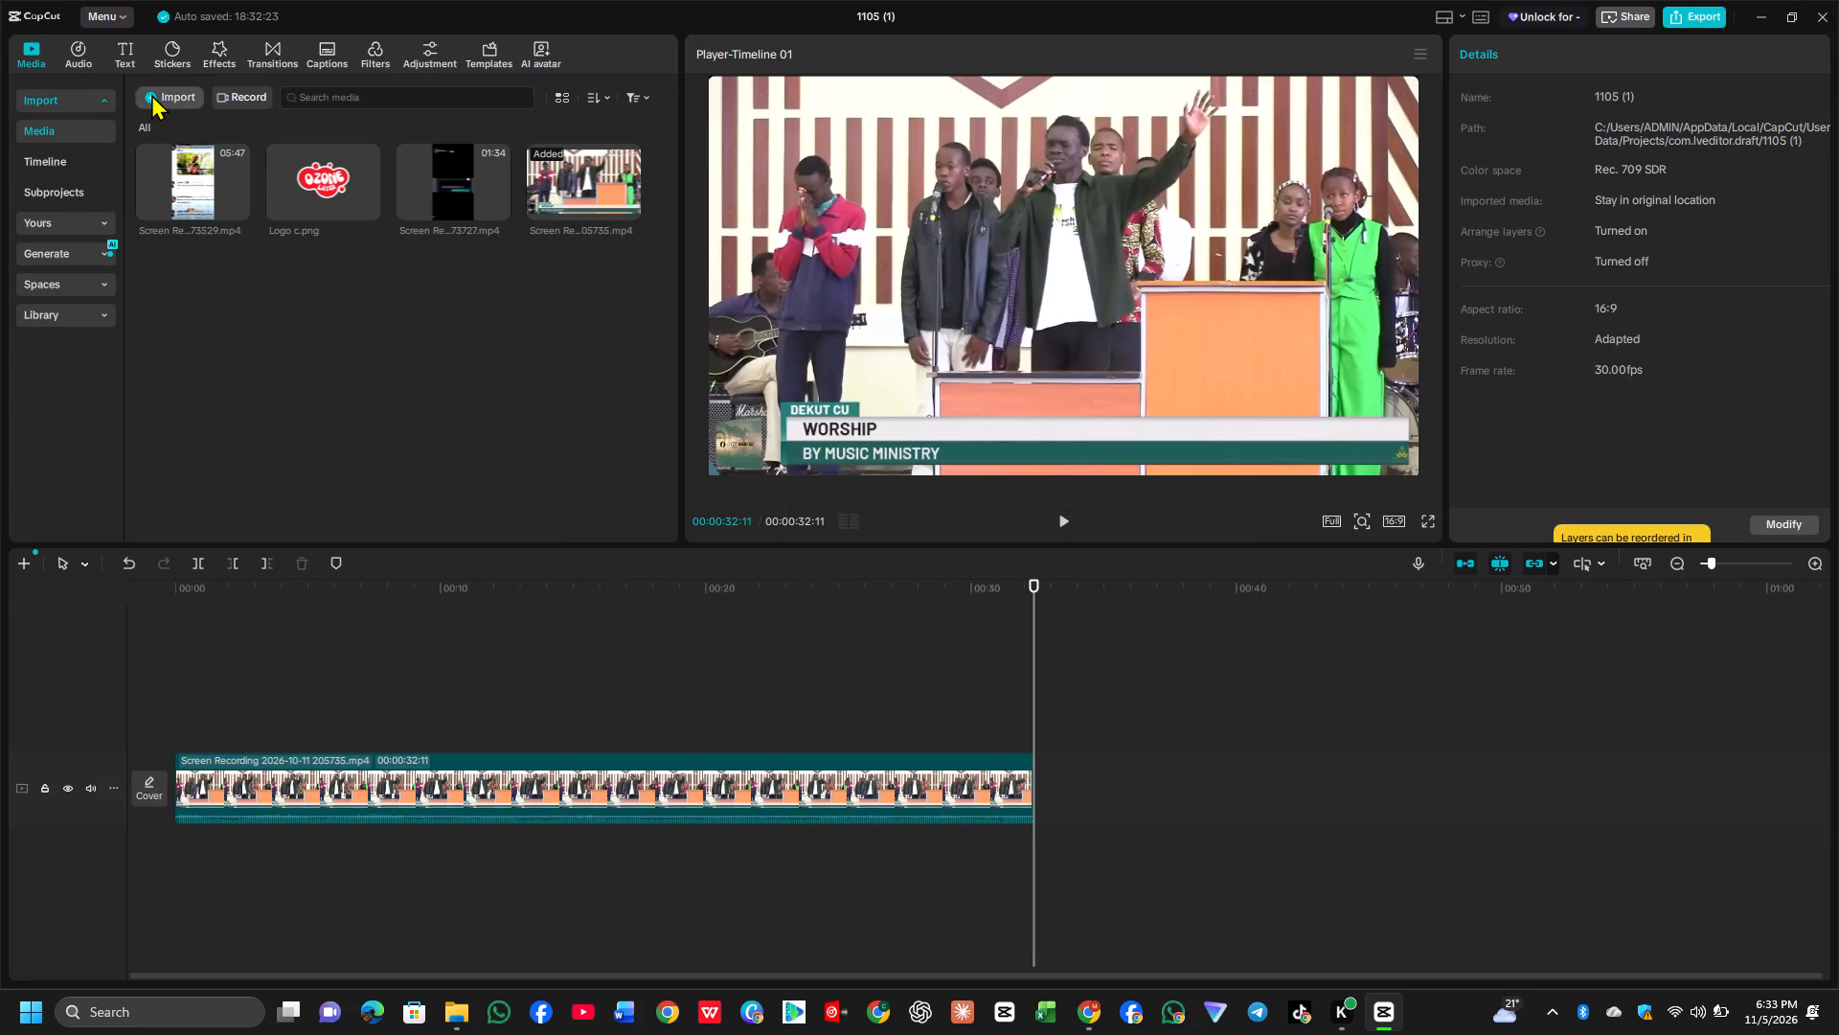
click(185, 130)
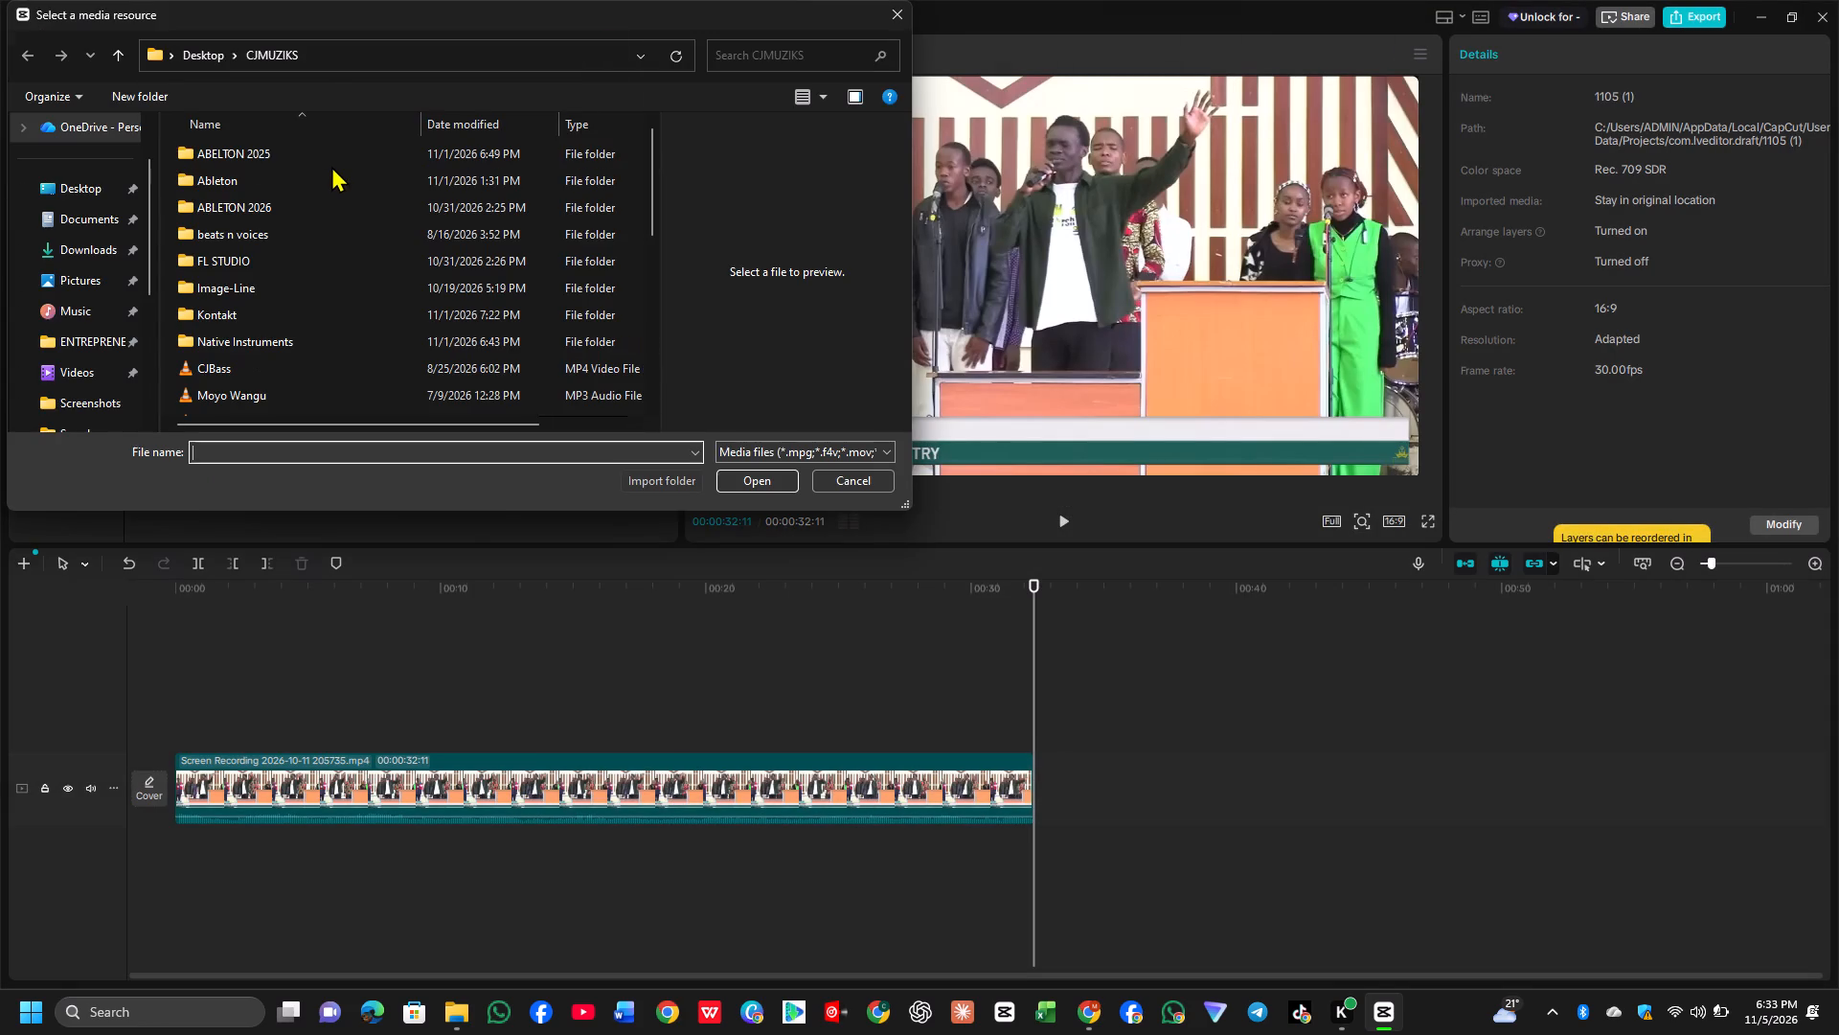
click(209, 57)
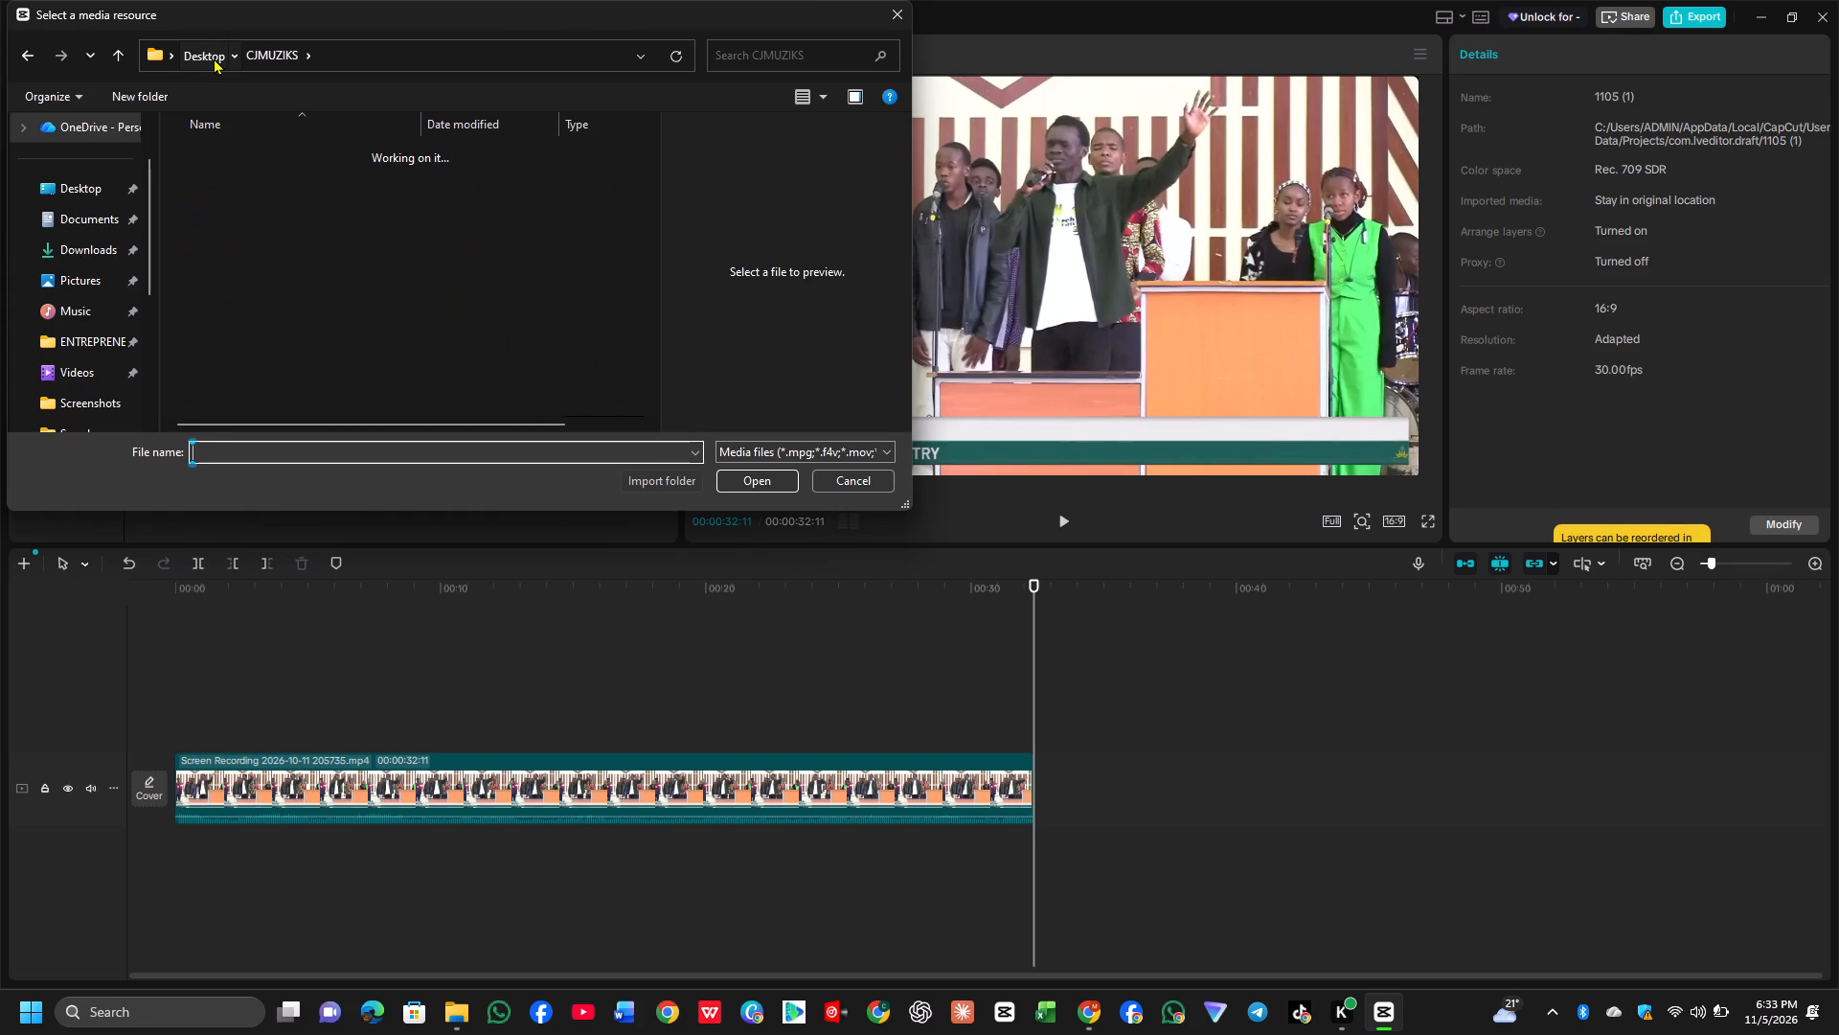
double_click(258, 231)
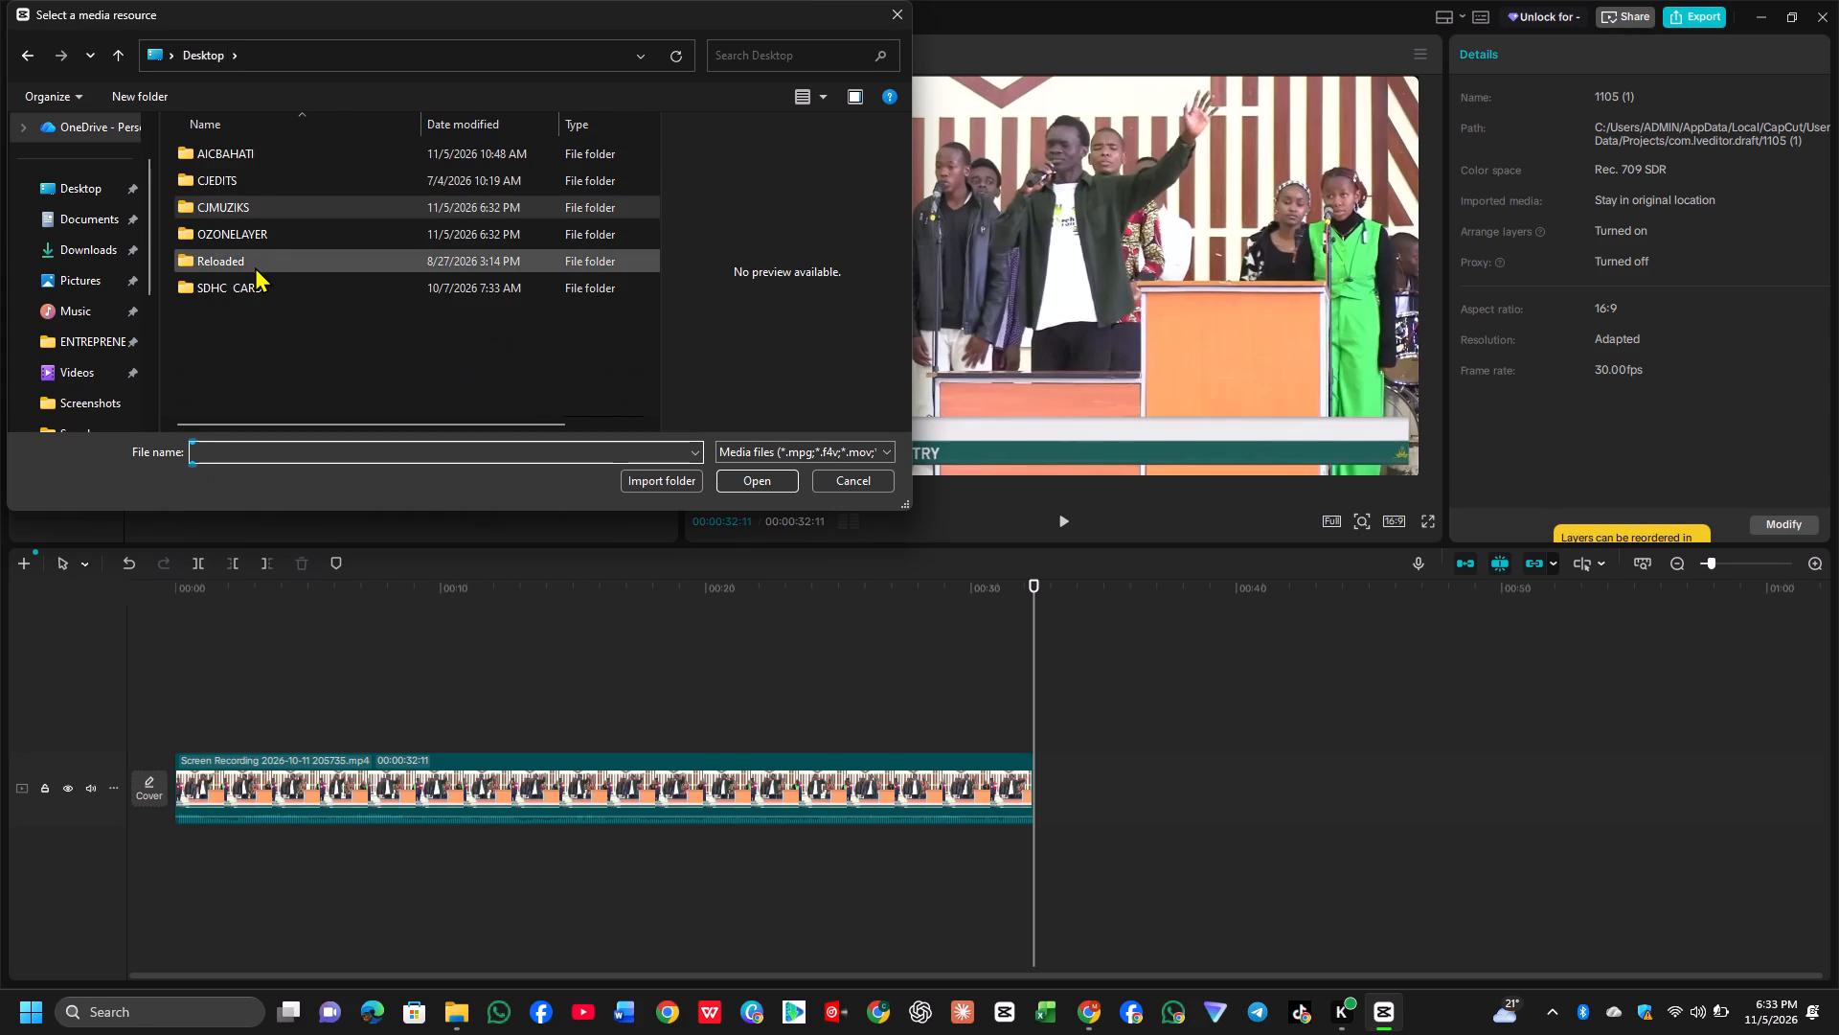
double_click(103, 361)
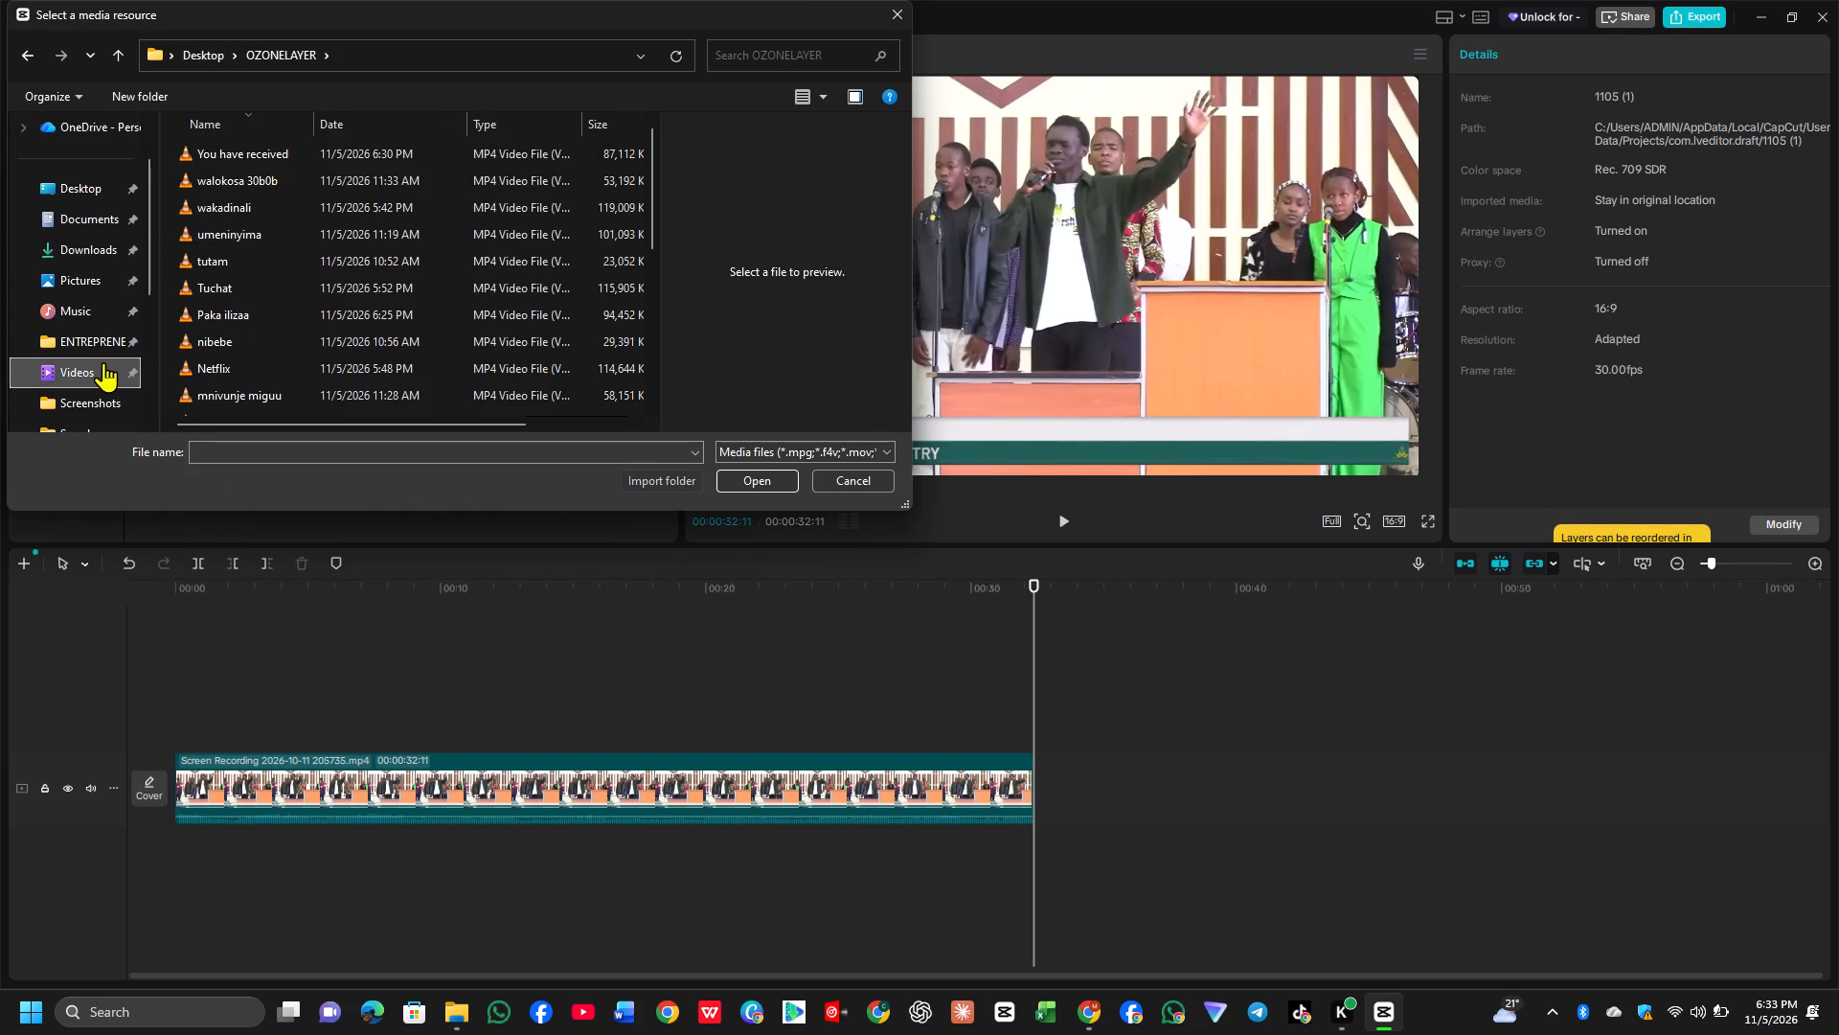
scroll(607, 217, down, 1)
scroll(475, 244, down, 2)
scroll(466, 249, up, 4)
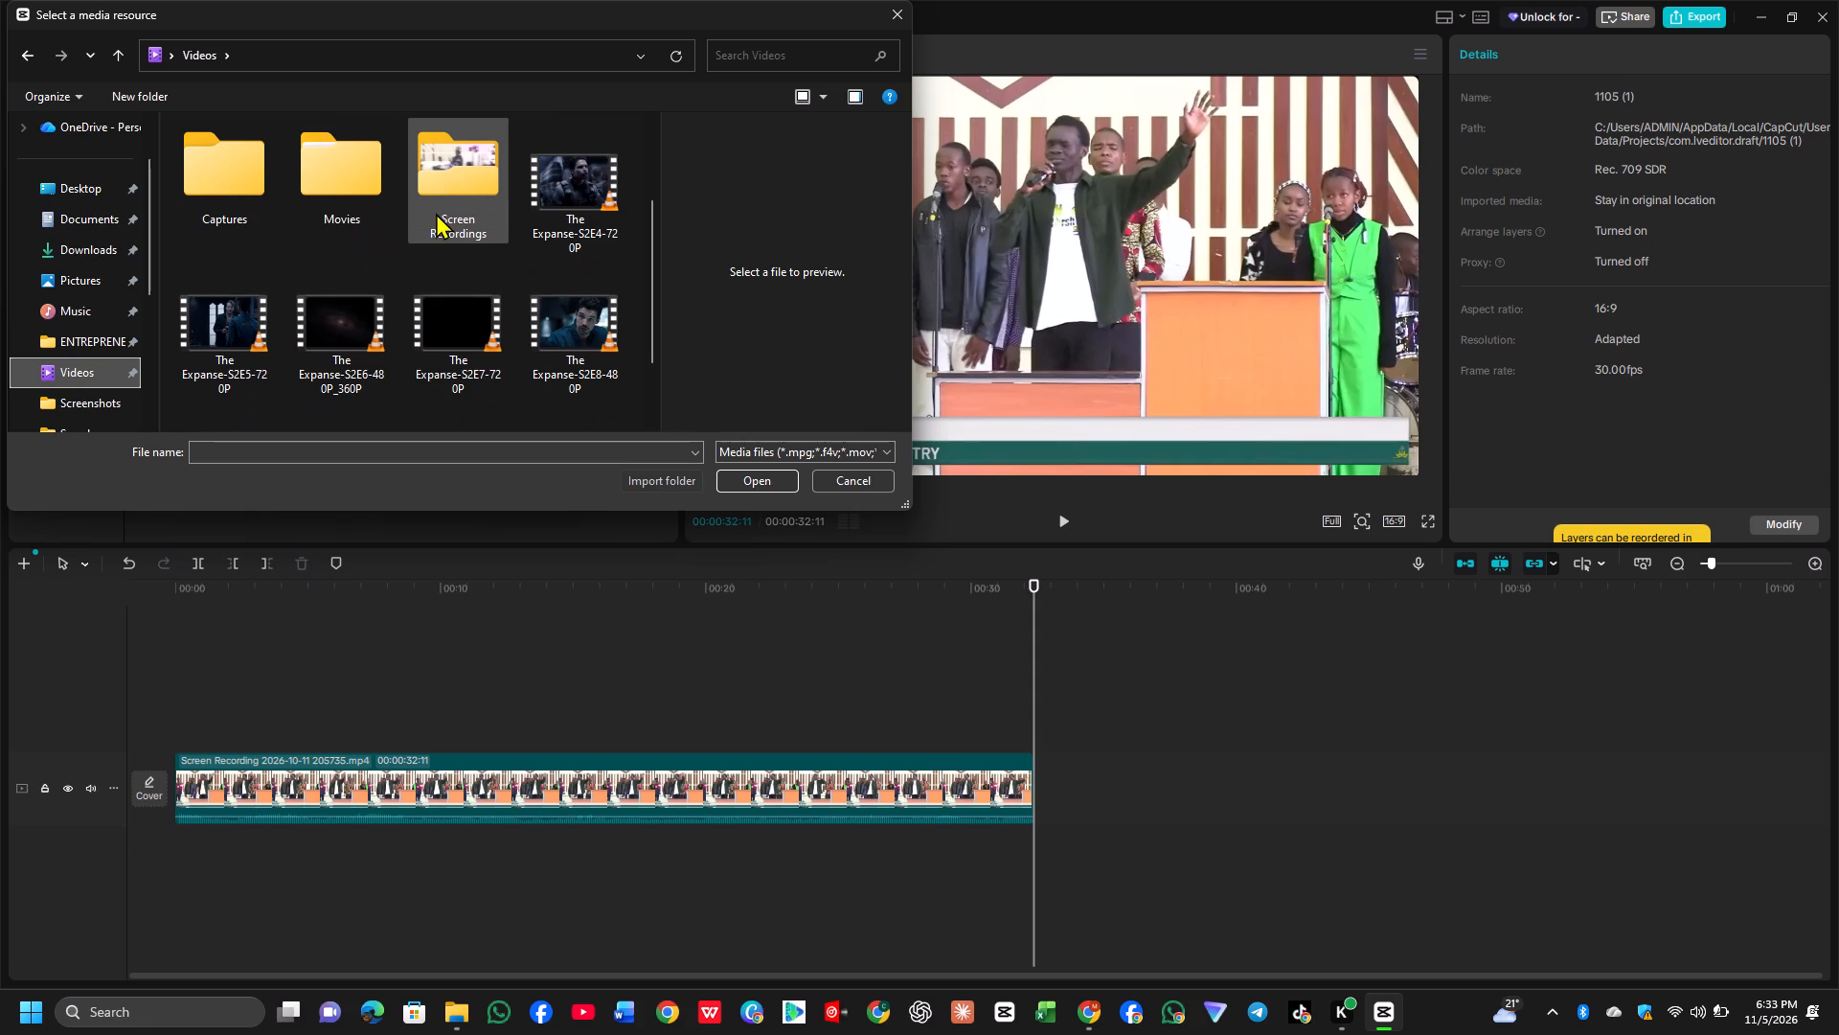
scroll(435, 216, up, 3)
double_click(449, 189)
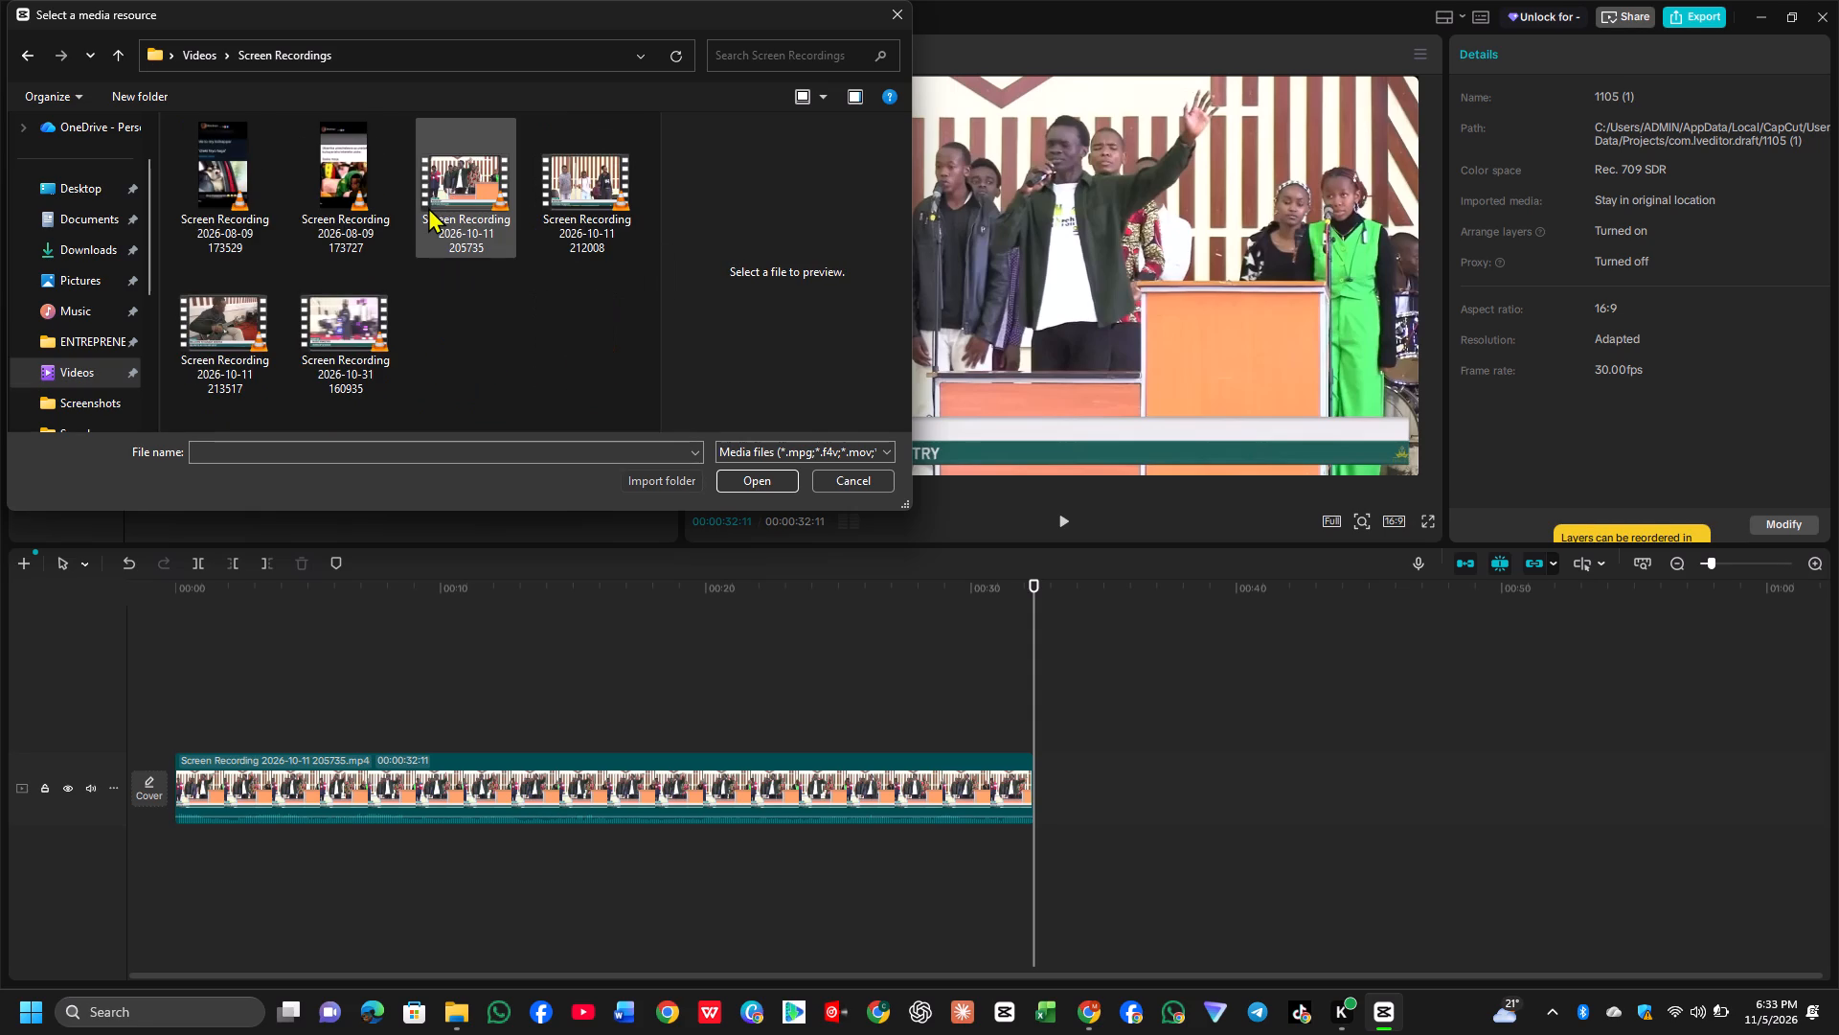
click(576, 191)
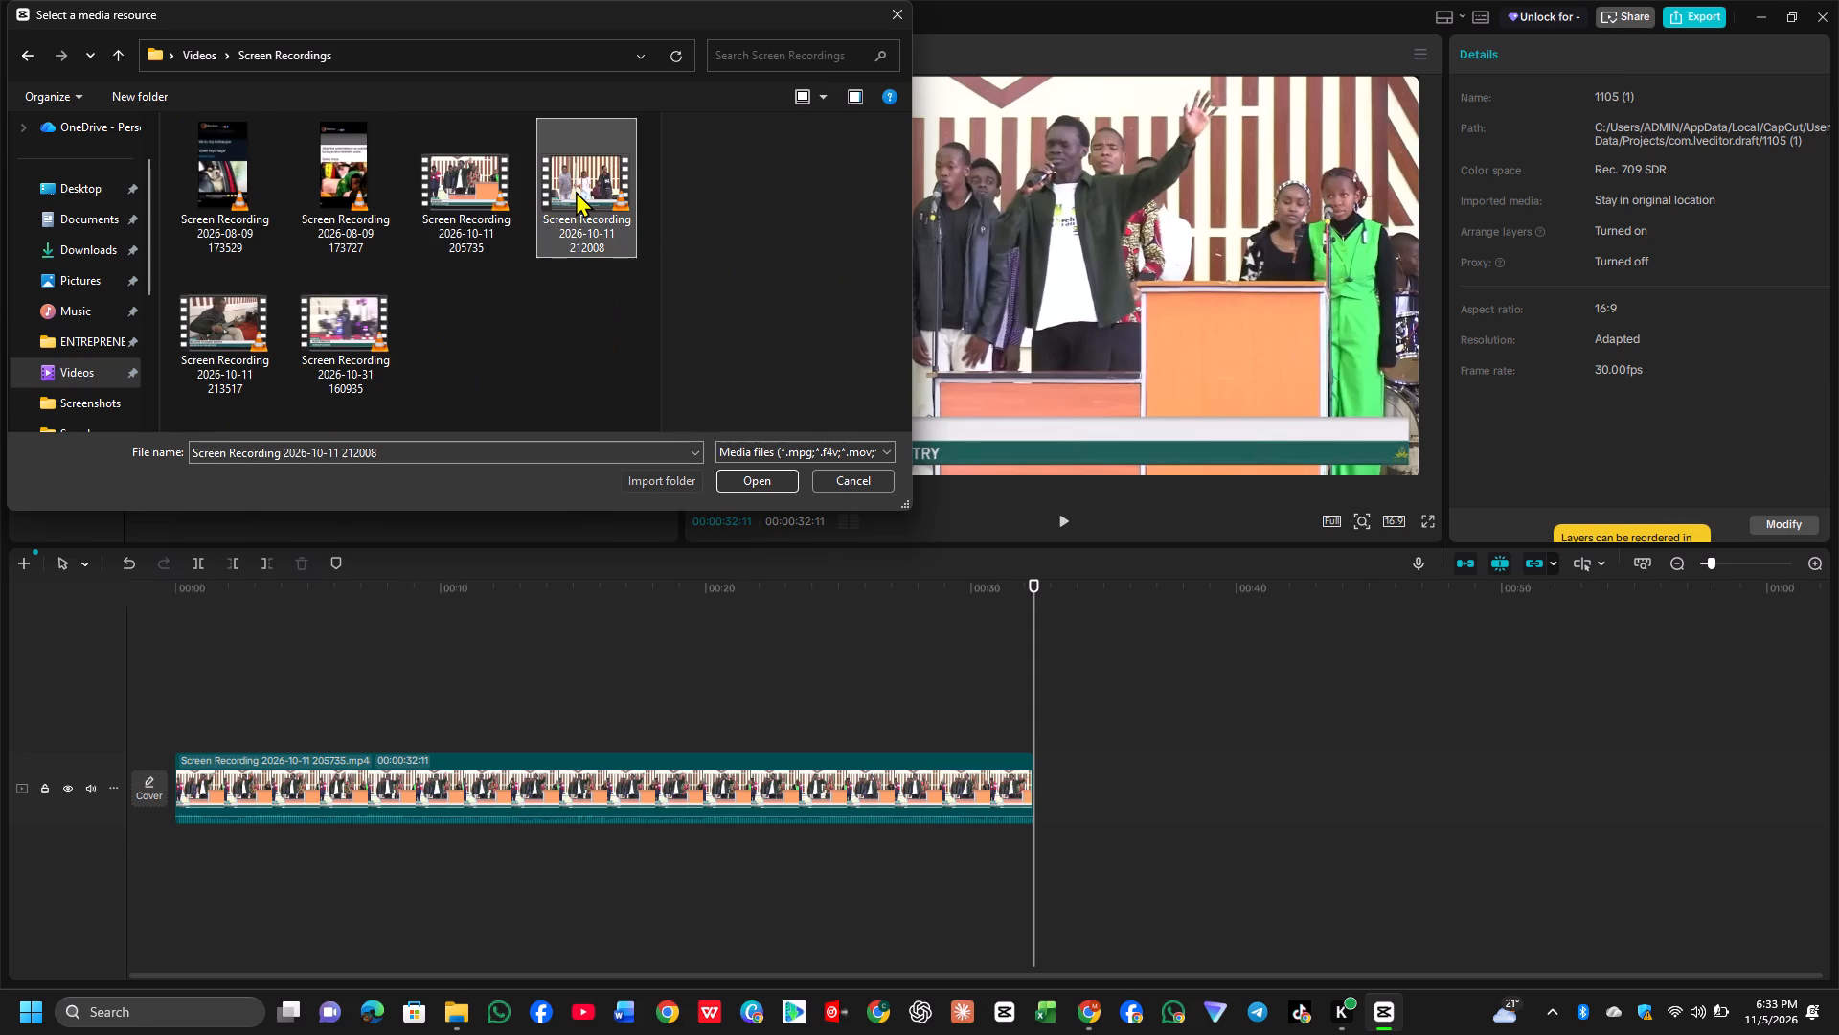
click(764, 475)
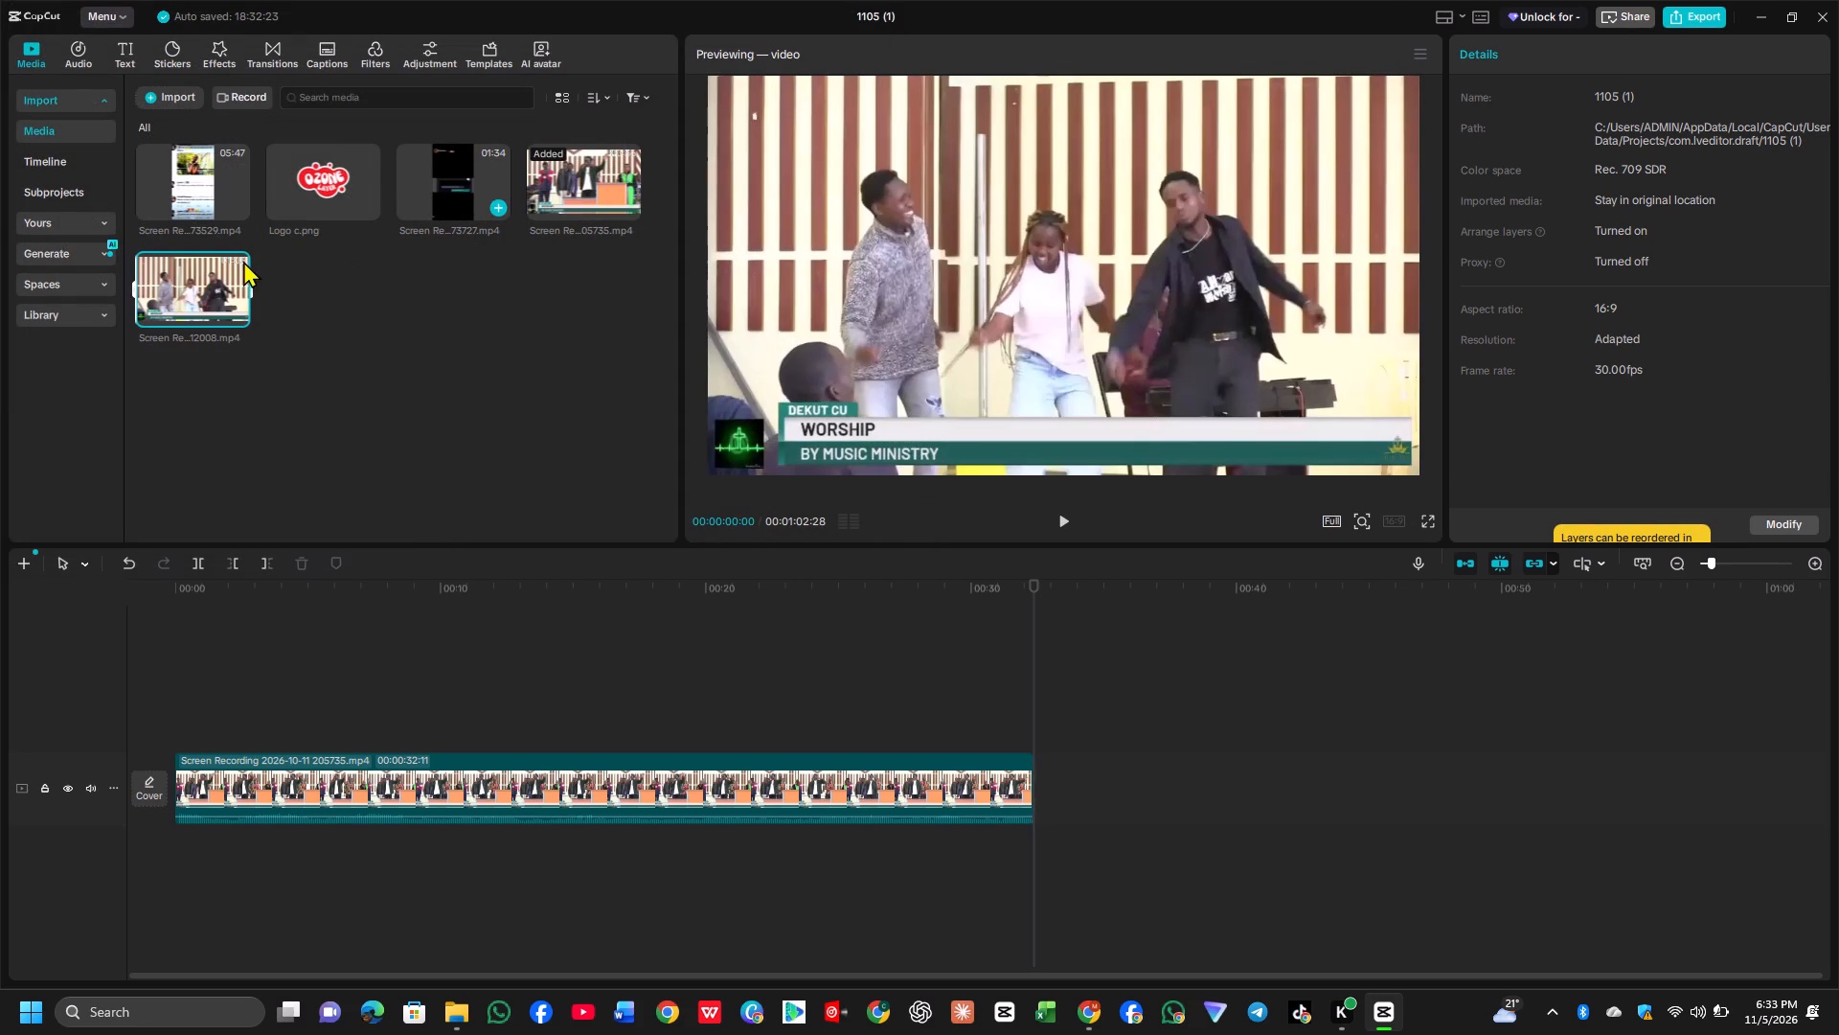
Place the imported 212008 recording at the start of the main track, ahead of the existing clip.
drag(202, 264, 186, 779)
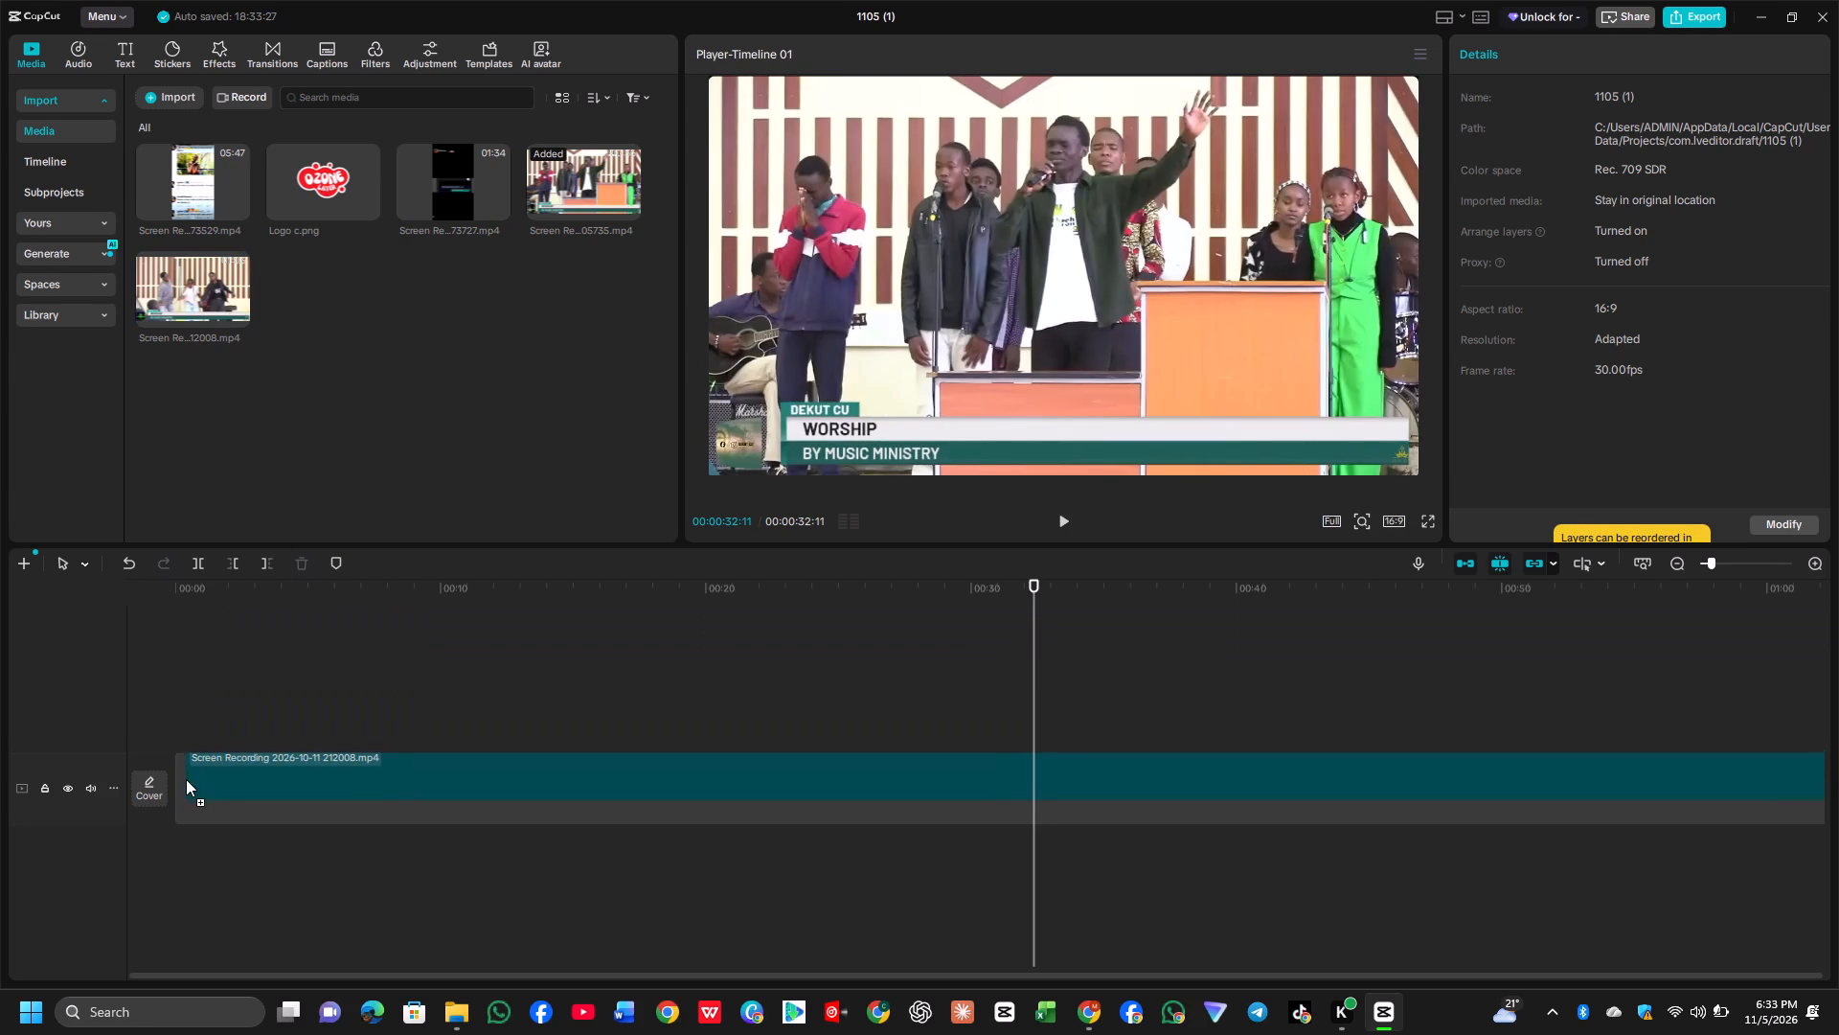
drag(186, 779, 188, 779)
Delete the already exported 205735 recording clip from the end of the timeline.
scroll(1107, 754, left, 16)
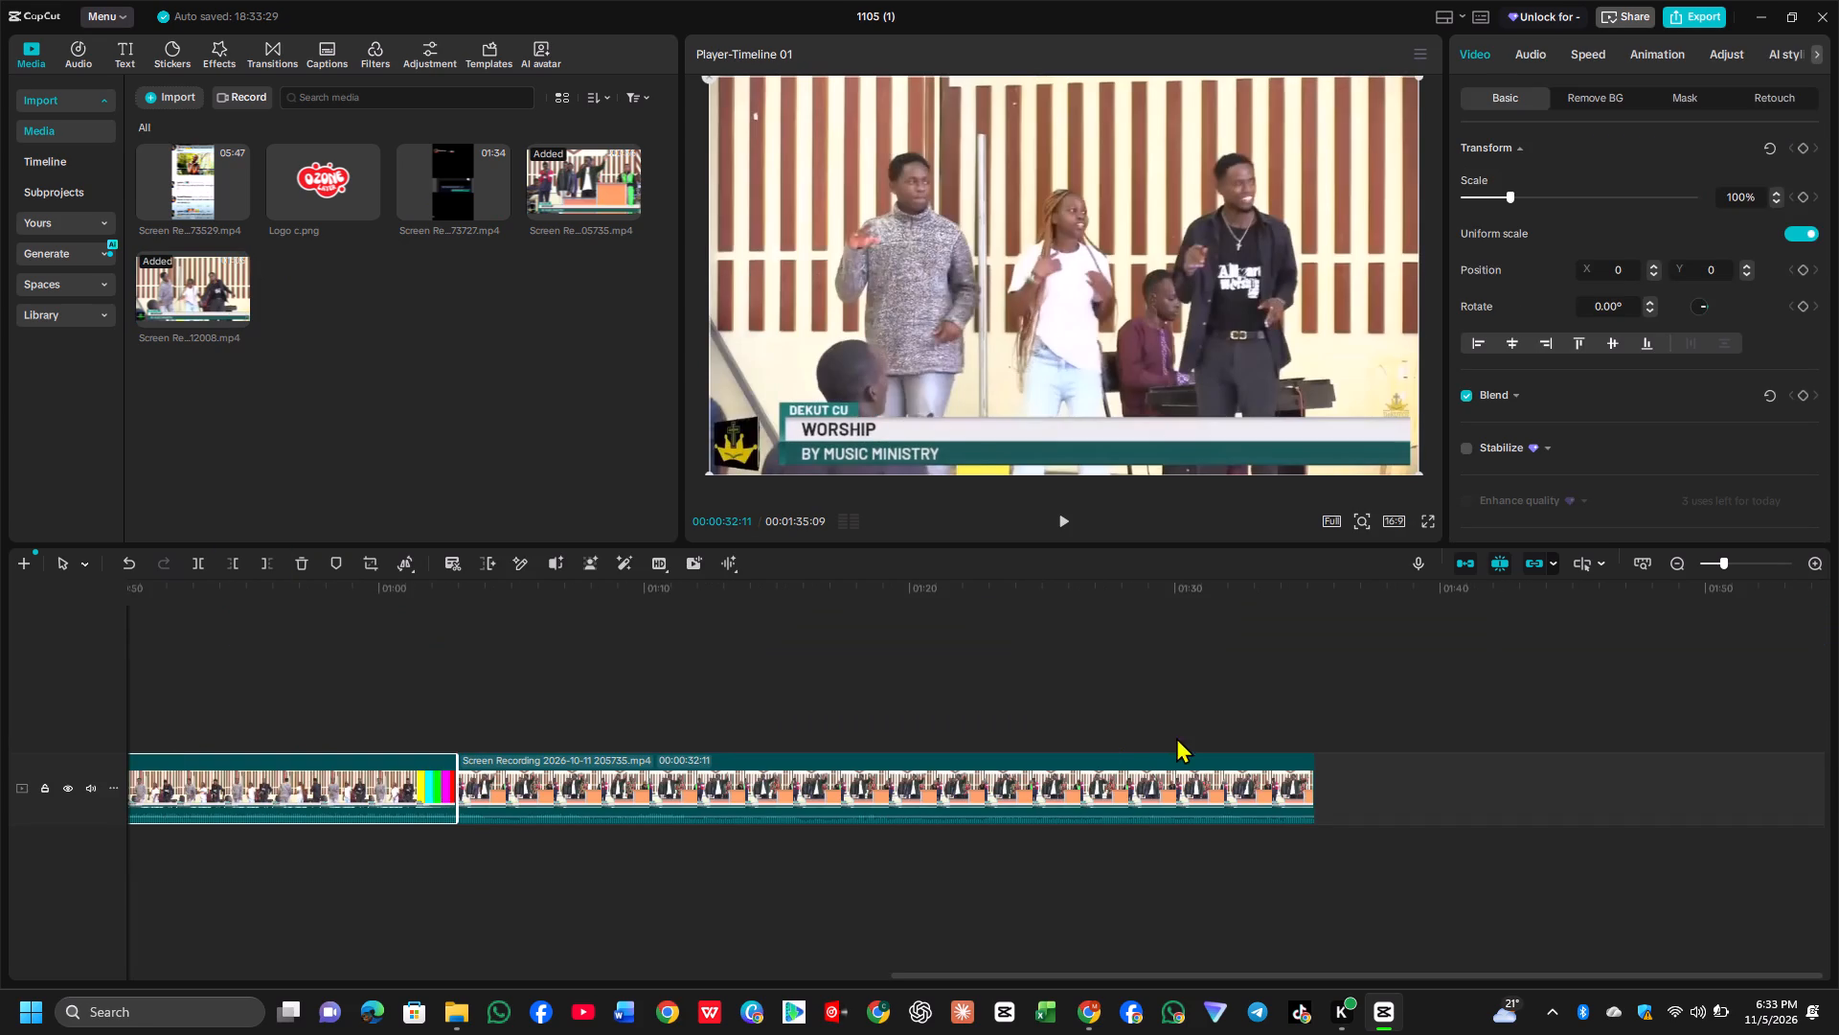
click(881, 782)
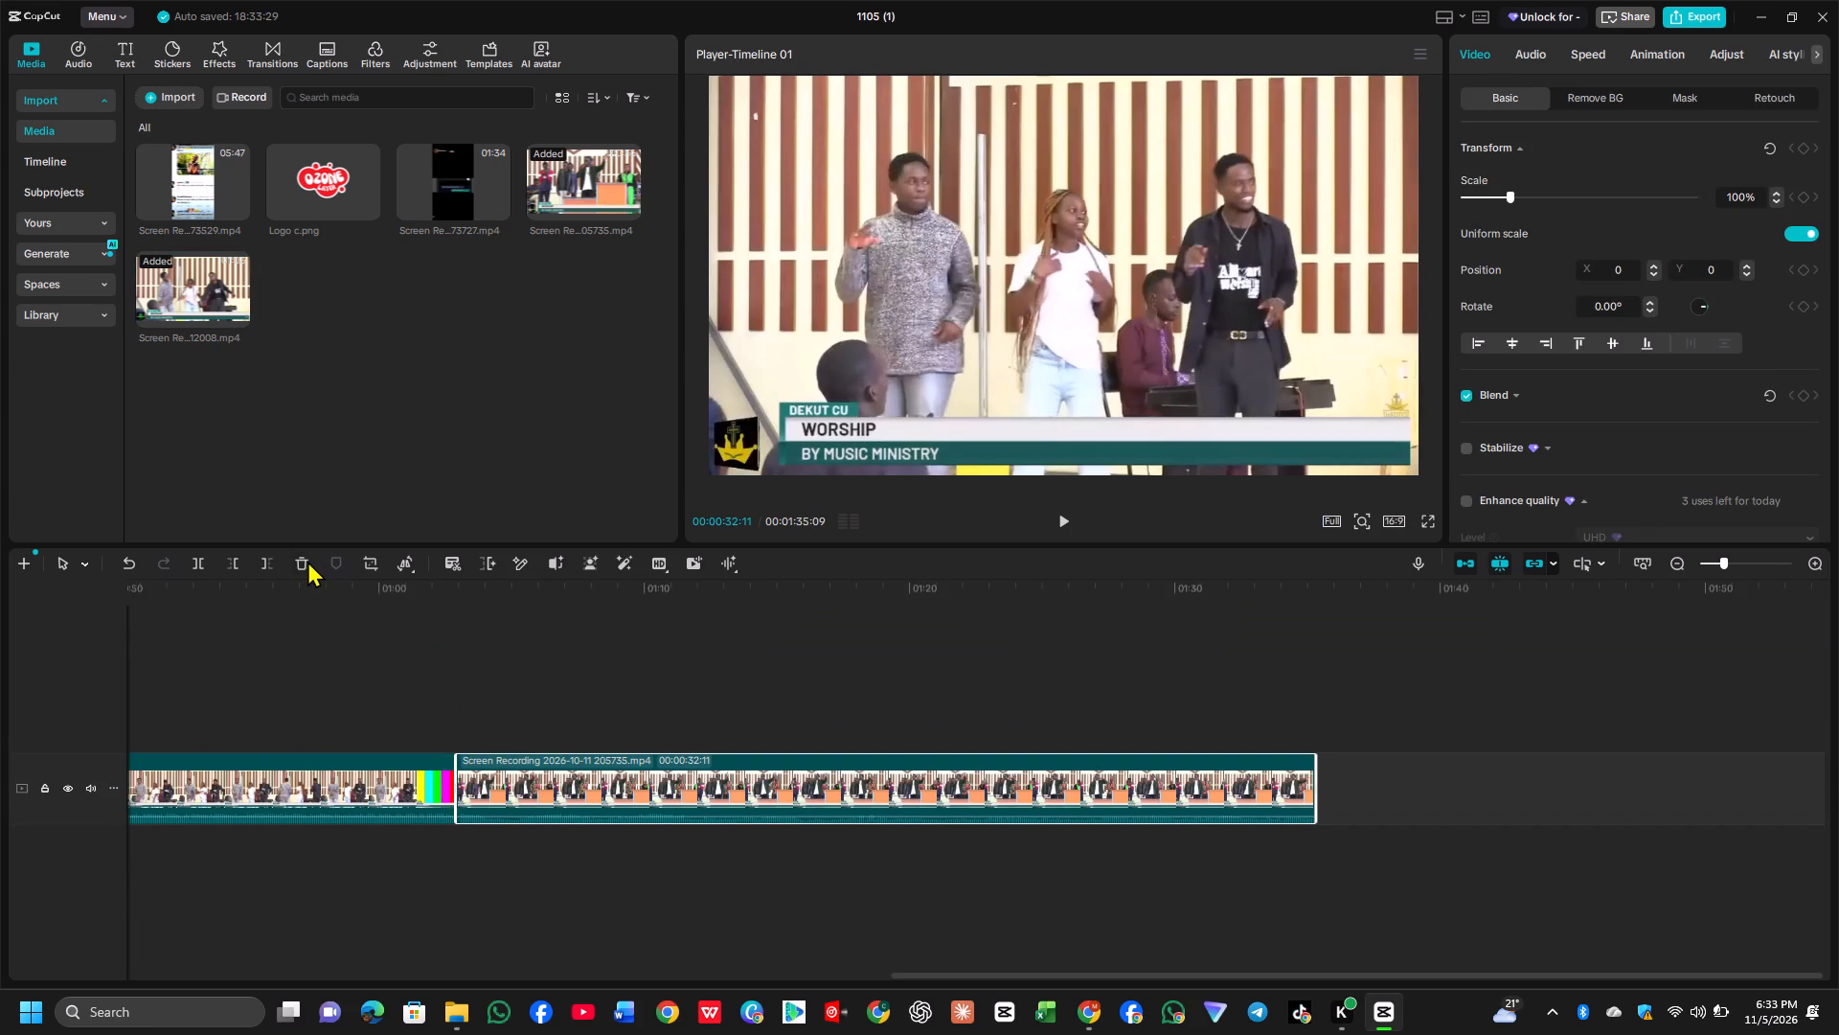
click(306, 561)
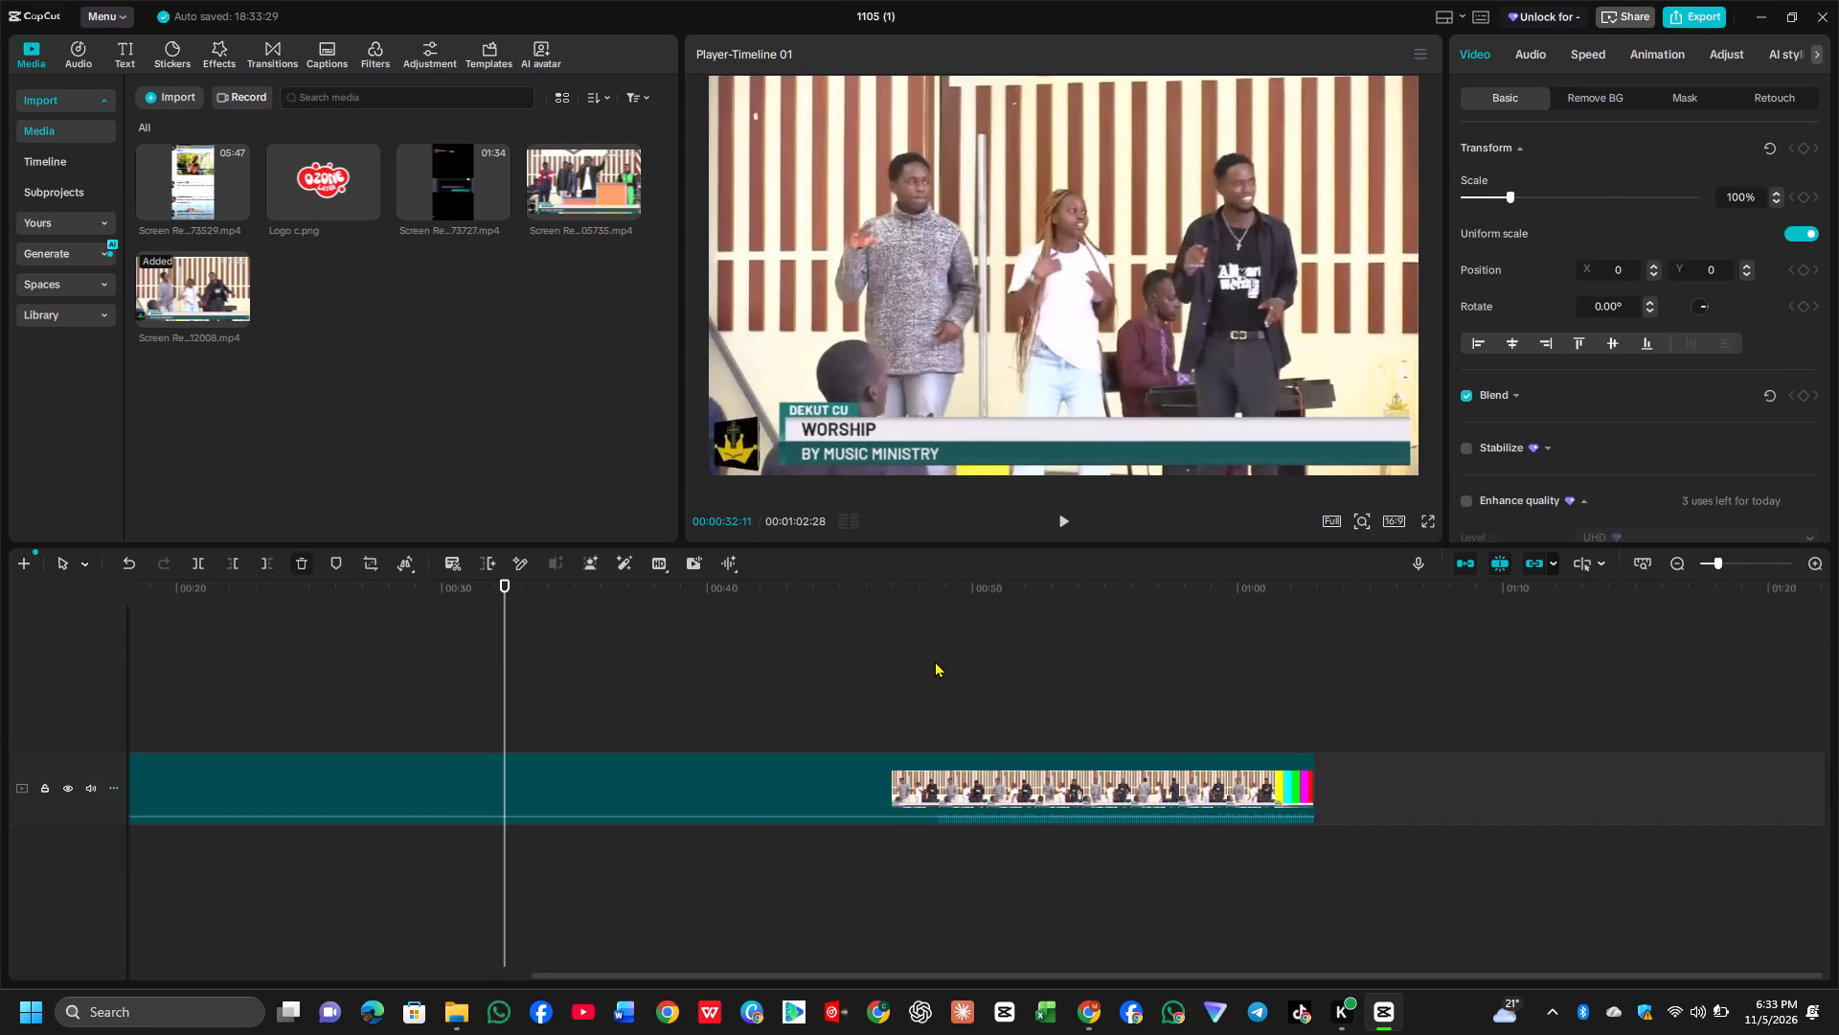
Play the 212008 recording from its start through to the last seconds to check the footage for unwanted sections.
key(Up)
key(Up)
key(Up)
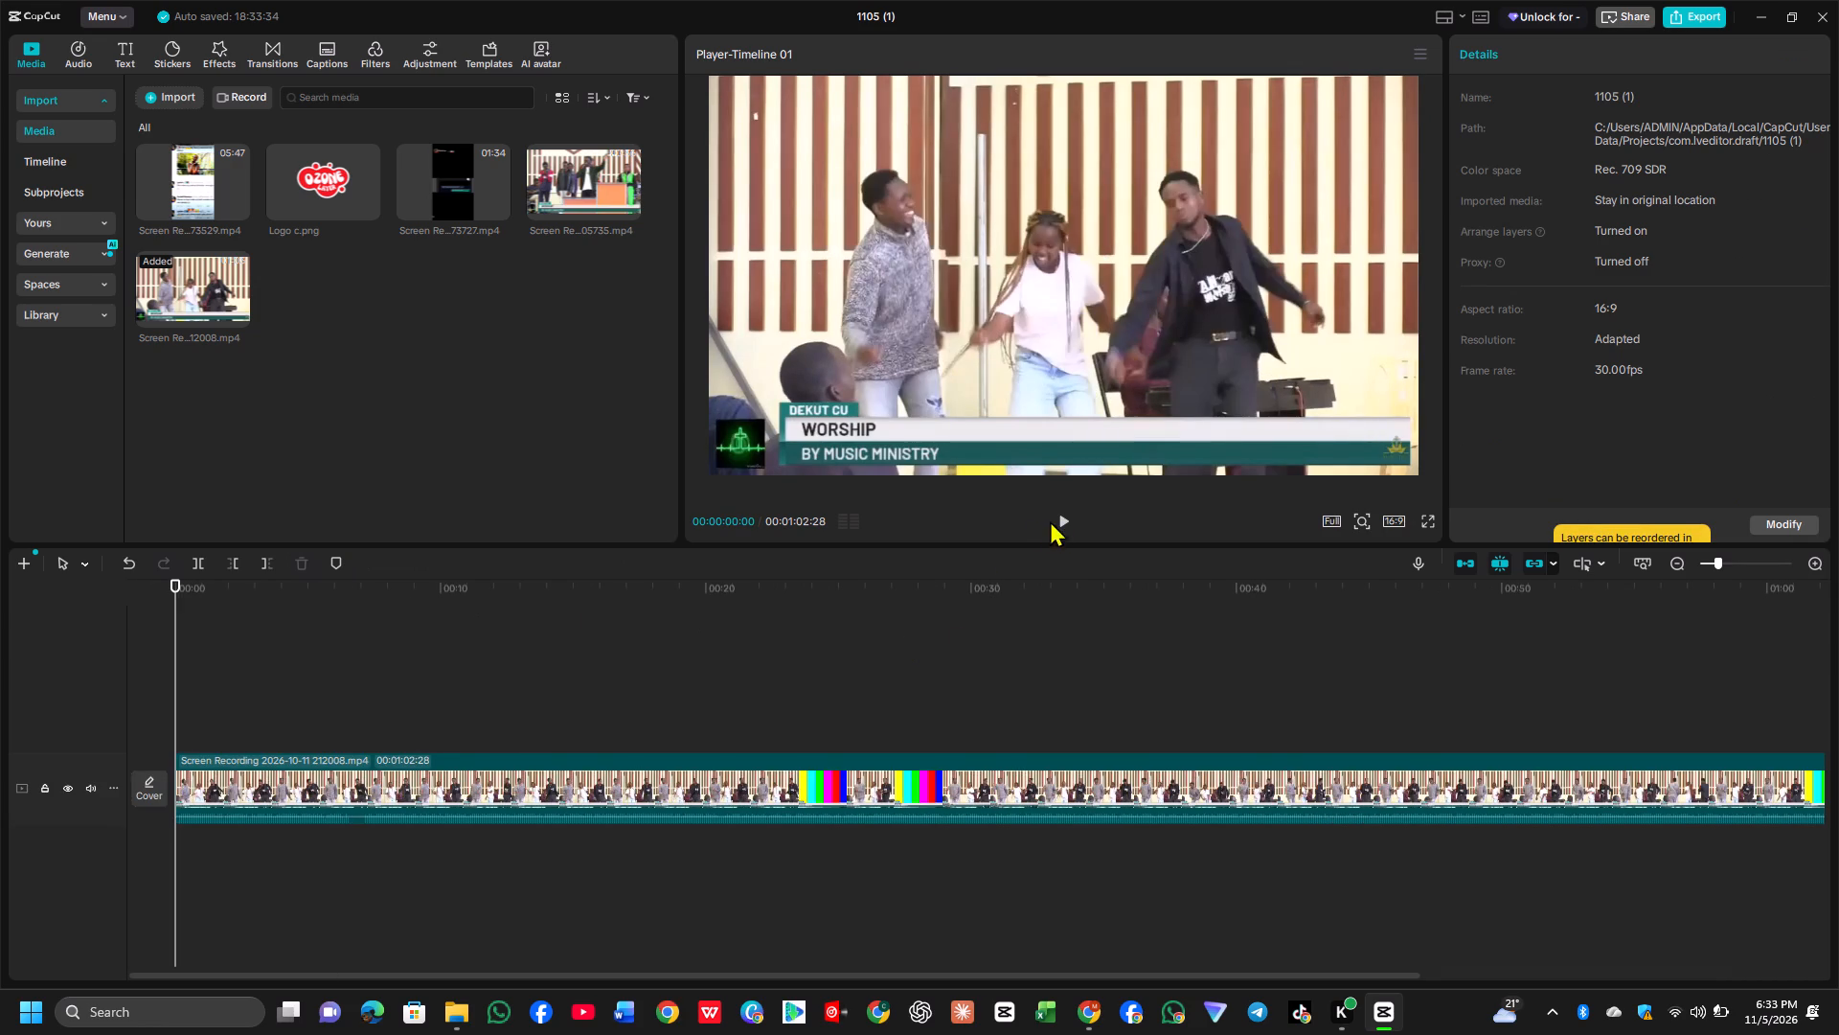
click(1056, 519)
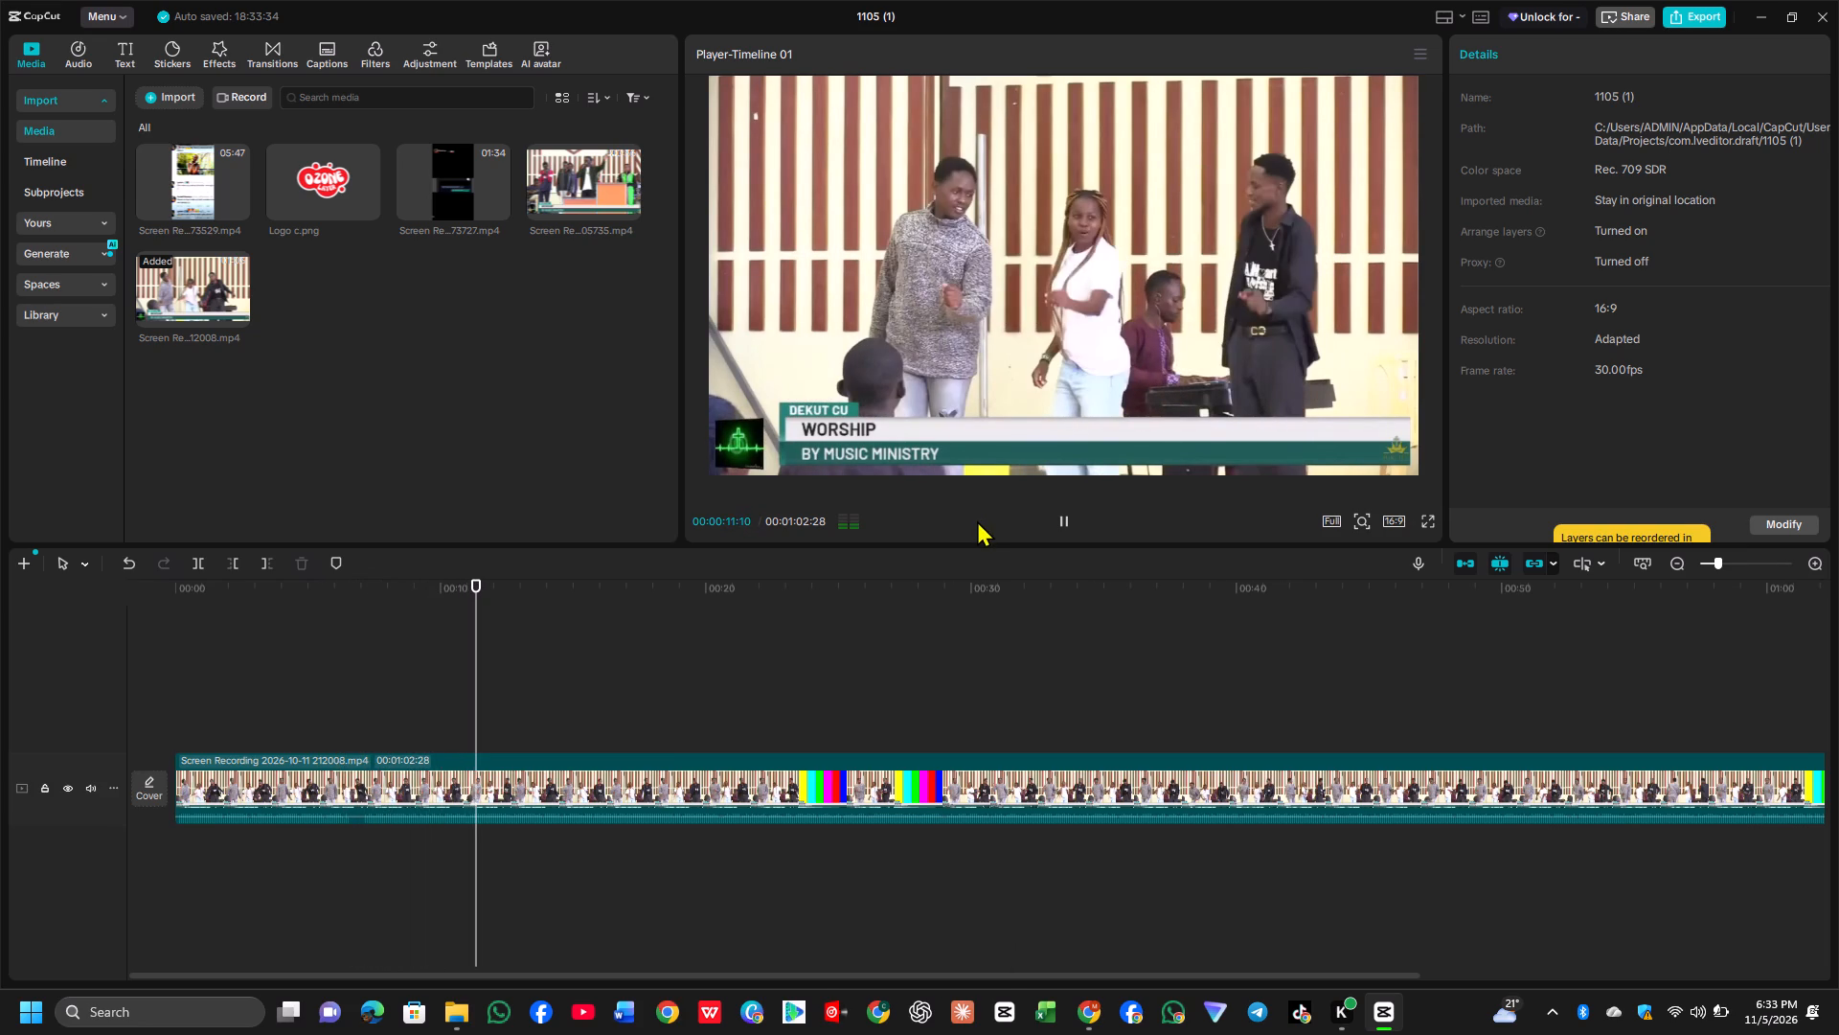
click(1061, 519)
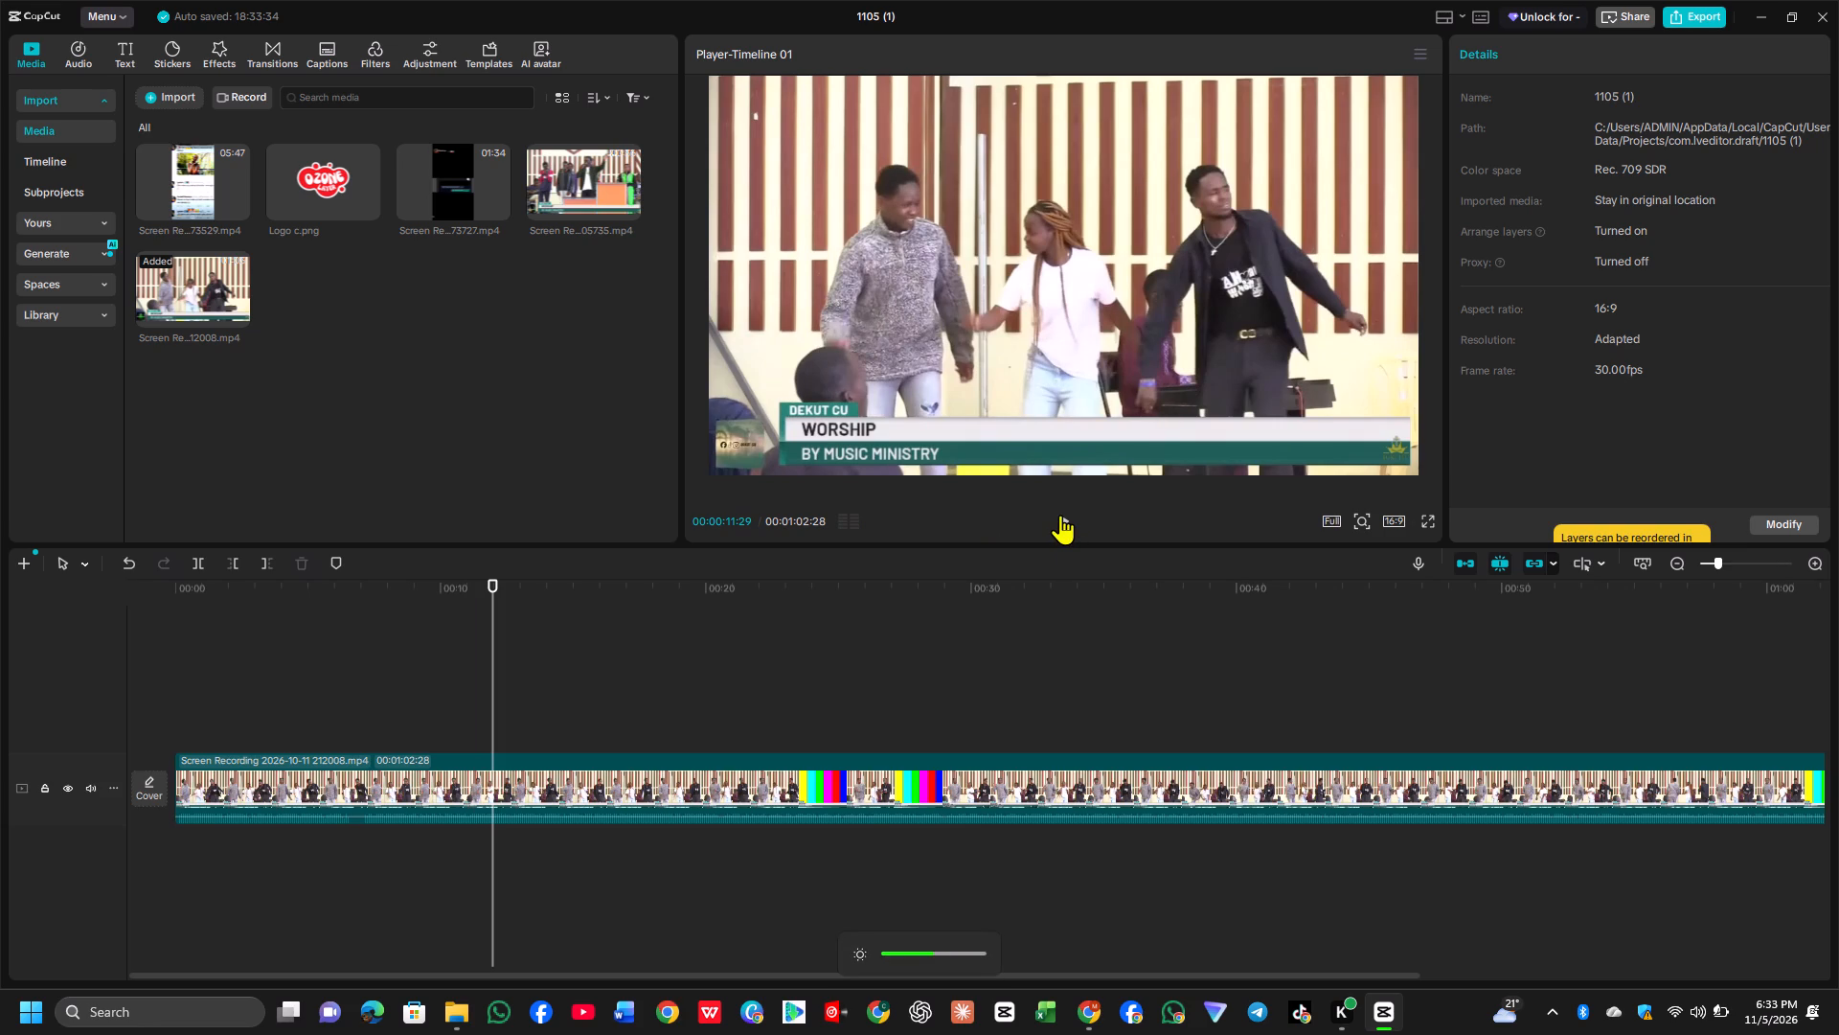
click(1060, 515)
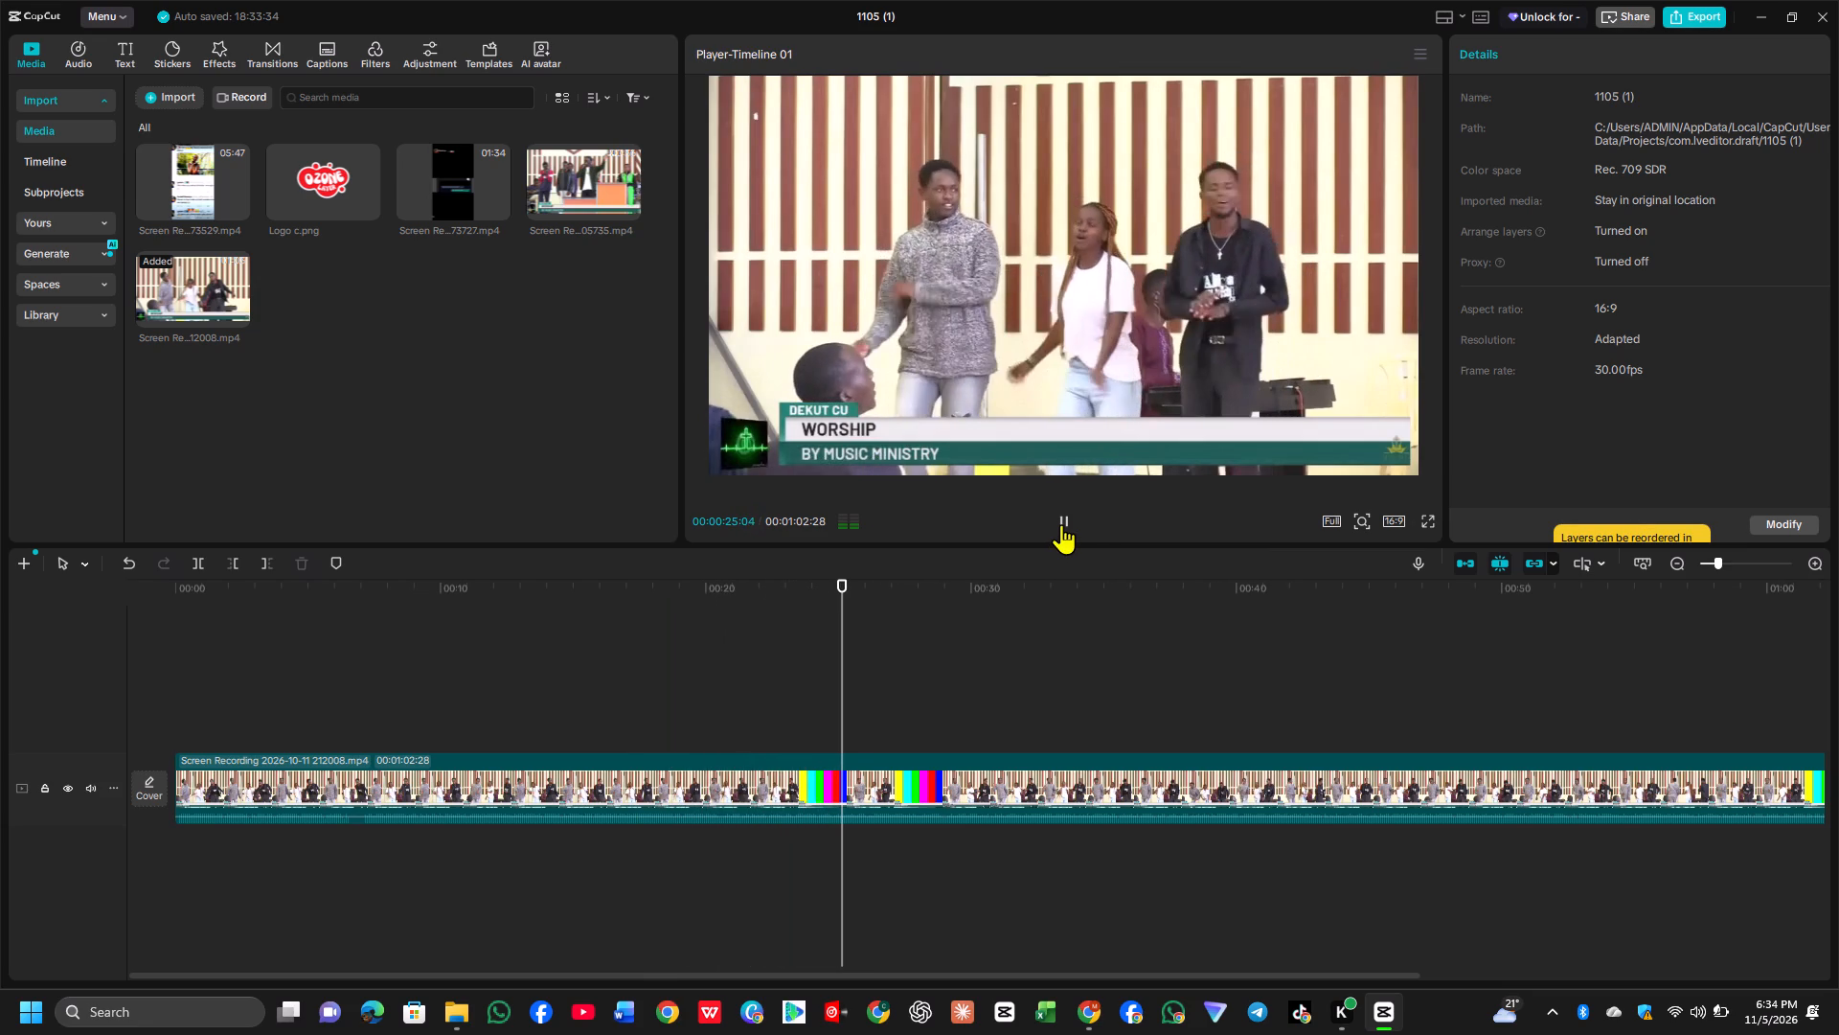
click(1061, 524)
click(1061, 524)
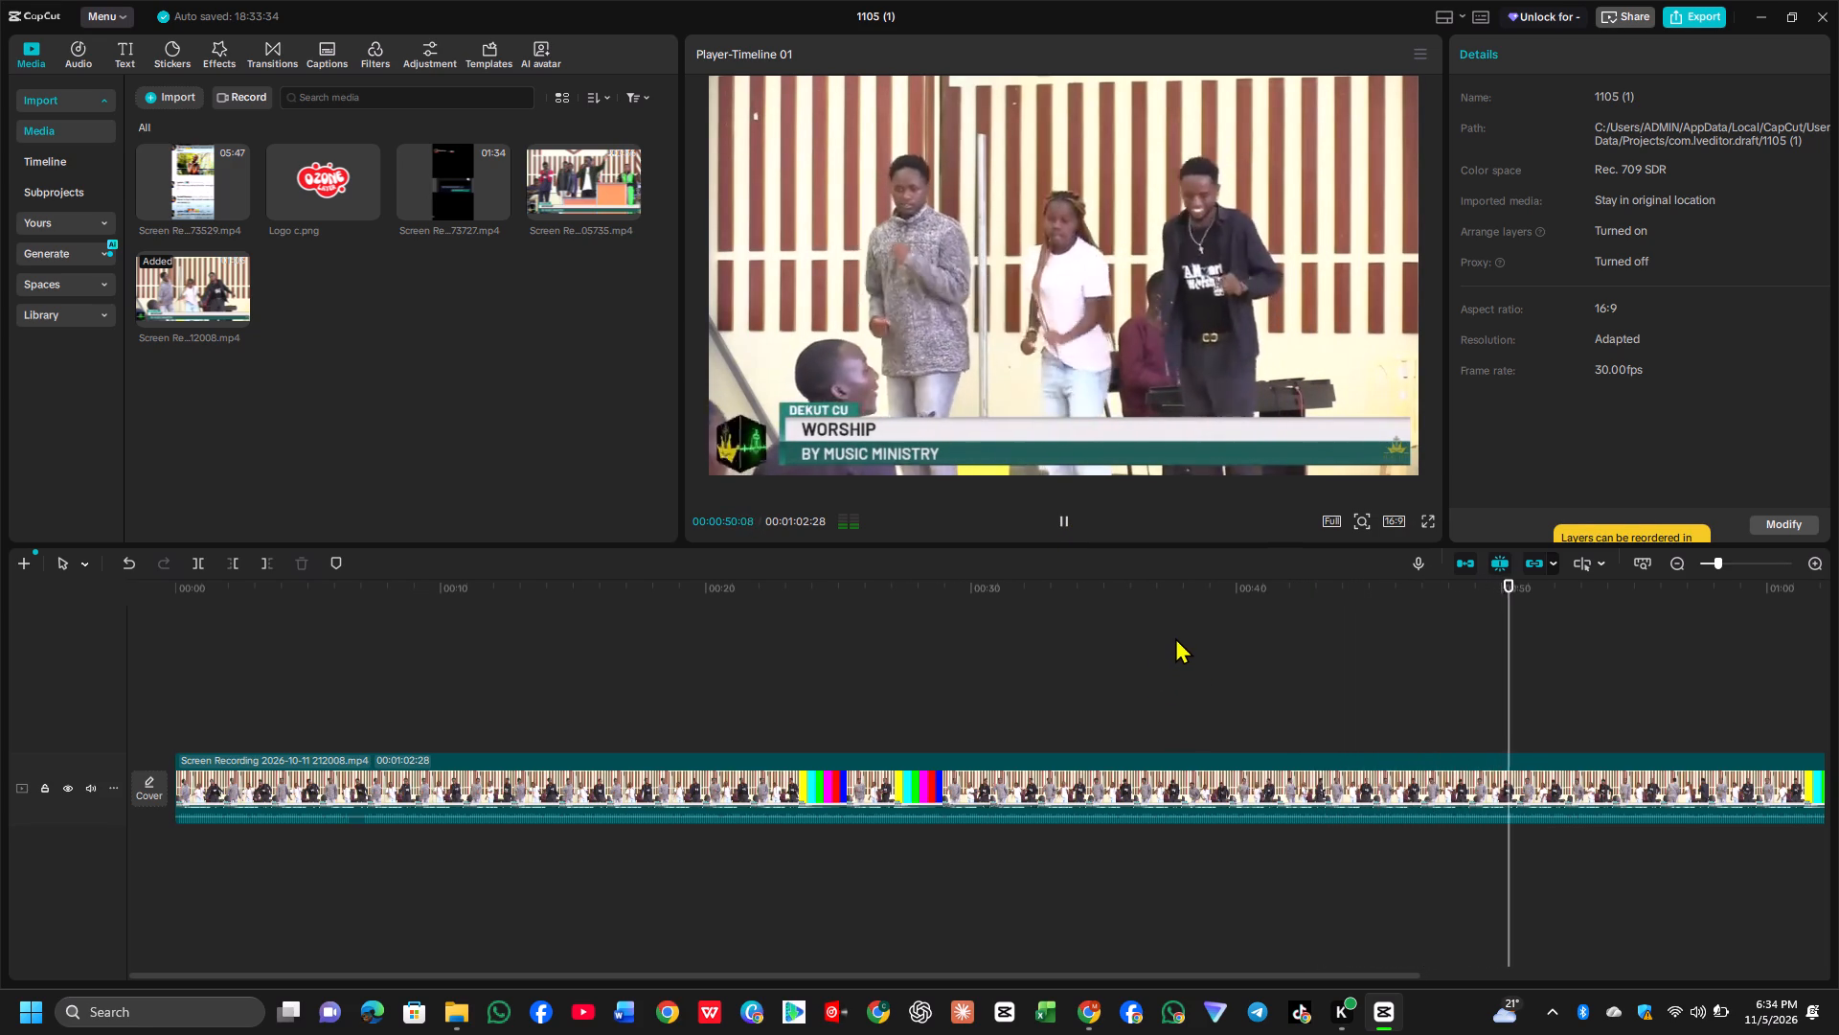
scroll(1175, 637, left, 4)
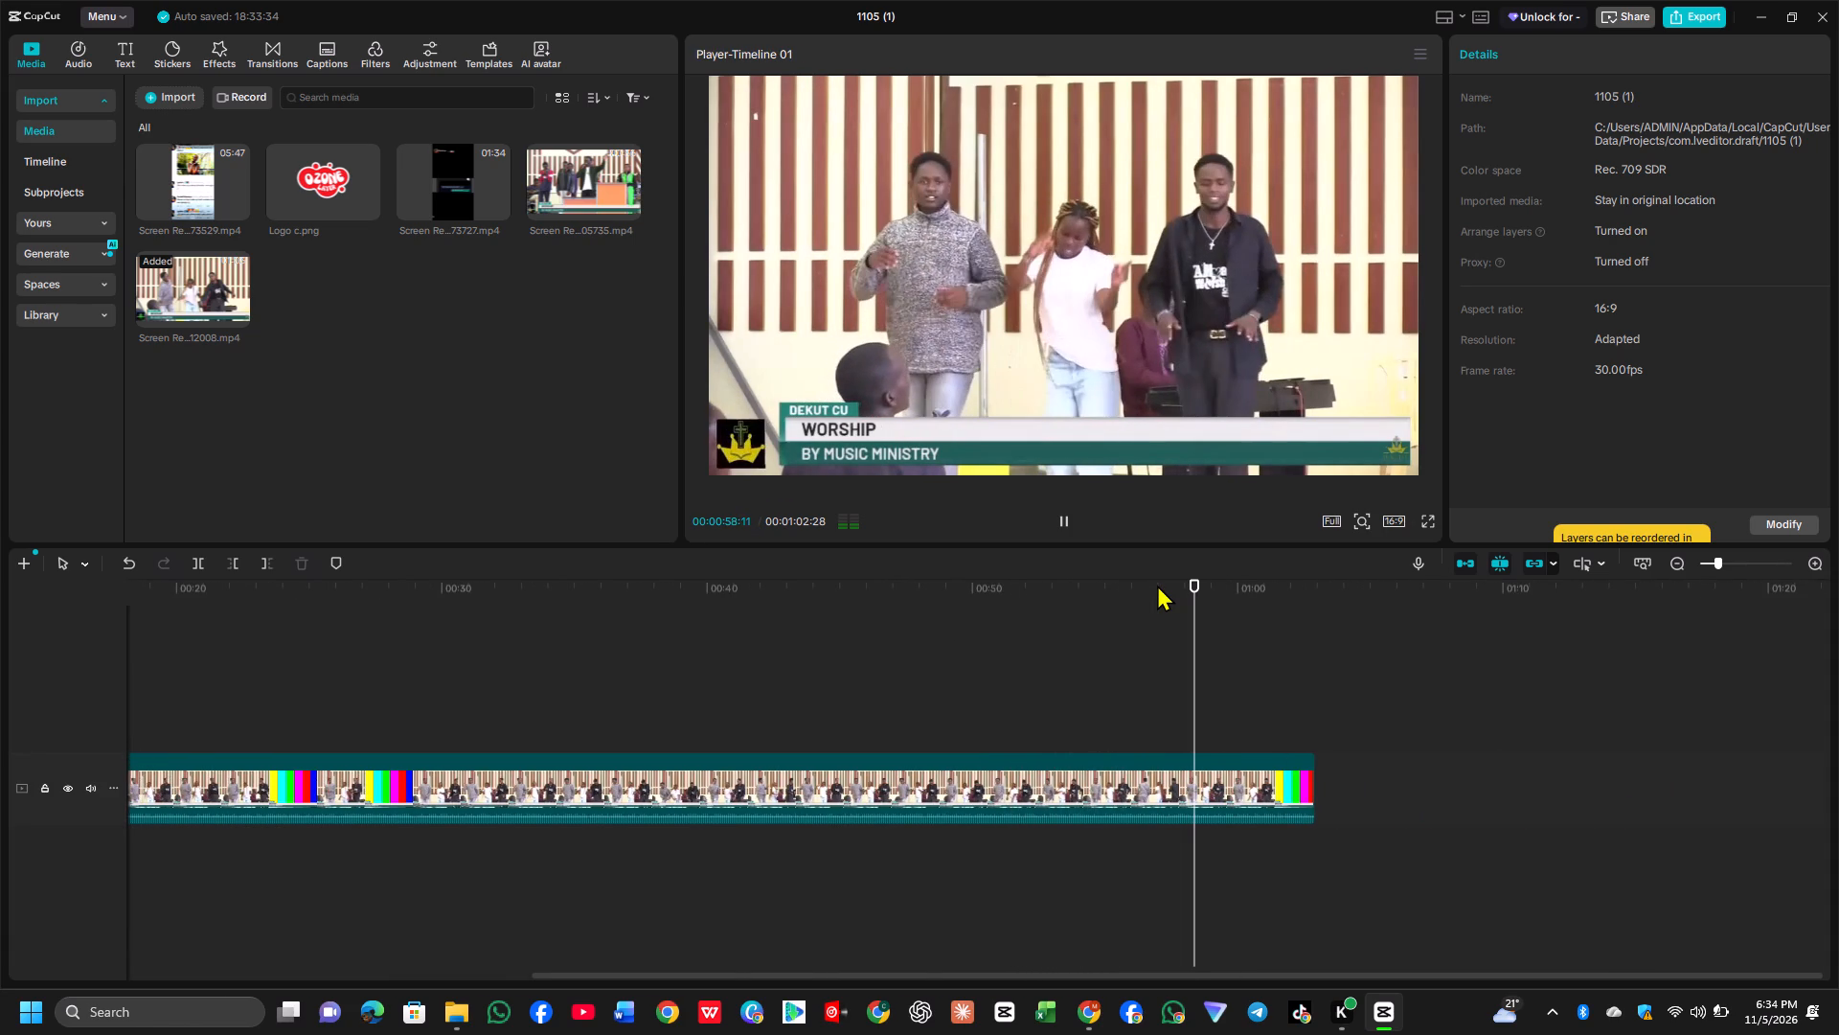
click(1069, 525)
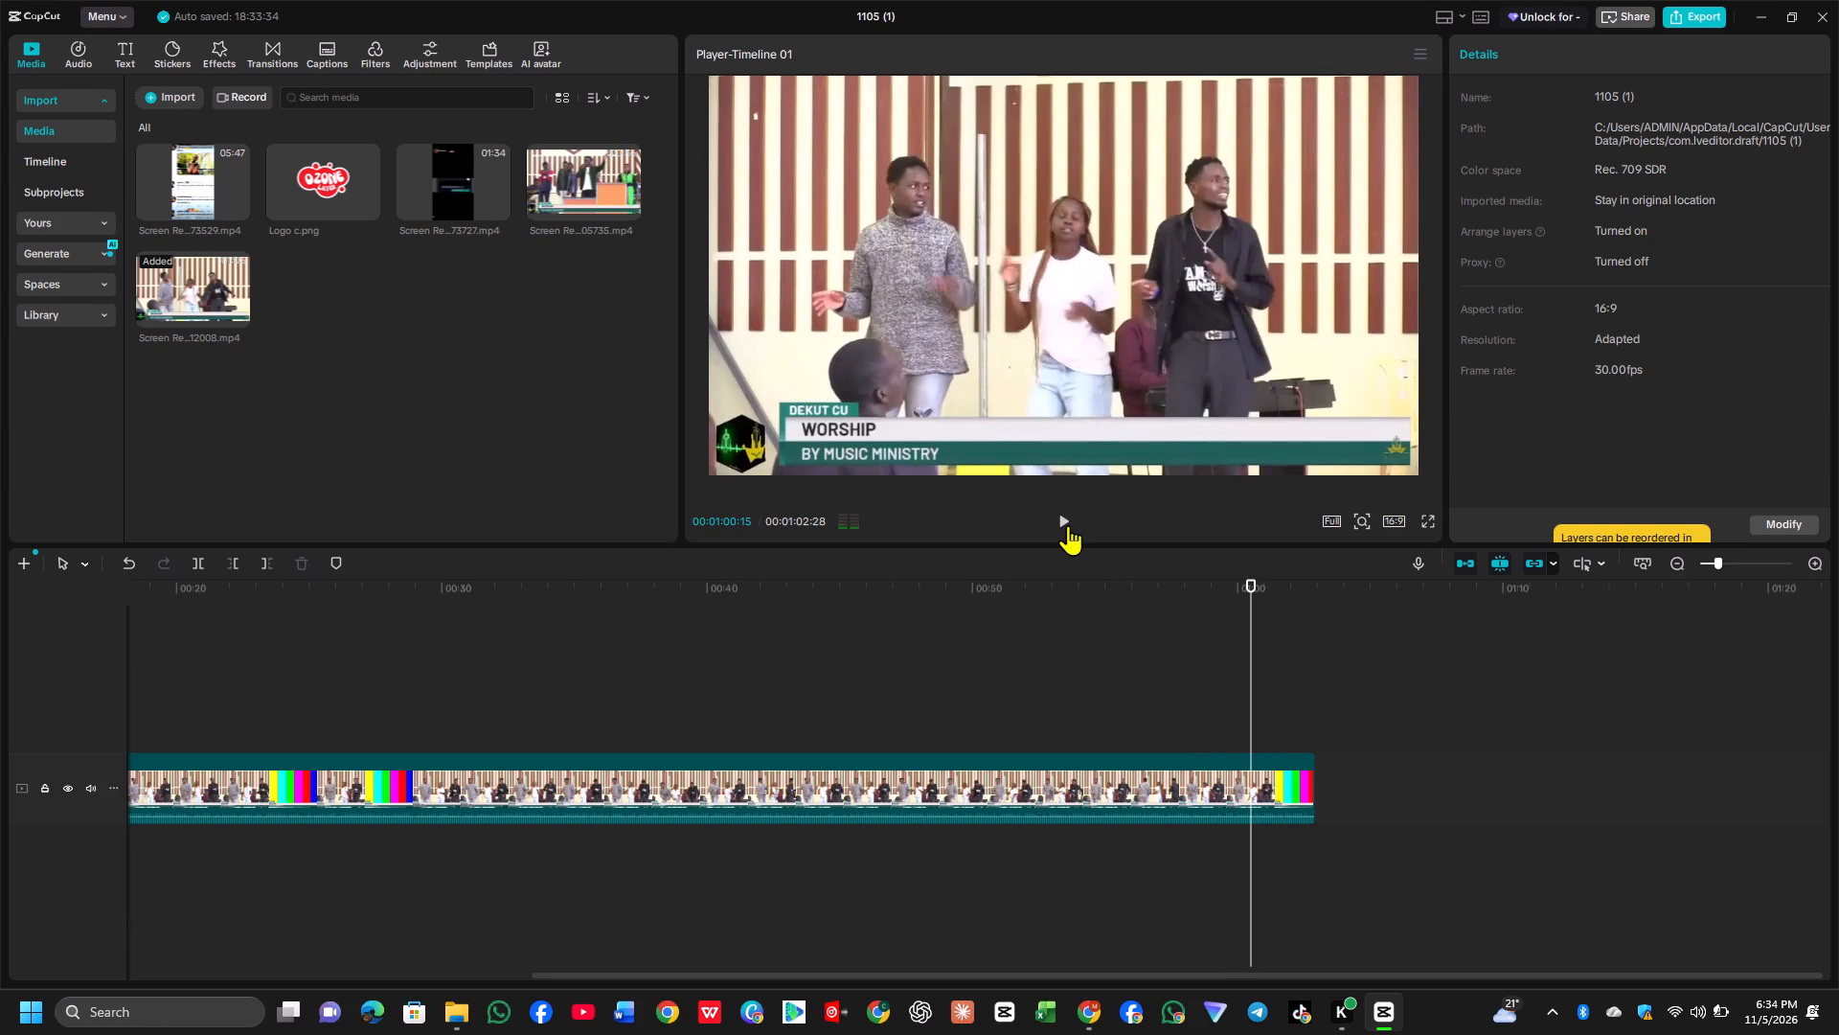
click(1068, 525)
click(1068, 525)
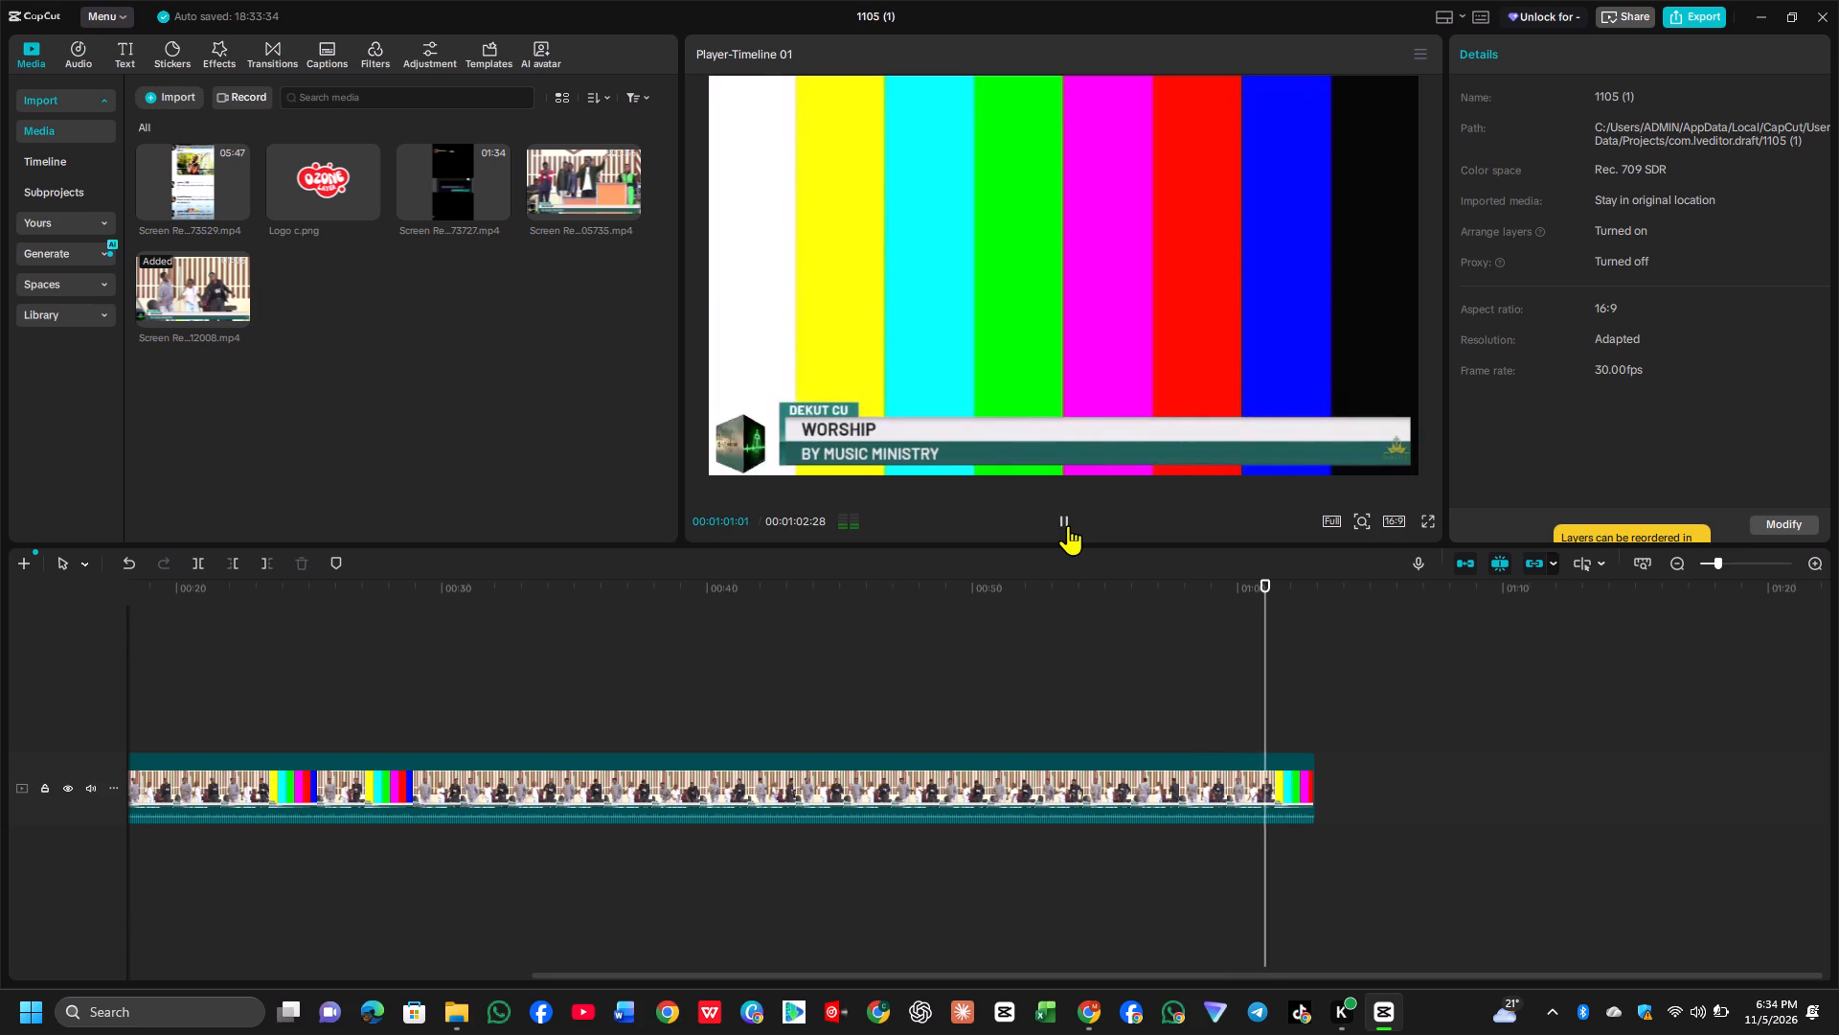
click(1068, 525)
click(1068, 525)
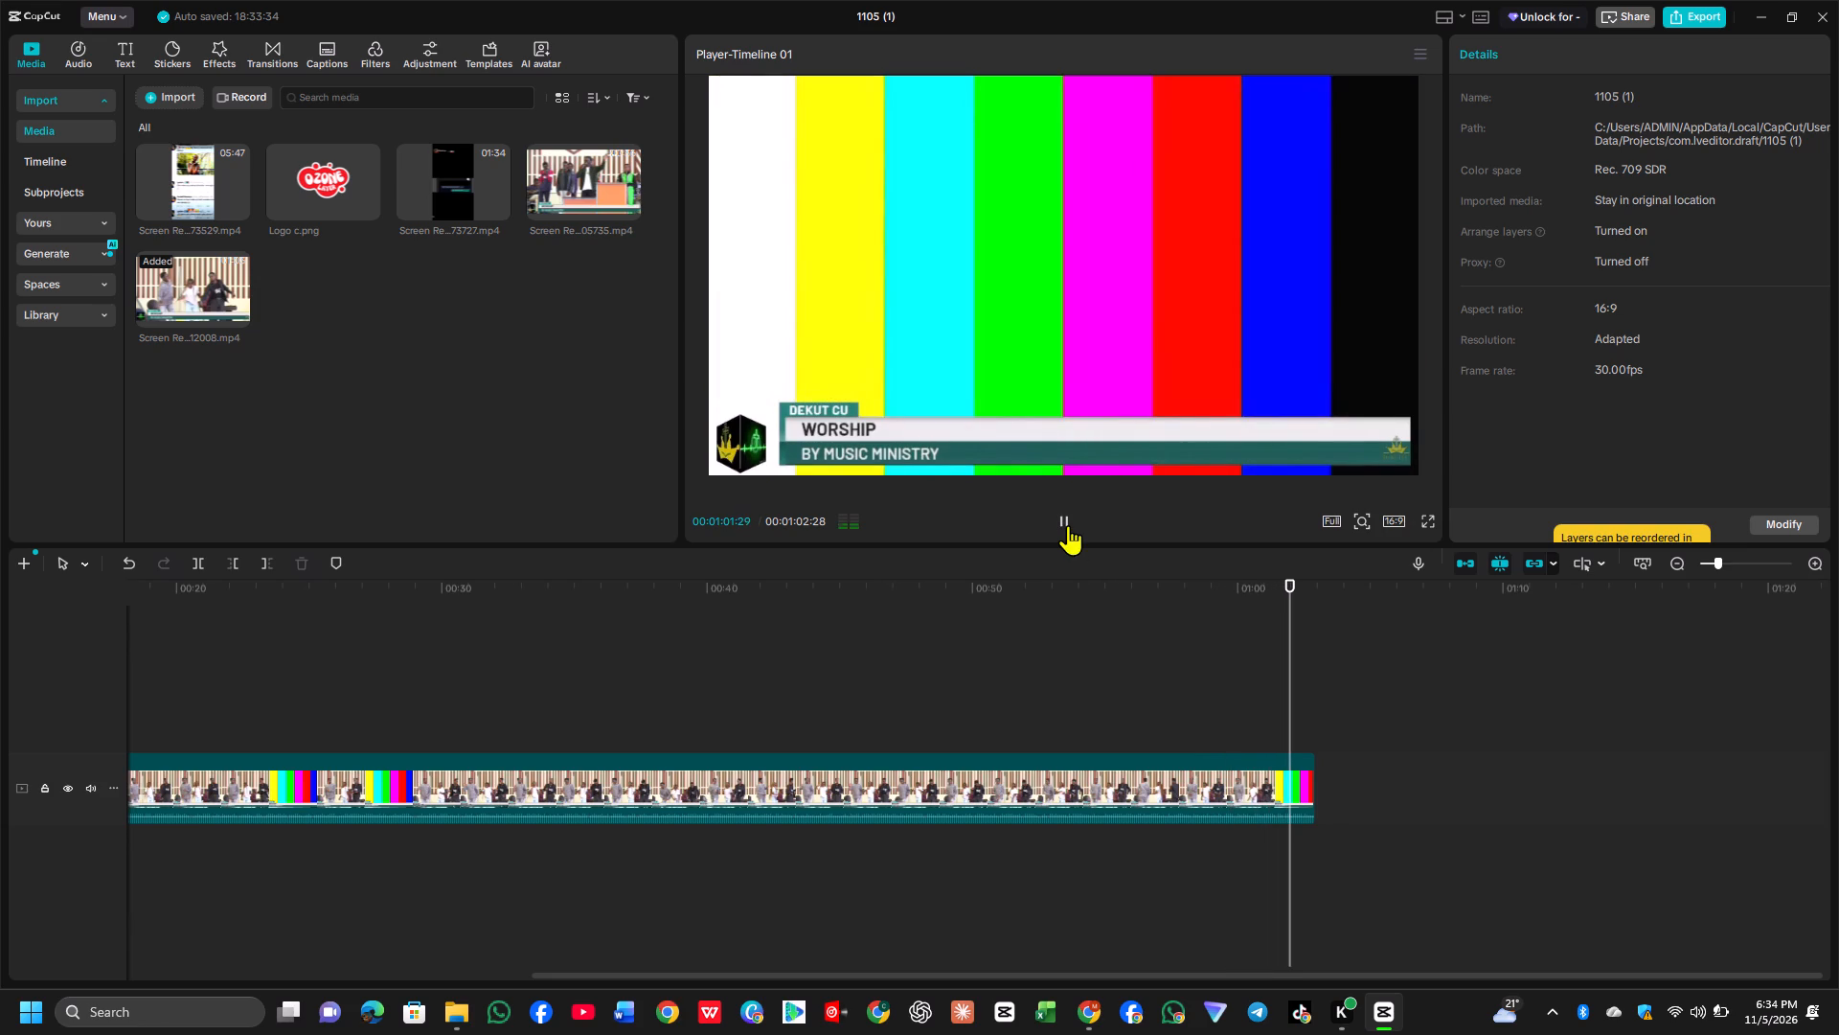
Trim off the end of the 212008 clip from 00:01:00:18, where the closing colour bars begin.
key(Left)
key(Left)
key(Left)
key(Left)
key(Left)
key(Left)
key(Left)
key(Left)
key(Left)
key(Left)
key(Left)
key(Left)
key(Left)
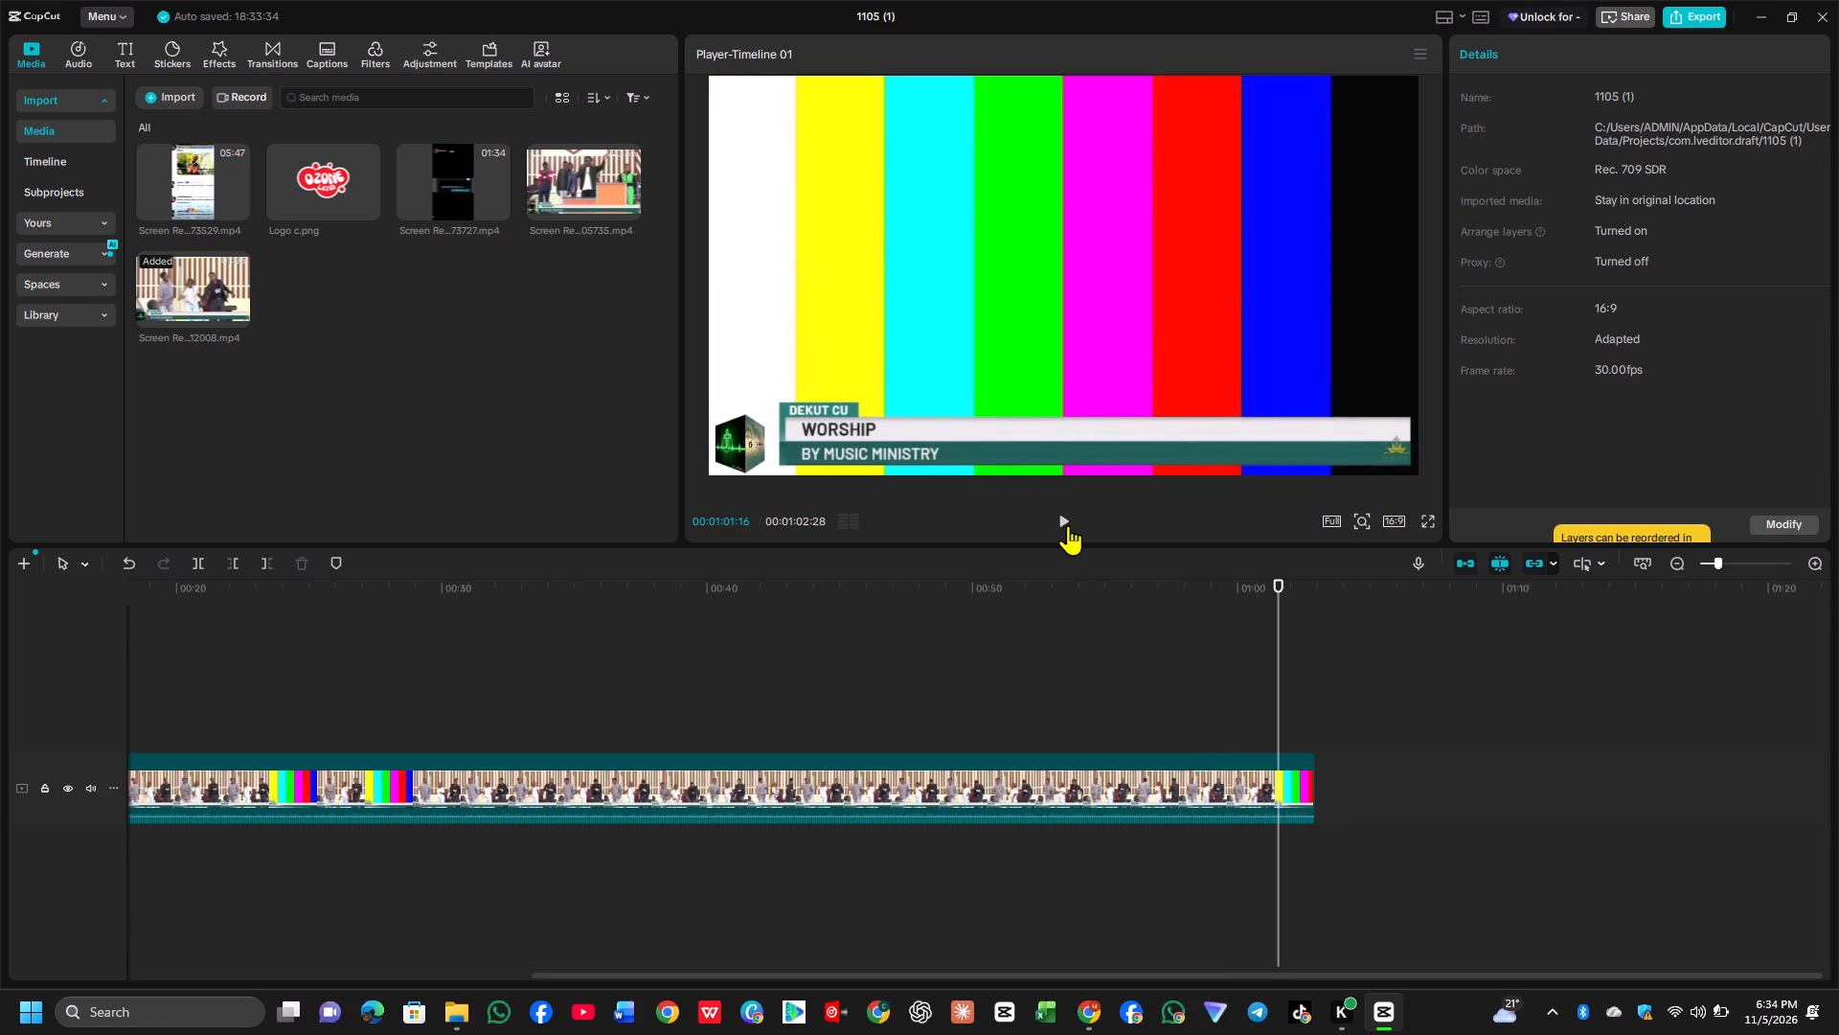
key(Left)
key(Left)
key(Left)
key(Left)
key(Left)
key(Left)
key(Left)
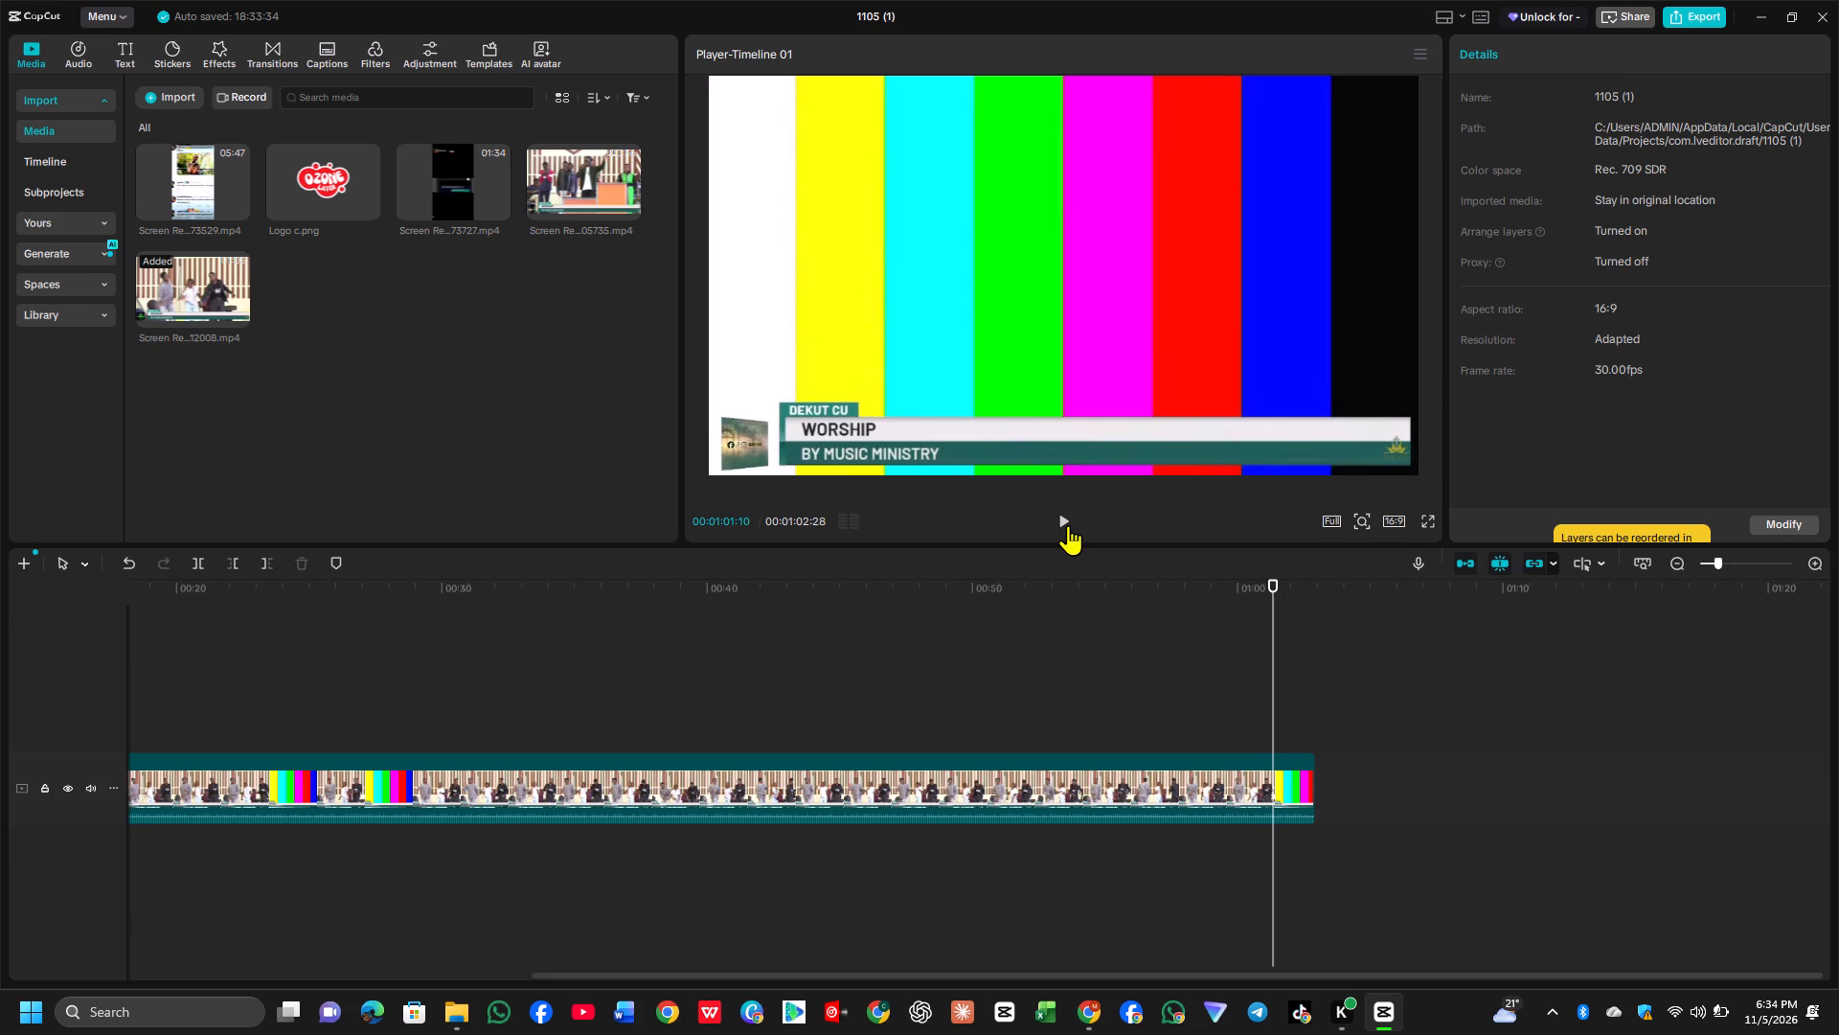
key(Left)
key(Left)
key(Left)
key(Left)
key(Left)
key(Left)
key(Left)
key(Left)
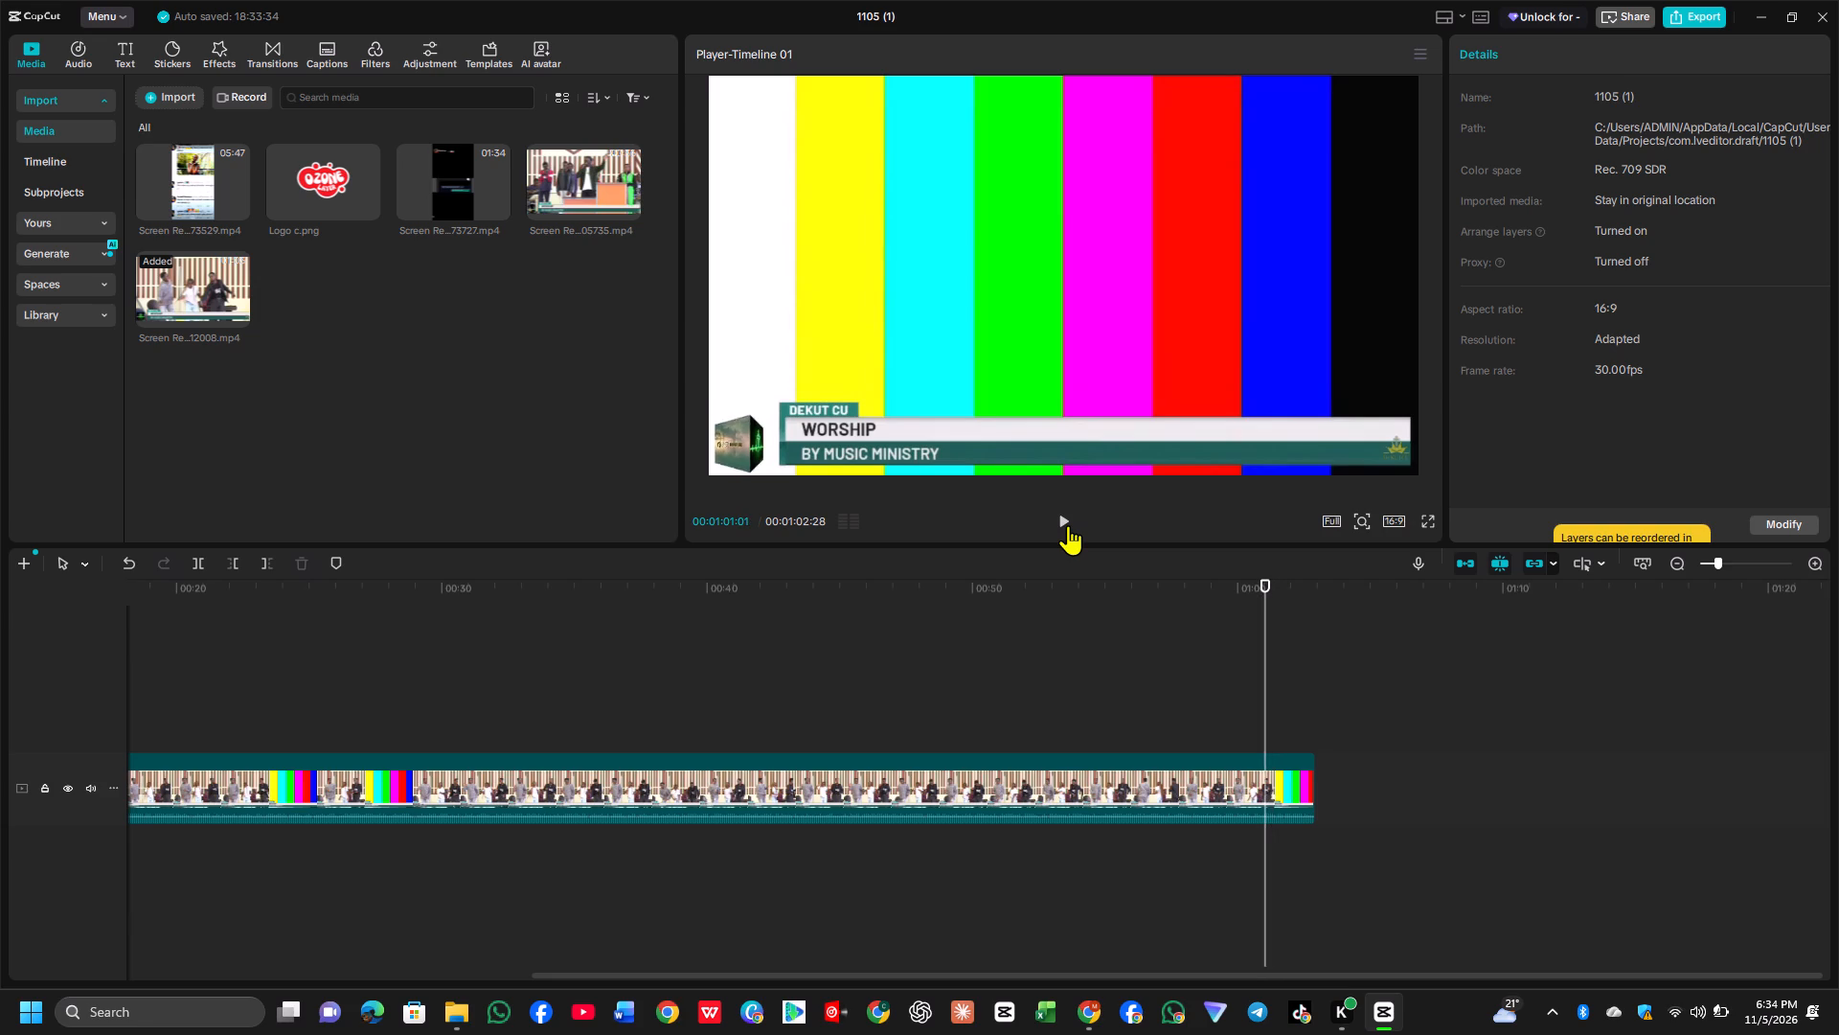
key(Left)
key(Left)
key(Left)
key(Left)
key(Left)
key(Left)
key(Left)
key(Left)
key(Left)
key(Left)
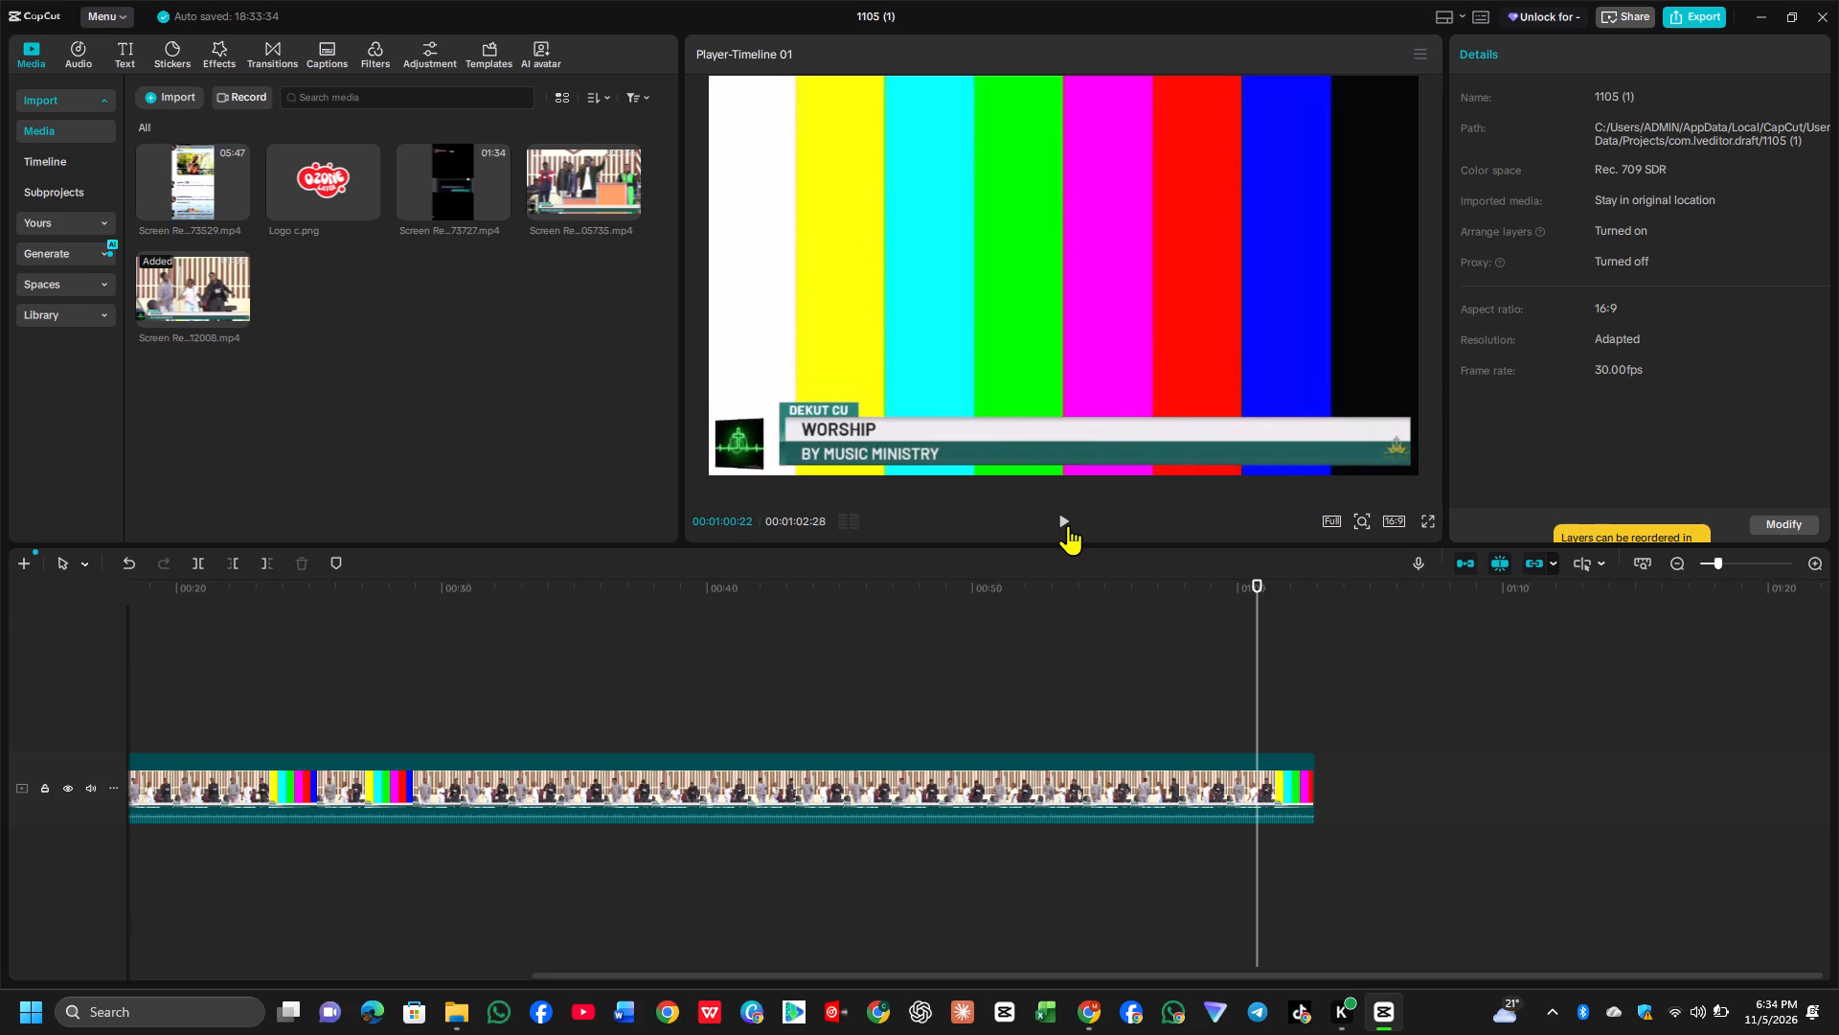
key(Left)
key(Left)
key(Left)
key(Left)
key(Right)
key(Right)
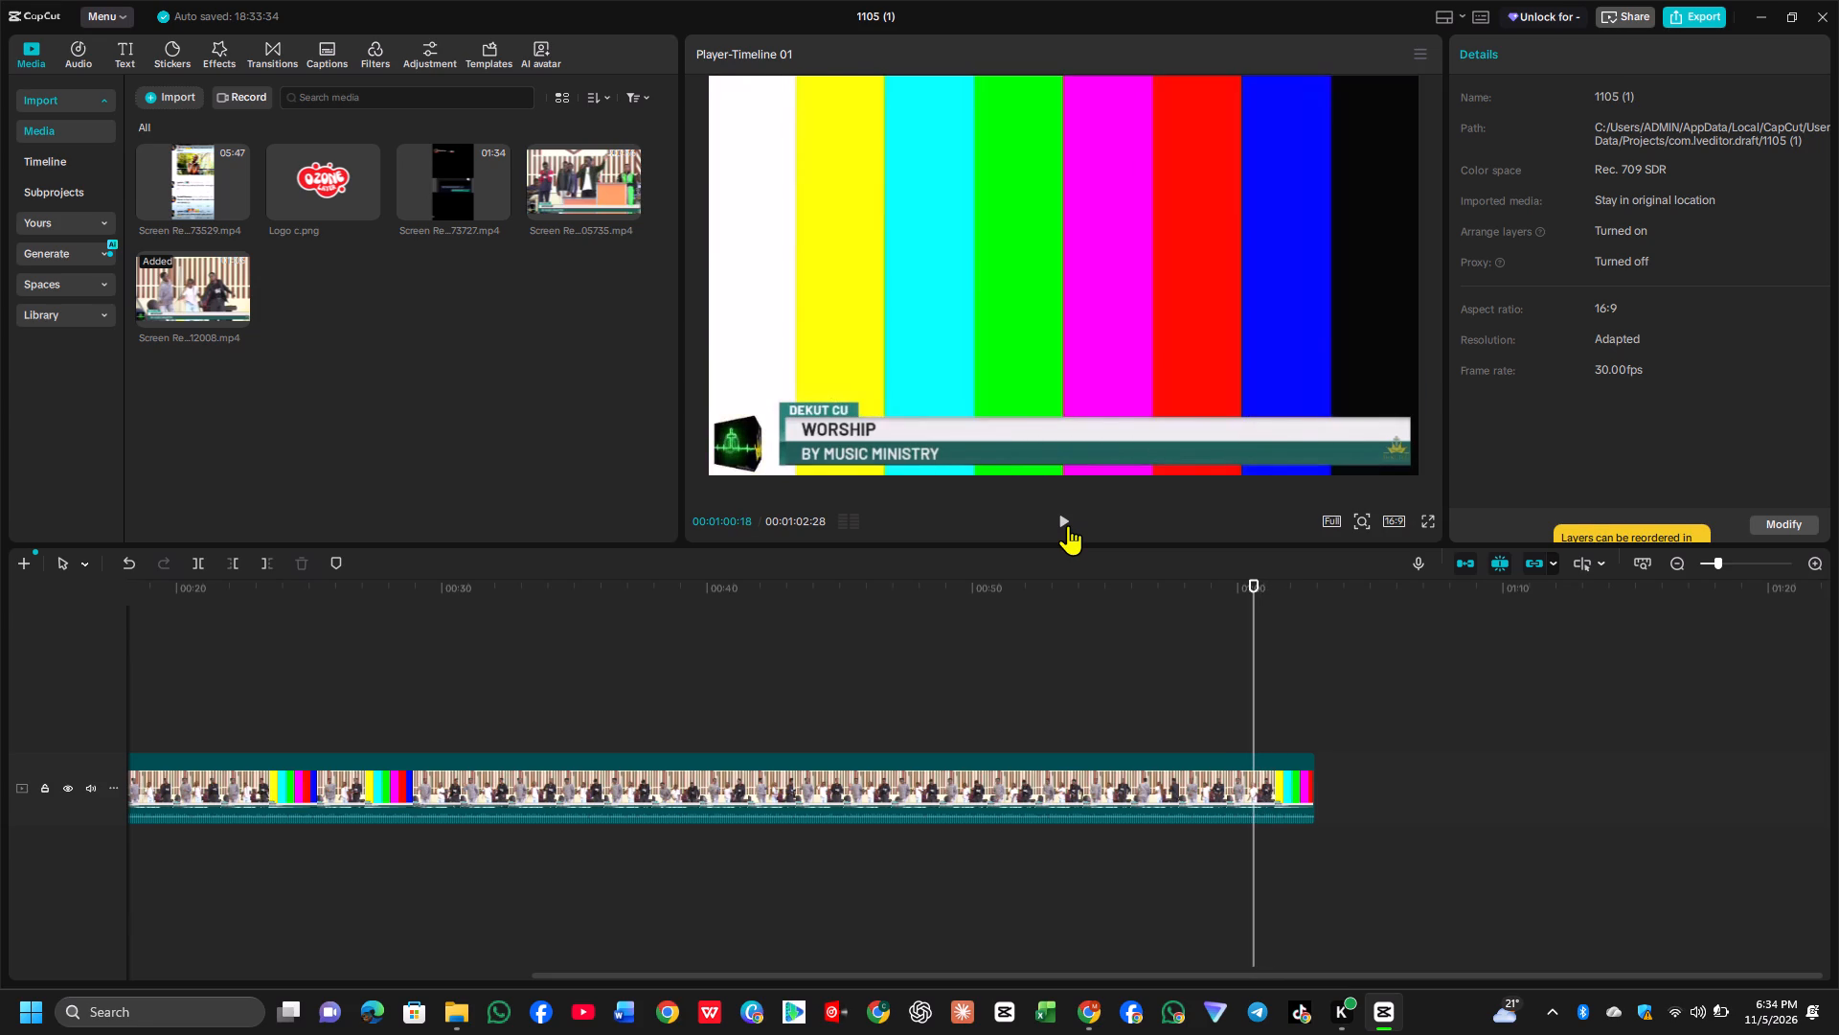
key(Left)
click(267, 565)
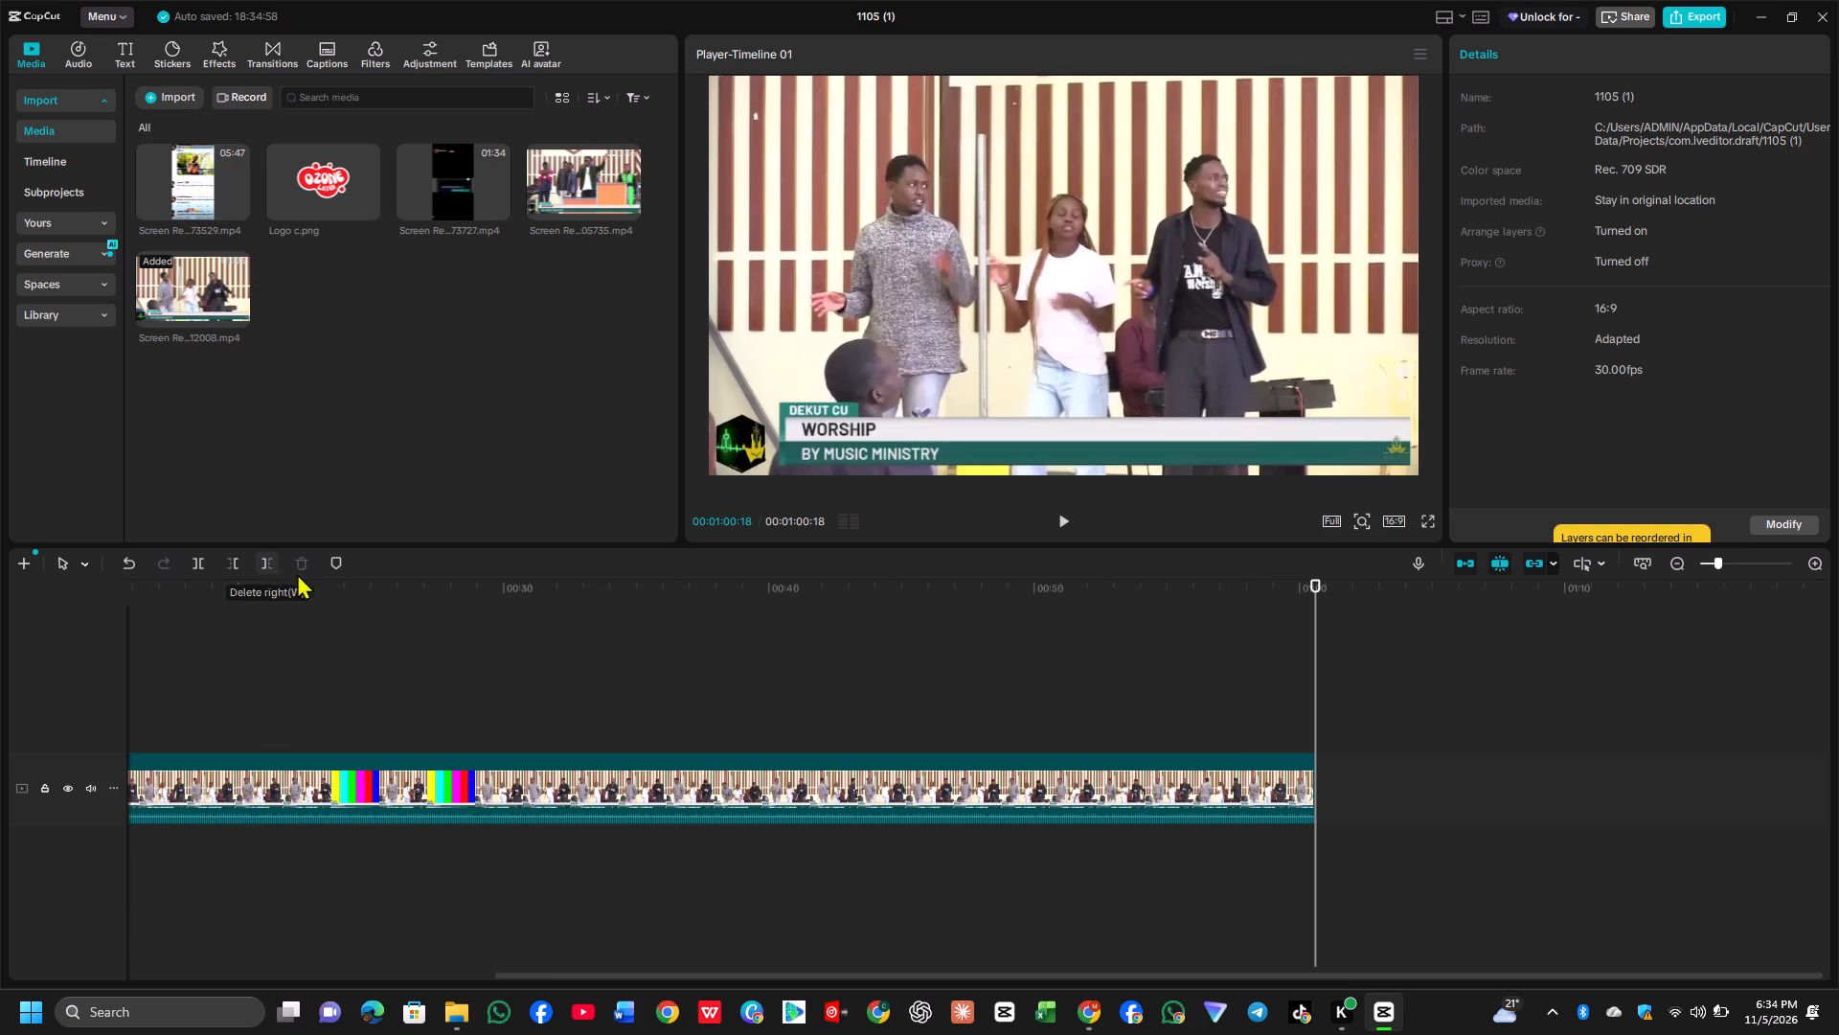
Check the final second of the trimmed clip frame by frame, back to 00:00:59:16.
key(Left)
key(Left)
key(Left)
key(Left)
key(Left)
key(Left)
key(Left)
key(Left)
key(Left)
key(Left)
key(Left)
key(Left)
key(Left)
key(Left)
key(Left)
key(Left)
key(Left)
key(Left)
key(Left)
key(Left)
key(Left)
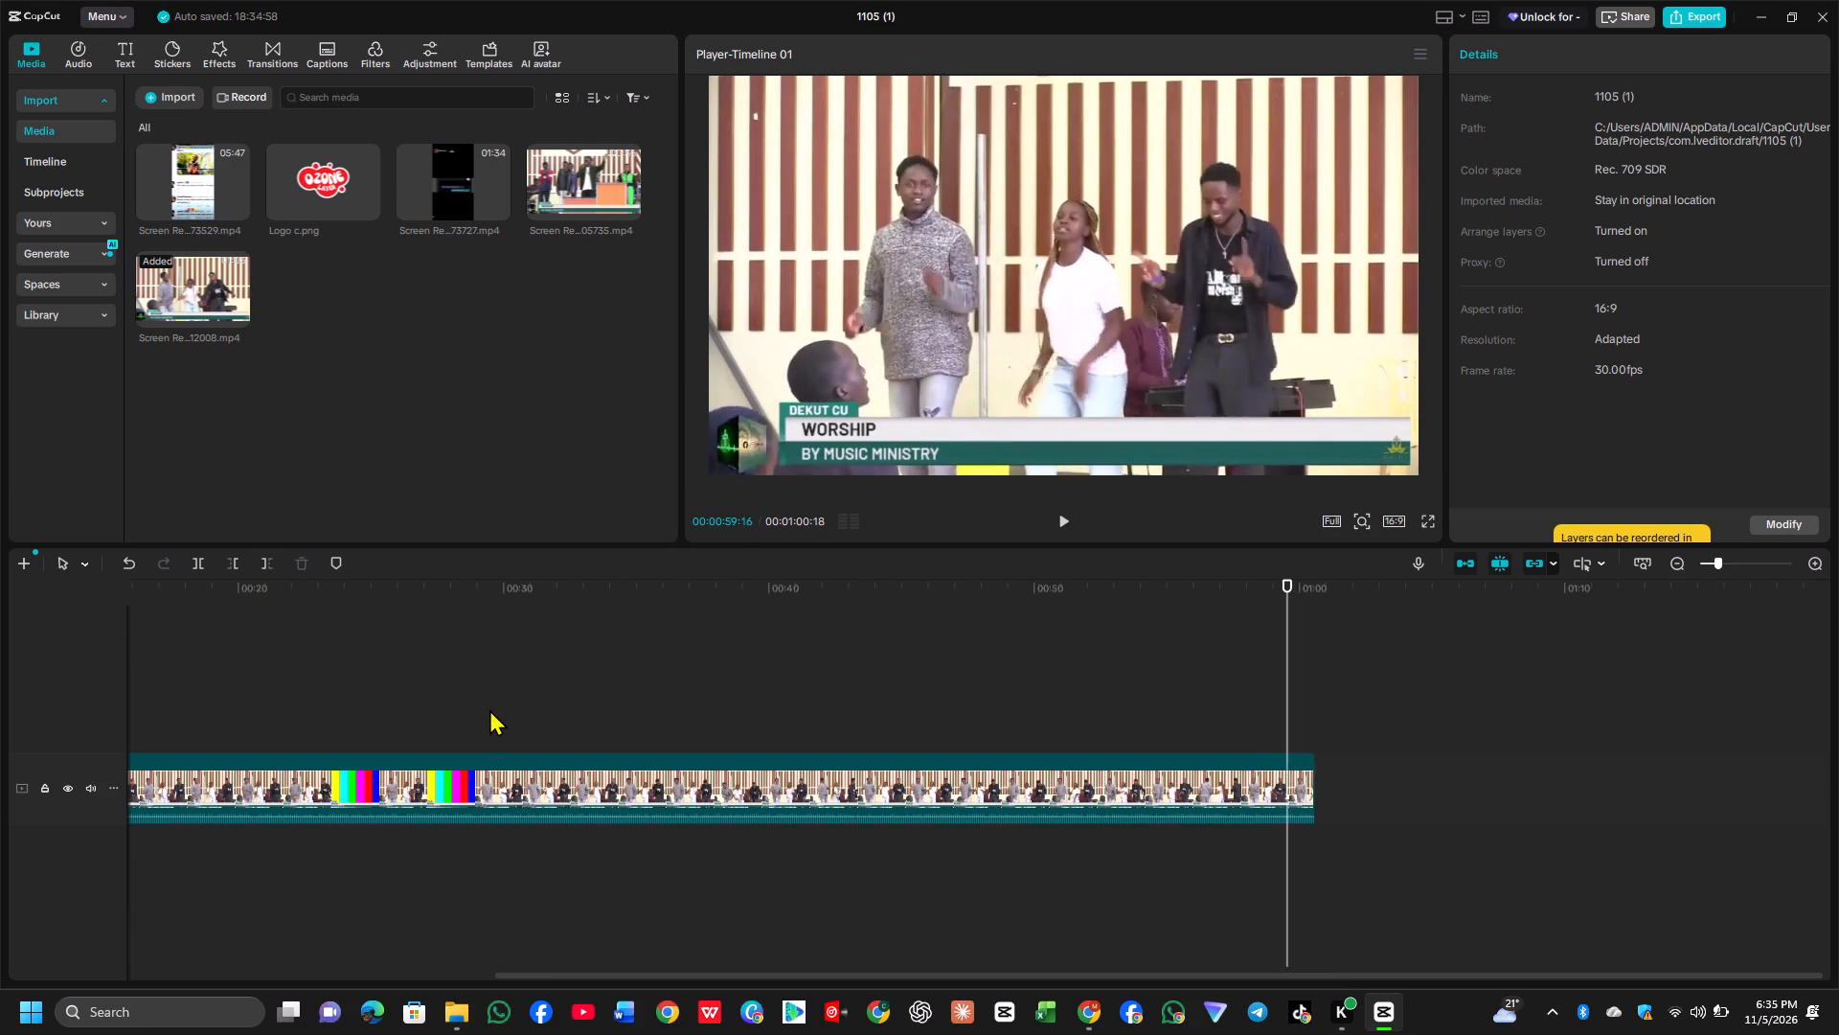
Split the clip at 00:00:26:15, at the first frame of the second colour-bar section mid-clip.
click(423, 707)
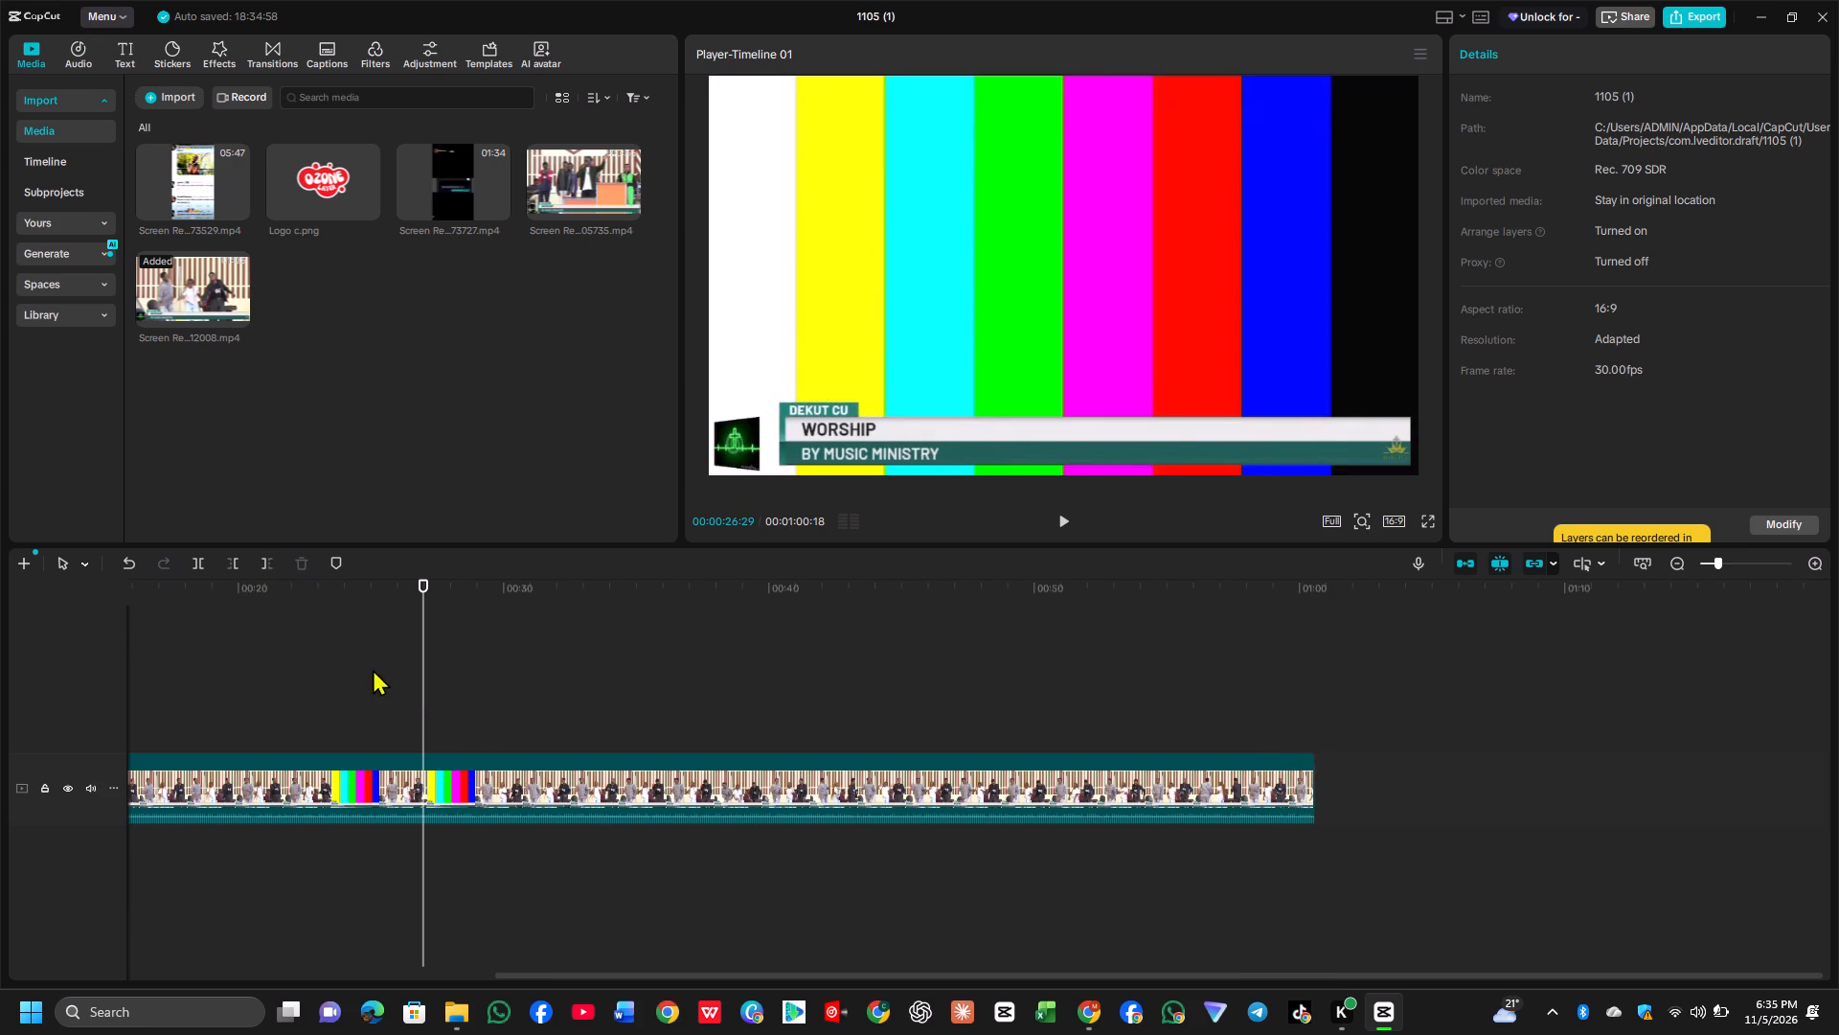
key(Right)
key(Left)
key(Left)
key(Left)
key(Left)
key(Left)
key(Left)
key(Left)
key(Left)
key(Left)
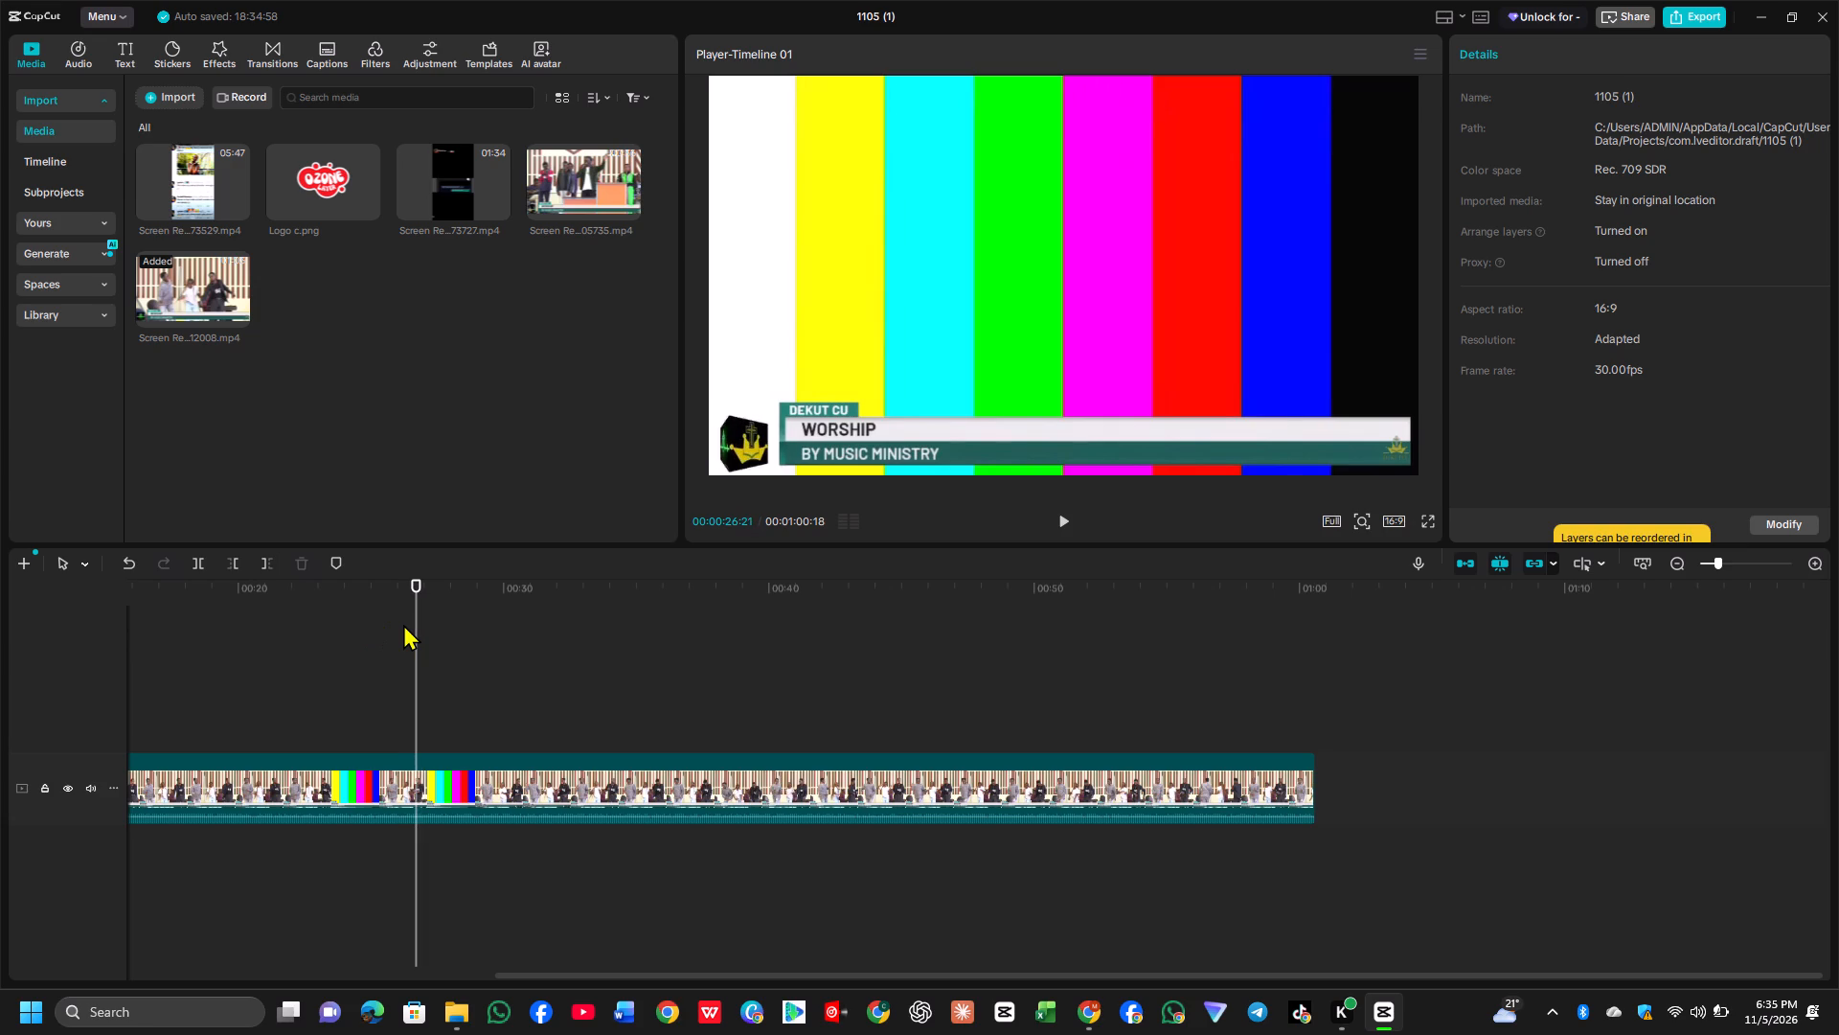
key(Left)
key(Left)
key(Left)
key(Left)
key(Left)
key(Left)
key(Left)
key(Left)
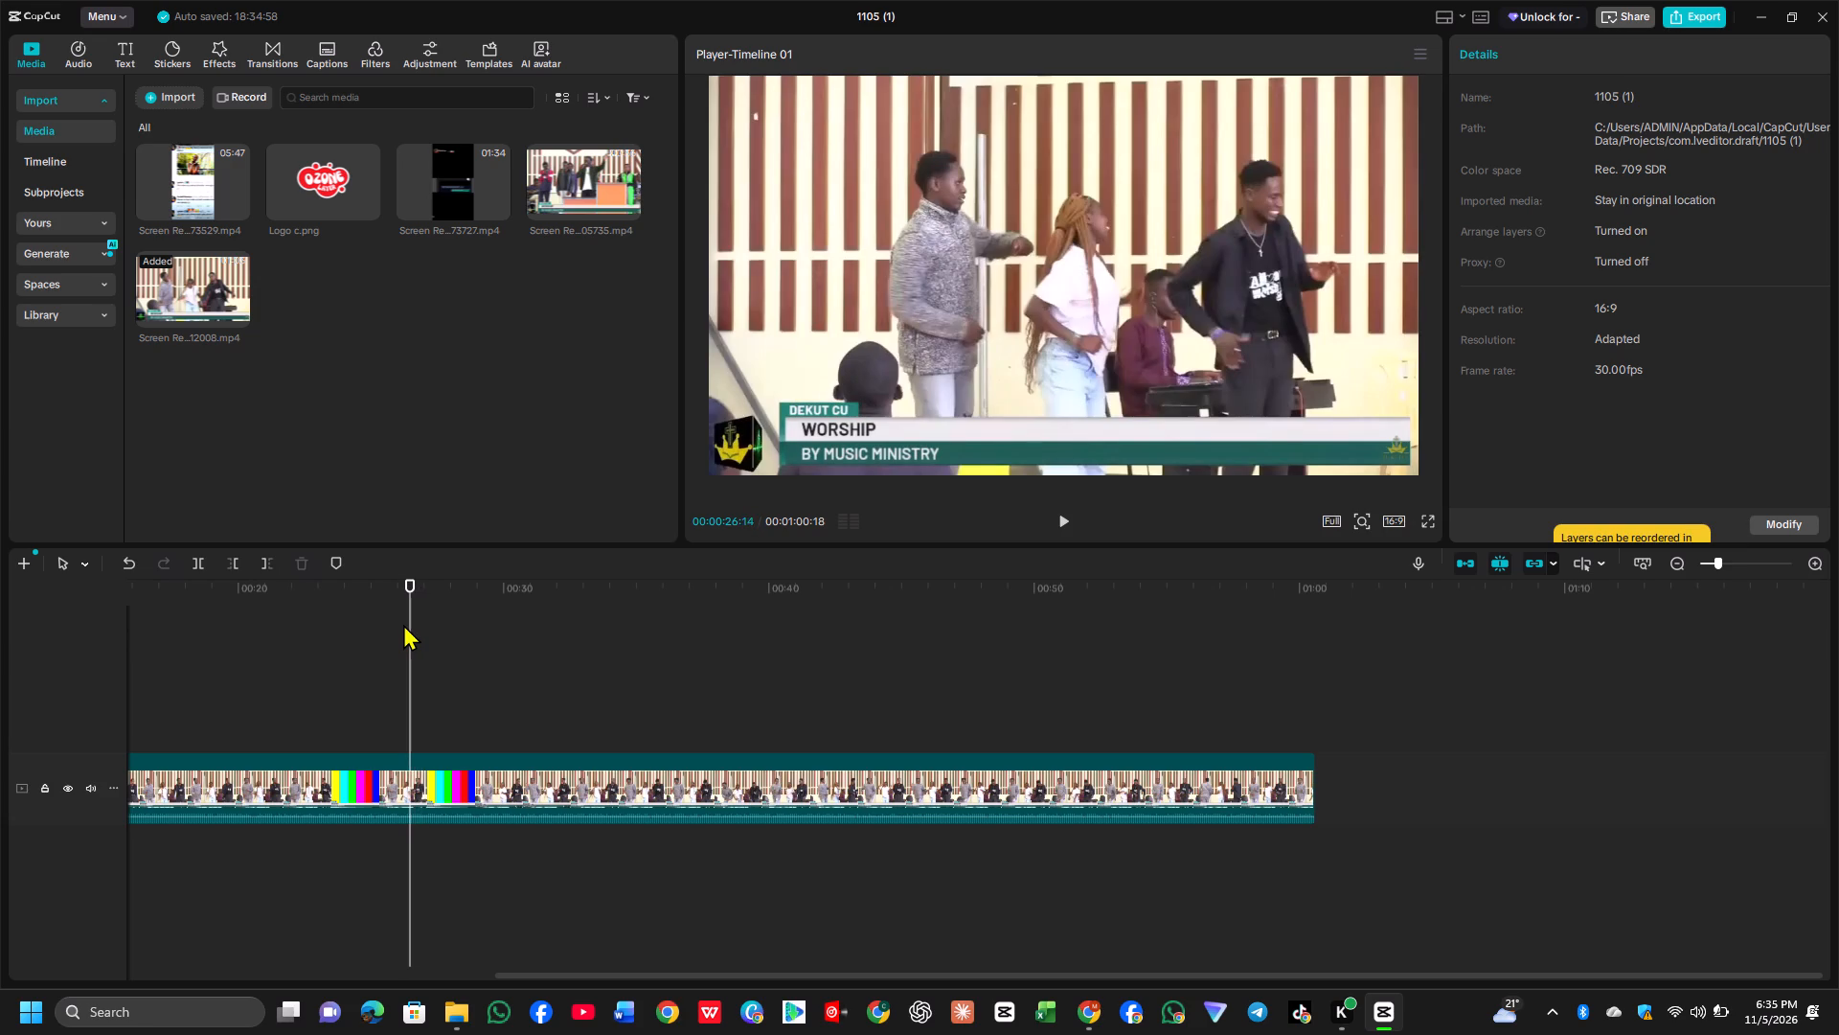
key(Right)
key(Right)
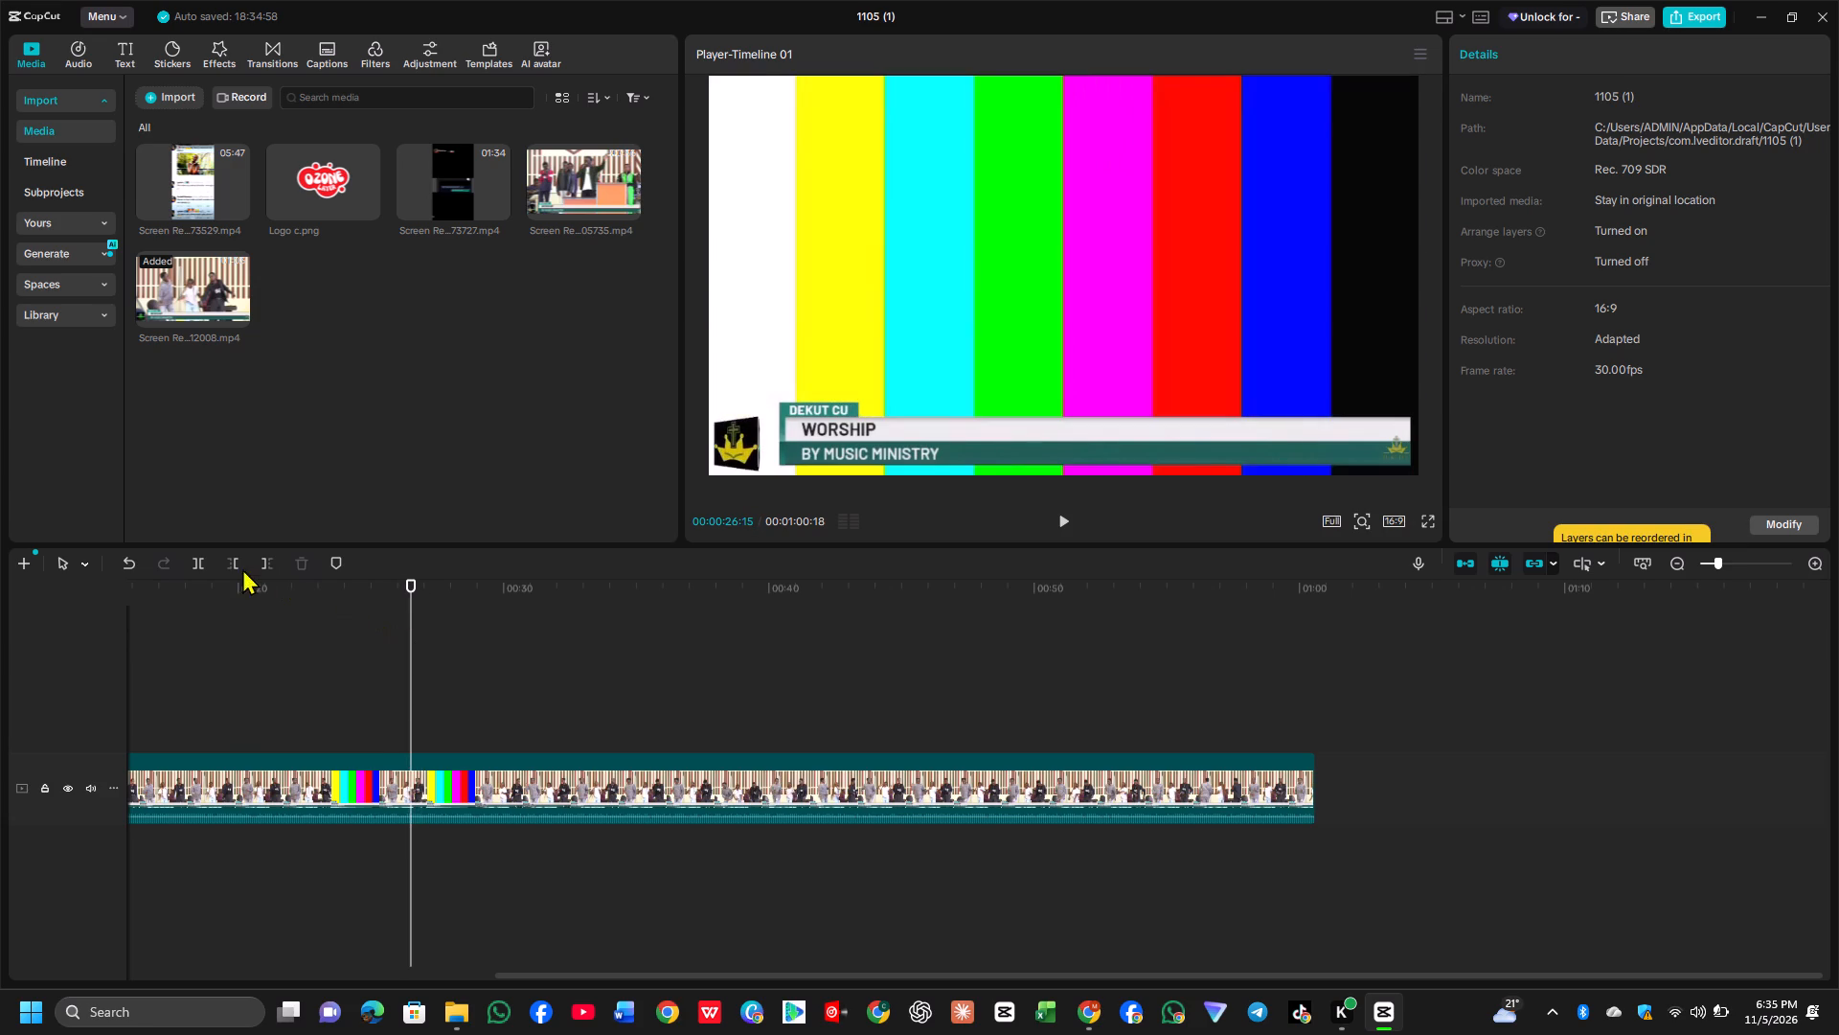
click(193, 567)
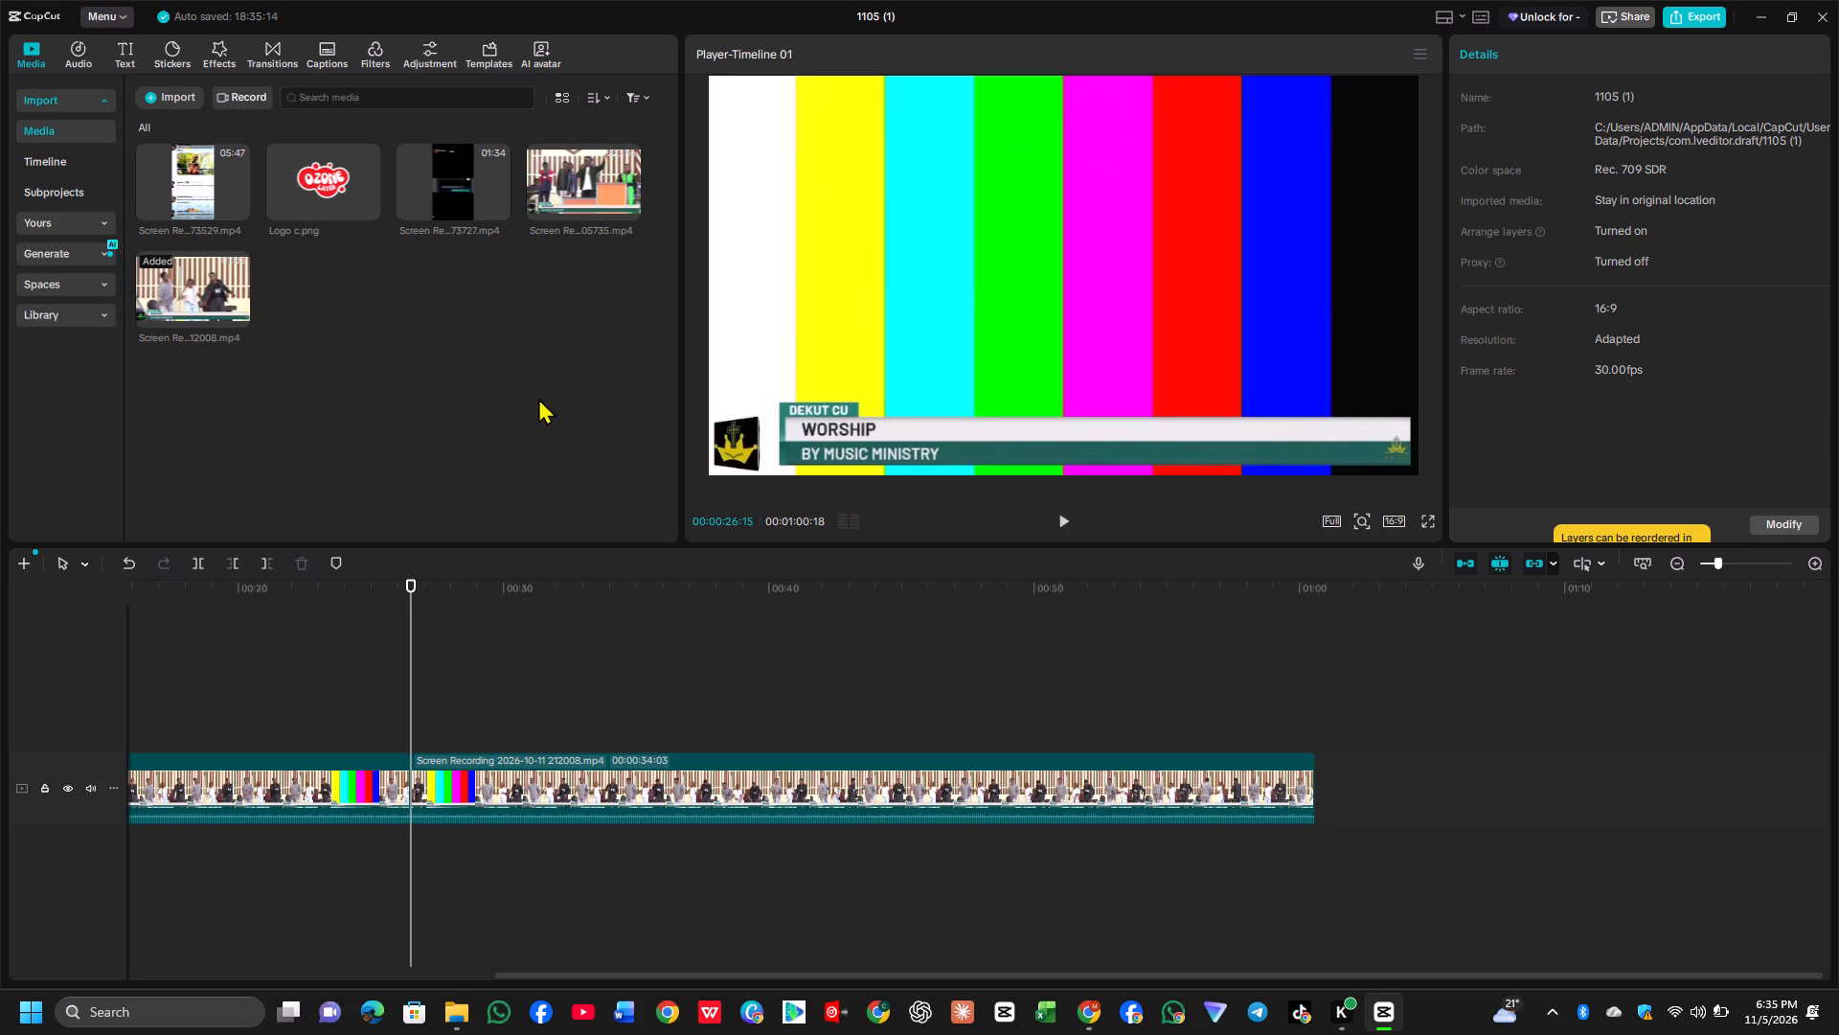
Add a default text layer above the main track and stretch it to span both video segments from start to end.
click(121, 60)
drag(177, 138, 197, 608)
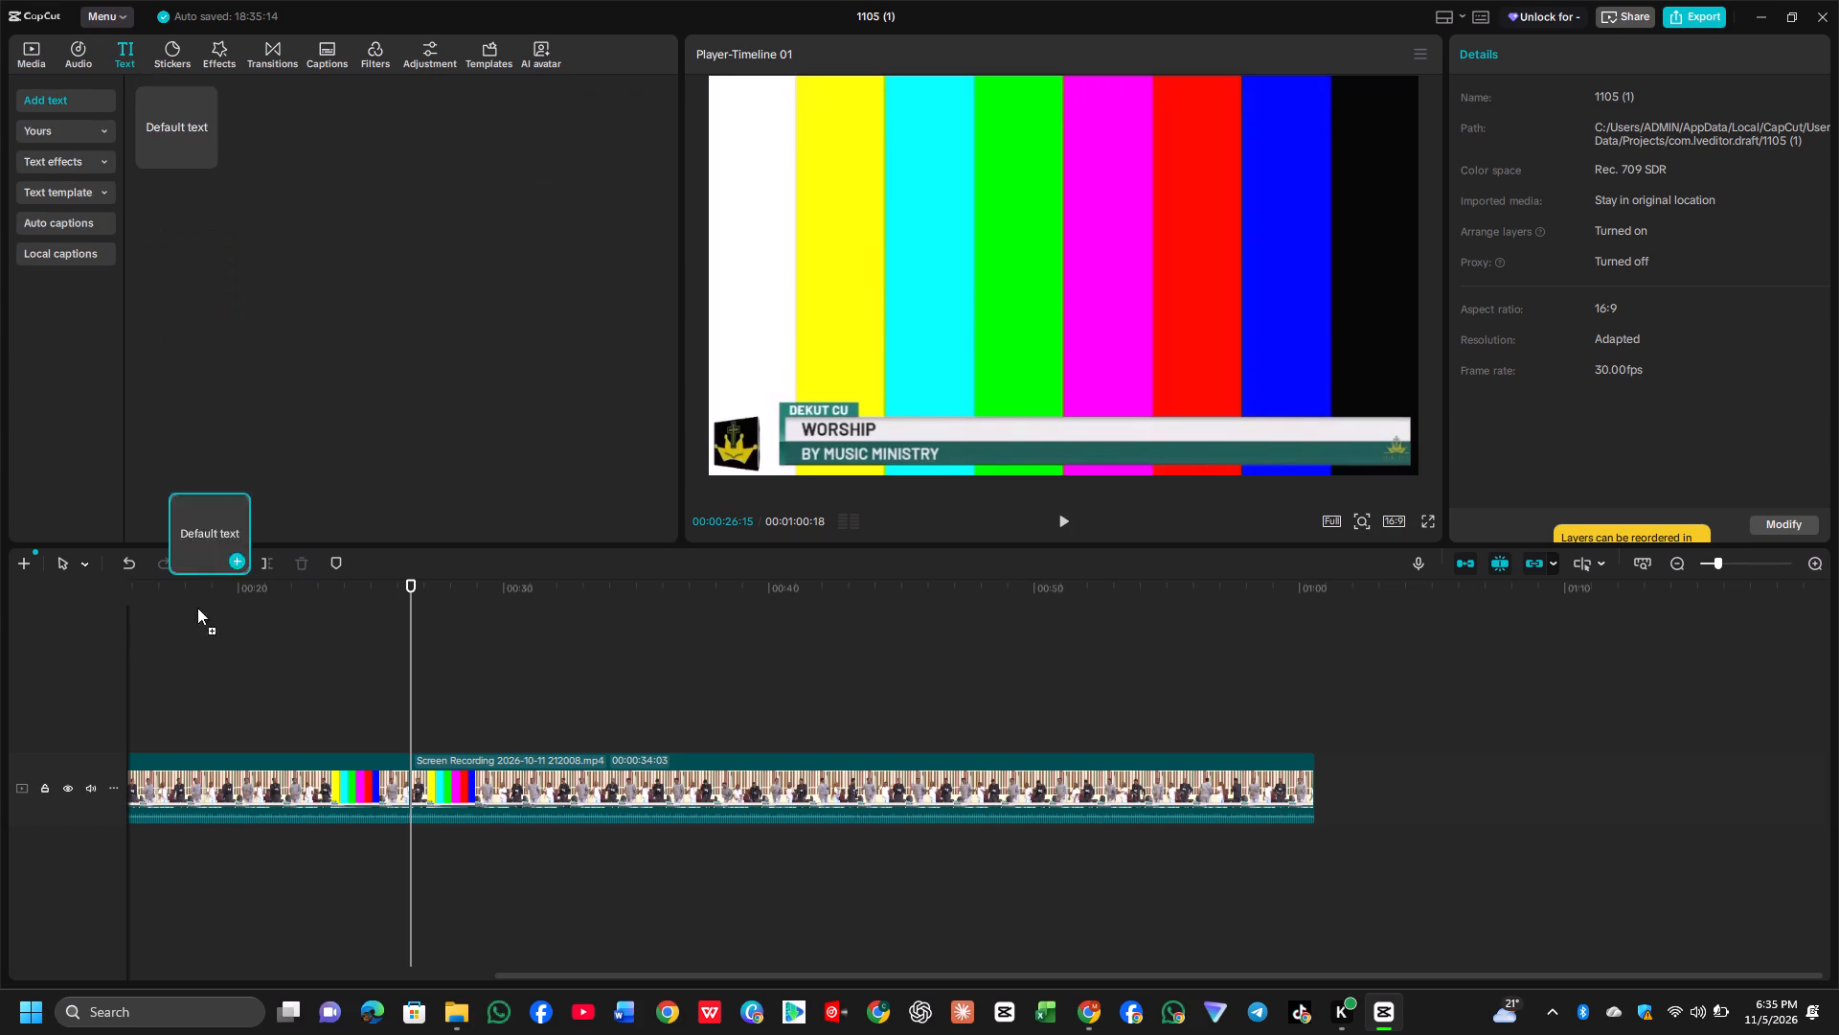
drag(197, 608, 202, 730)
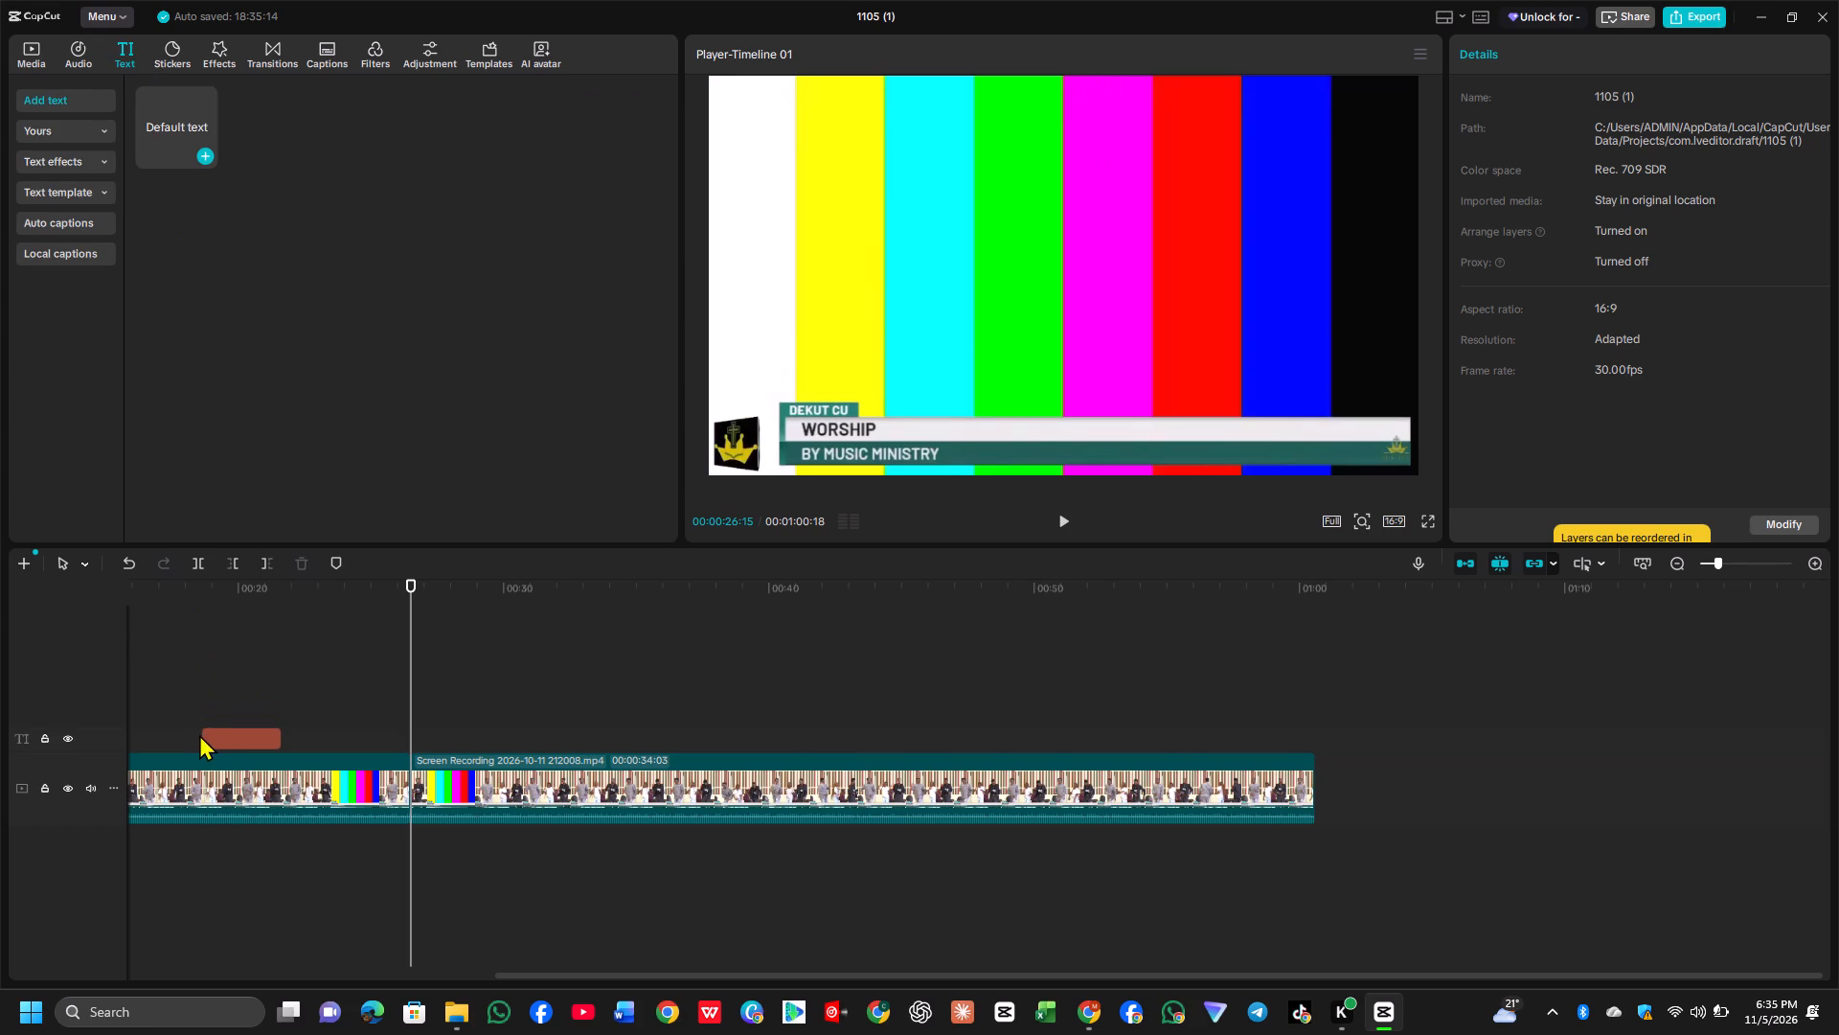
scroll(220, 741, right, 11)
scroll(257, 747, right, 20)
scroll(257, 747, right, 6)
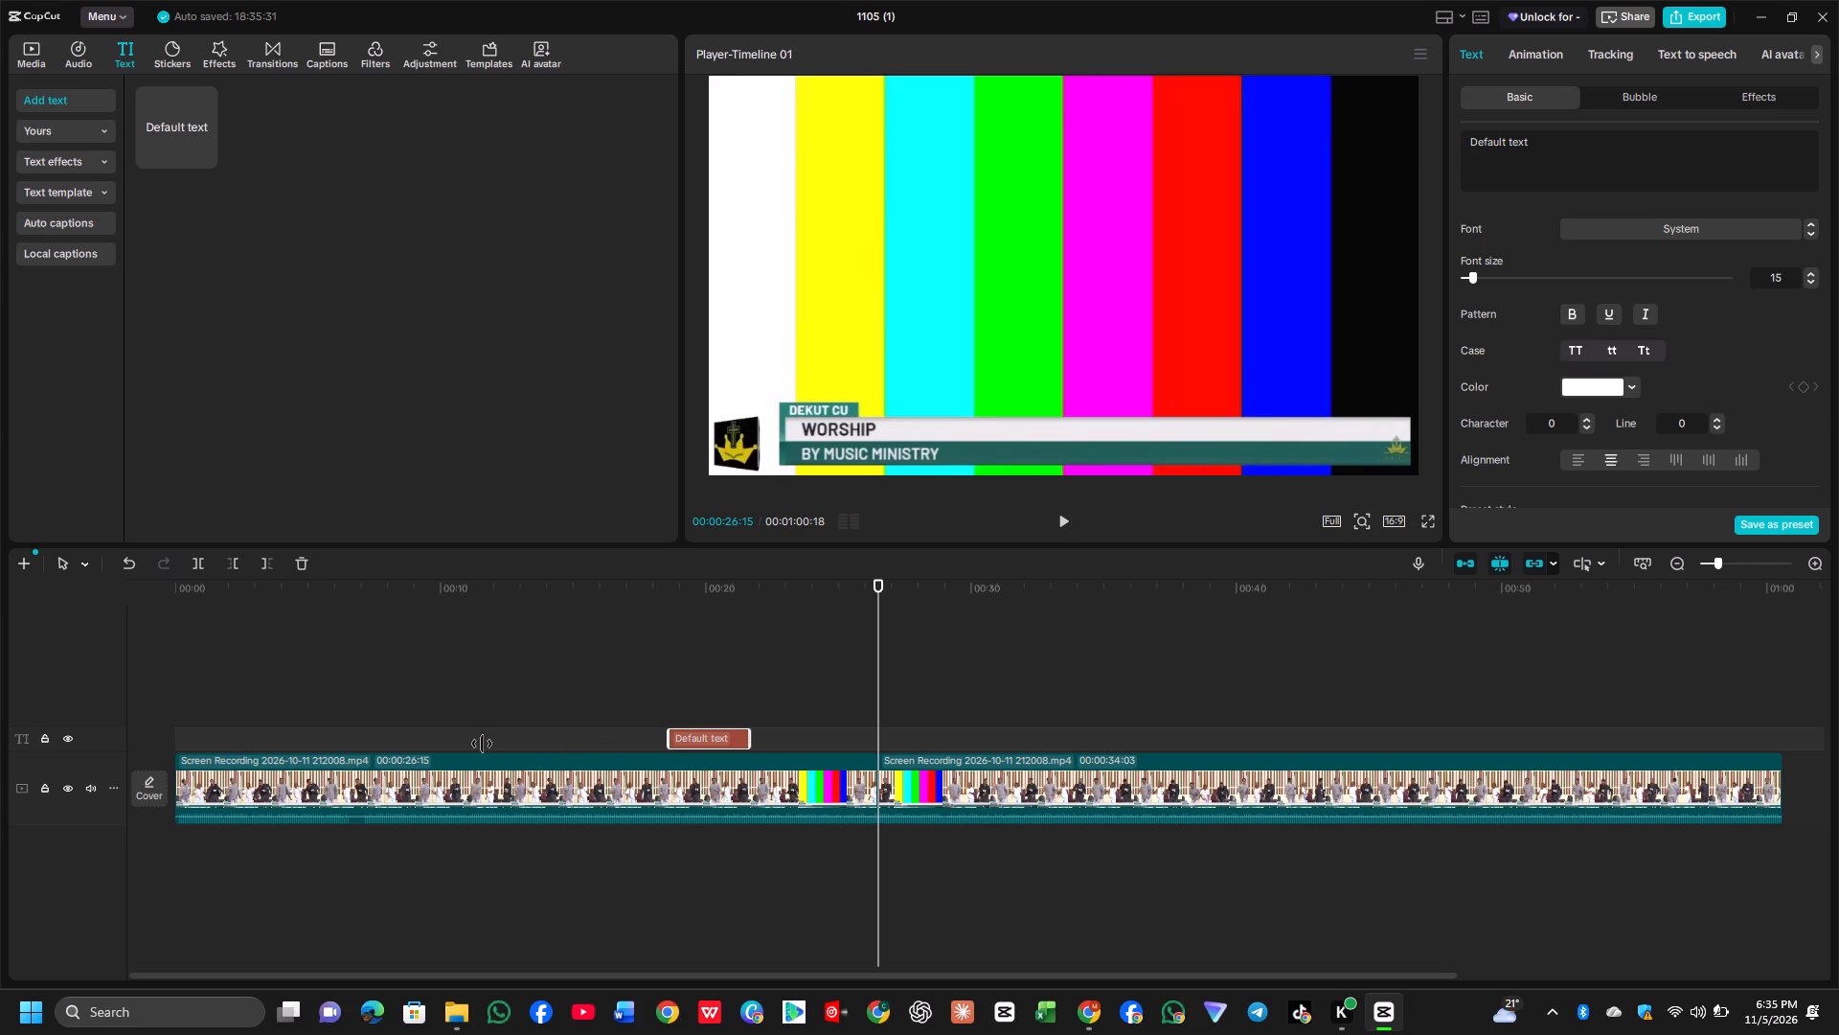
drag(672, 738, 158, 732)
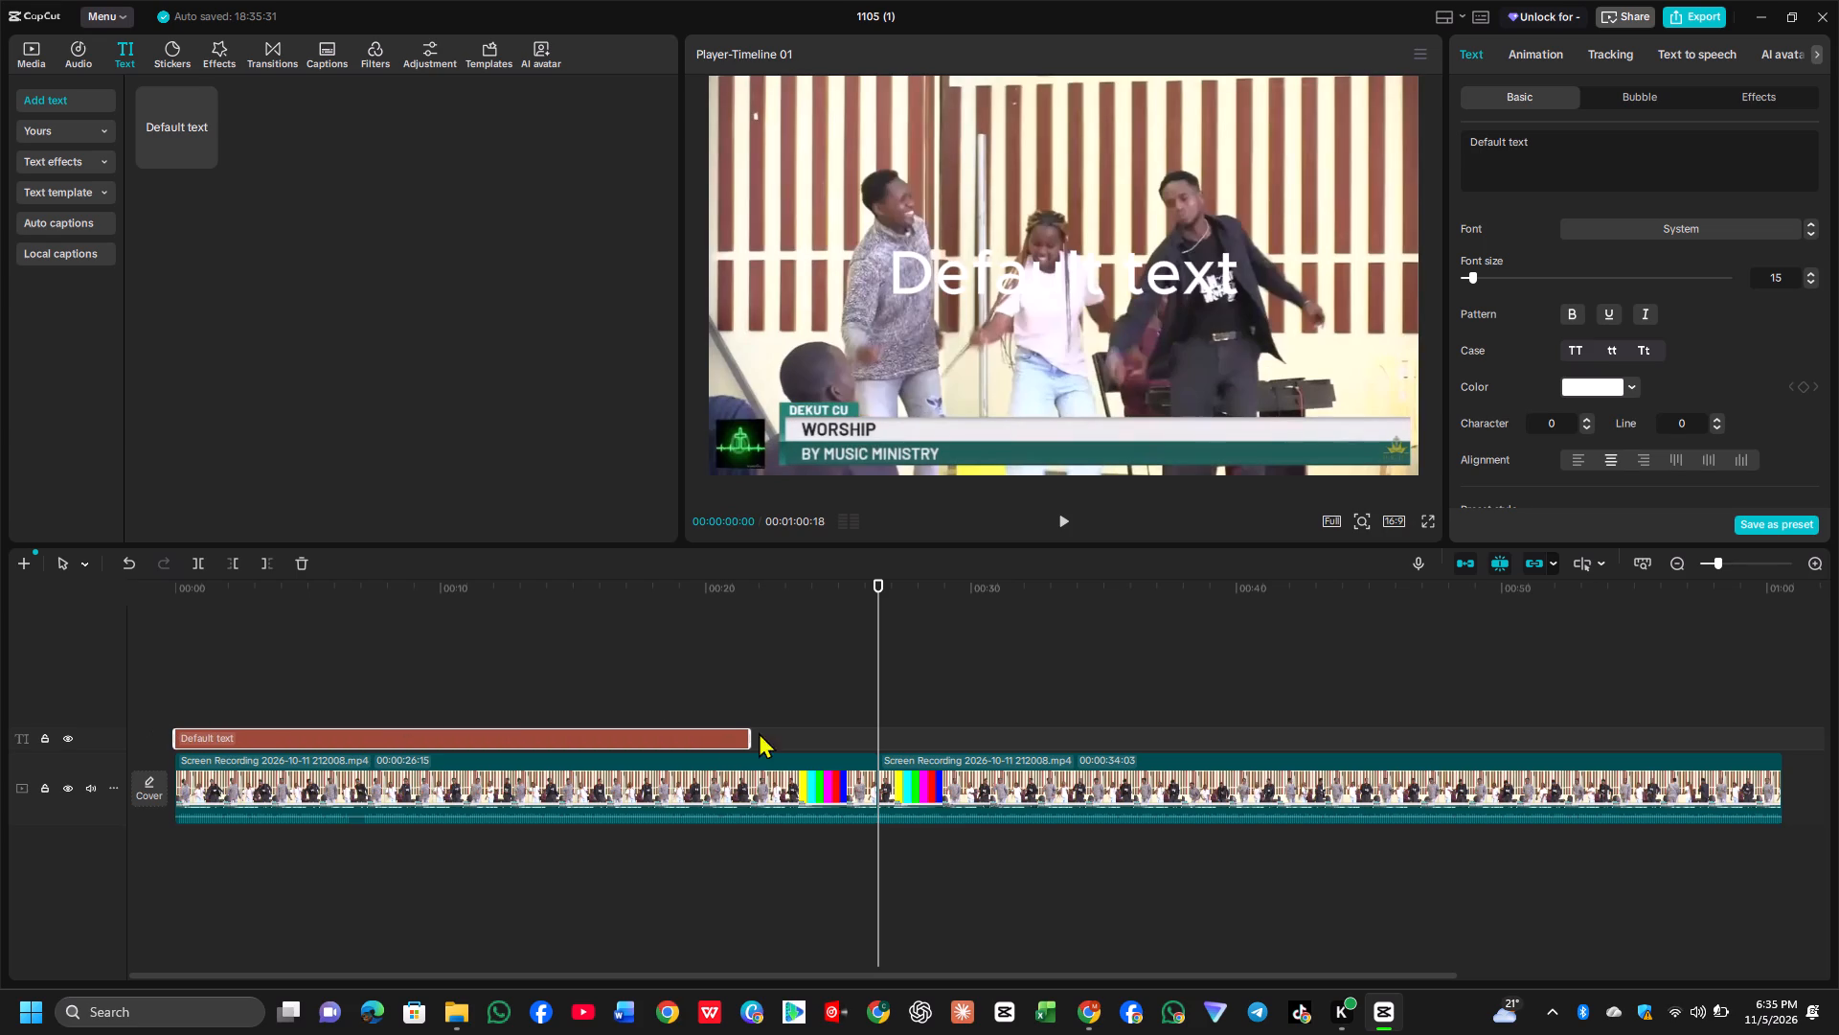
drag(749, 738, 1816, 769)
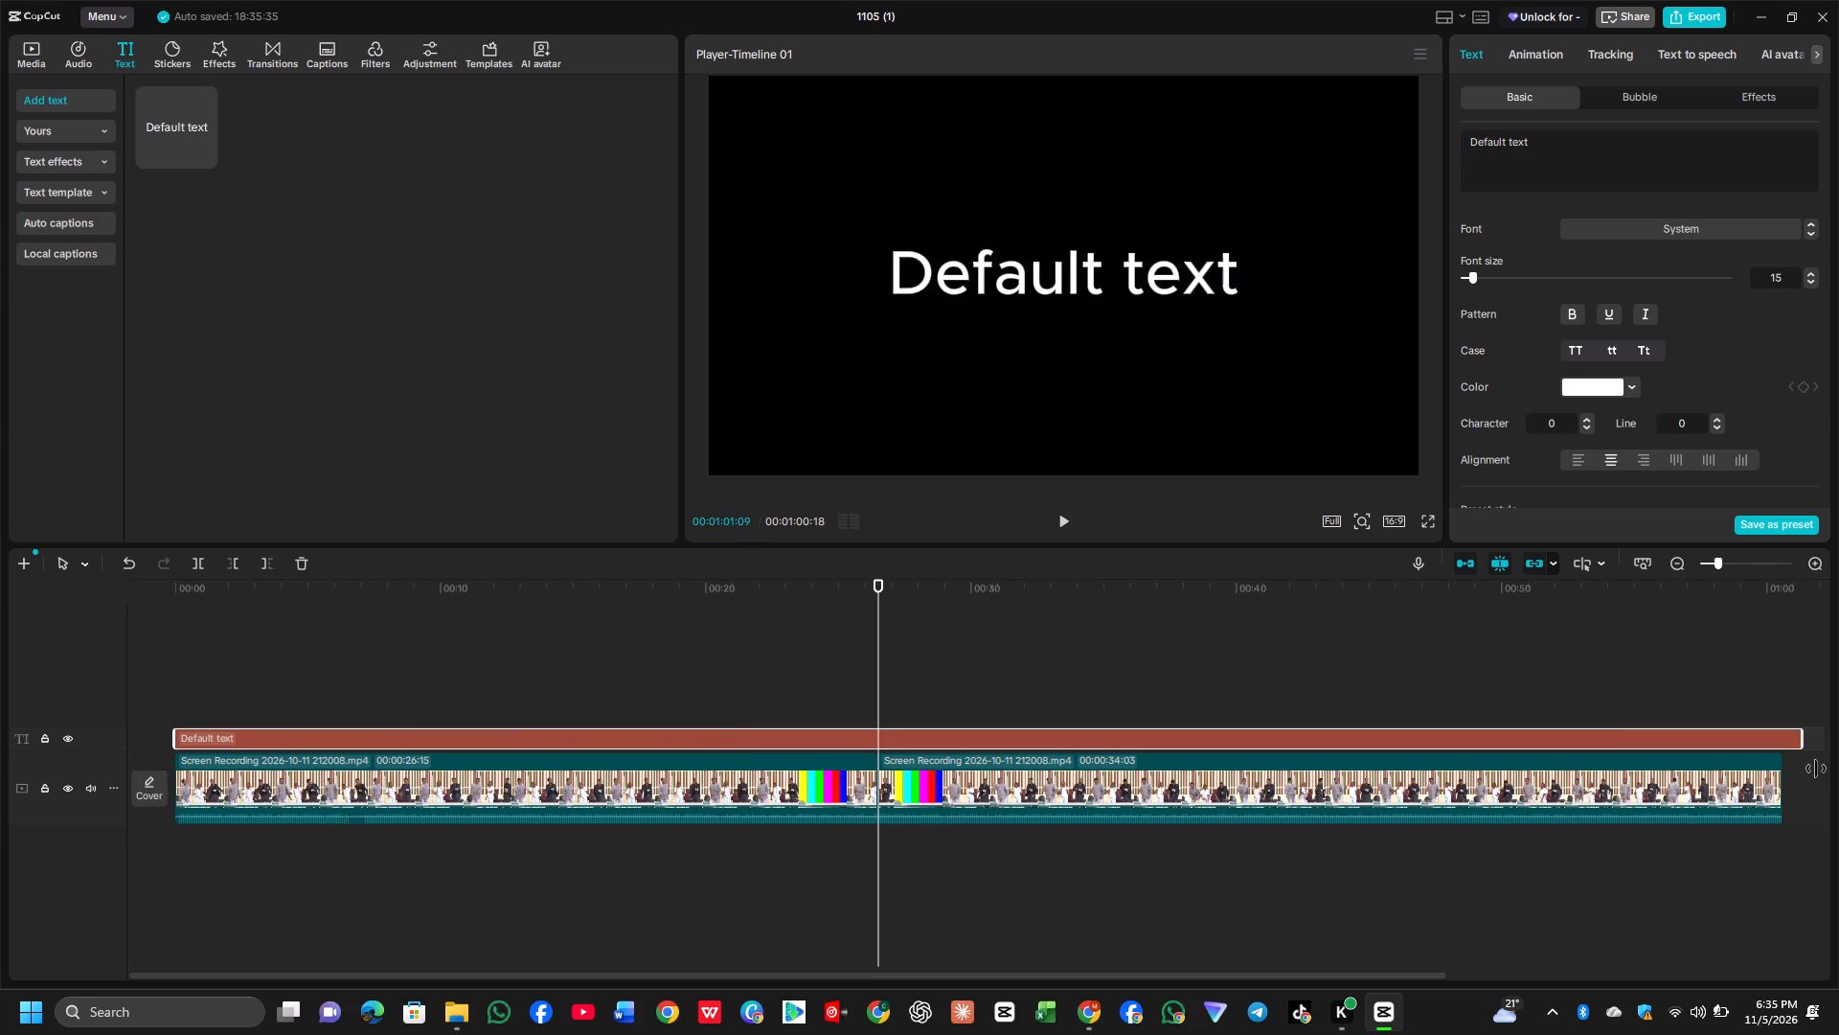
drag(1816, 769, 1782, 788)
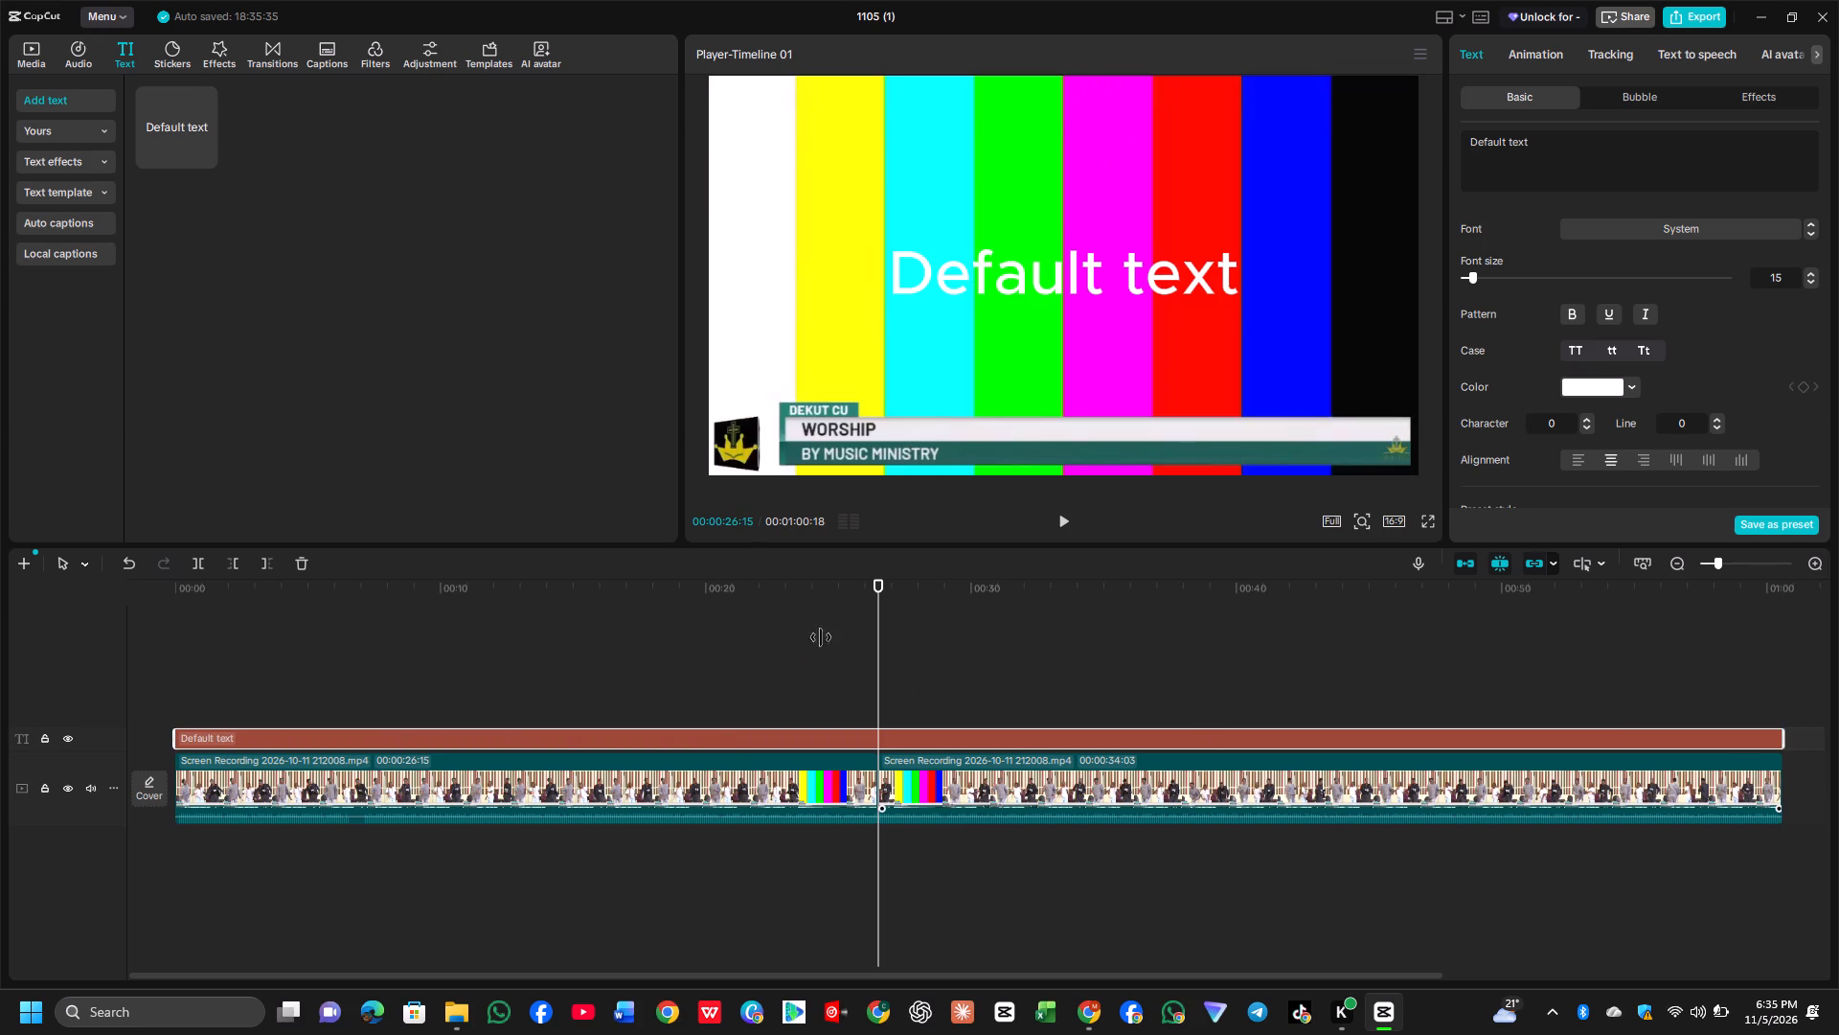
Clear the placeholder wording from the default text layer.
triple_click(1597, 151)
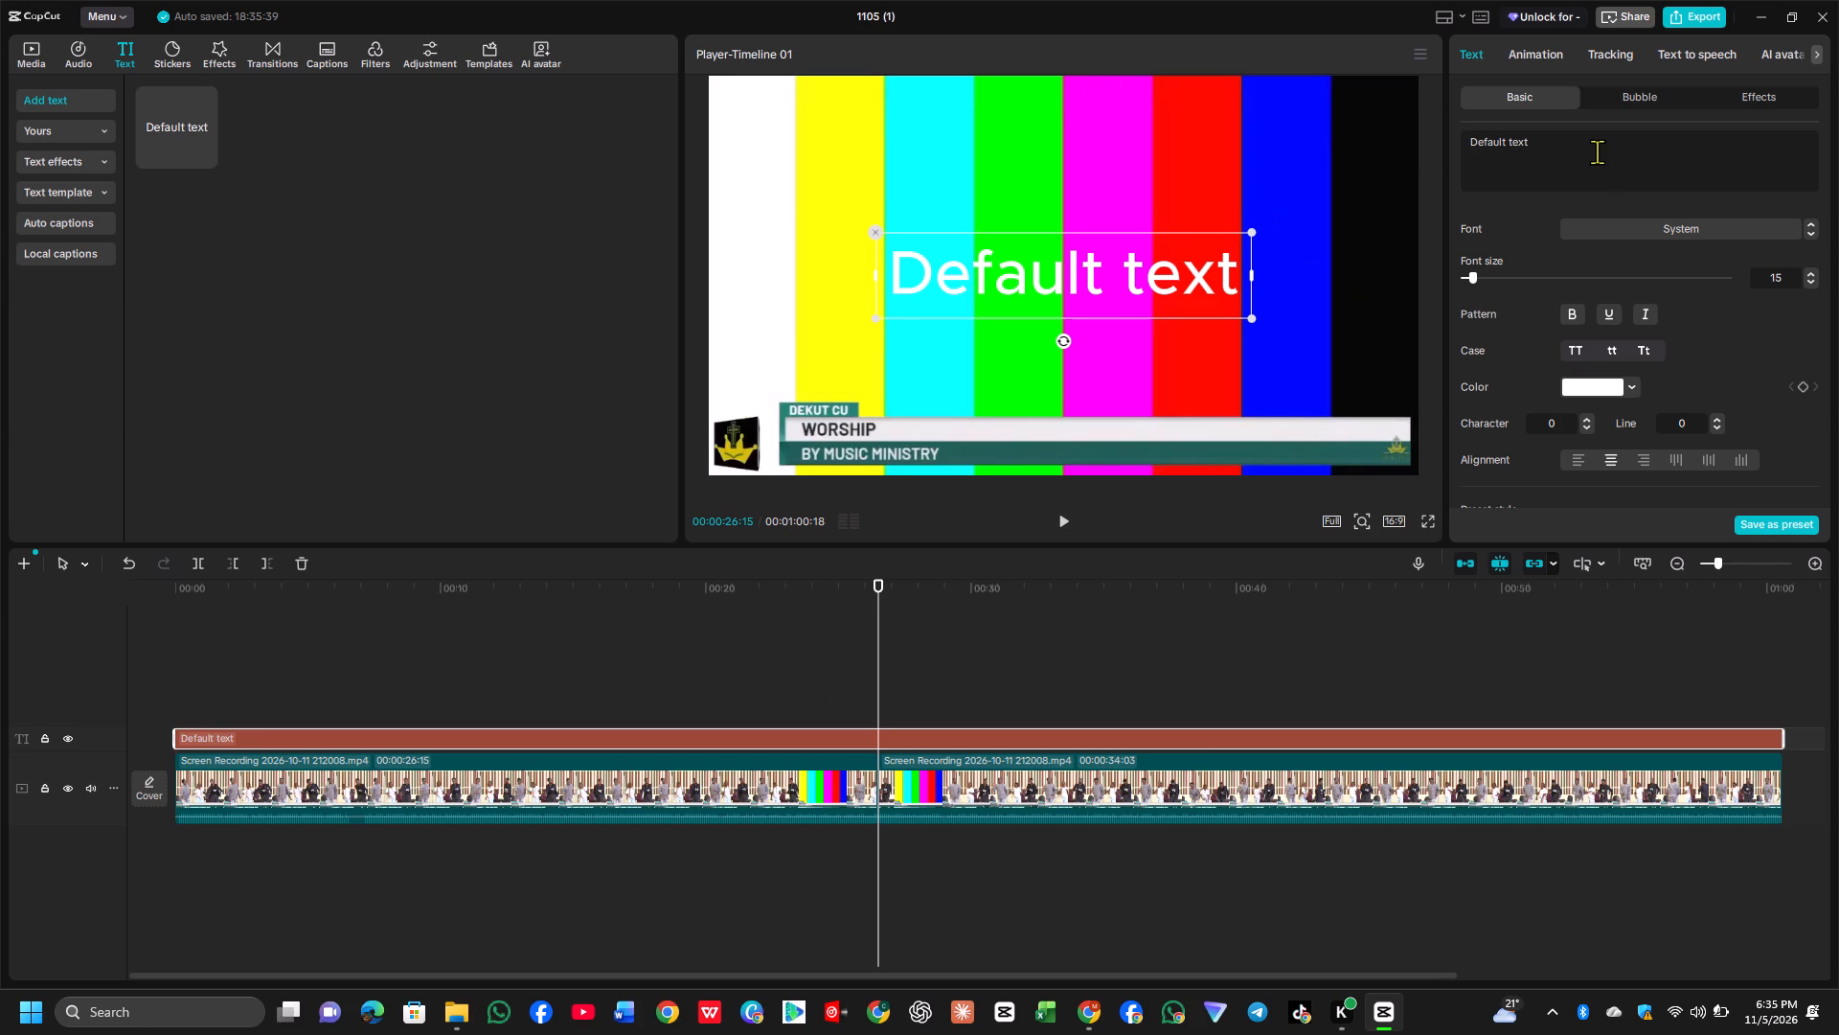
double_click(1597, 151)
triple_click(1547, 133)
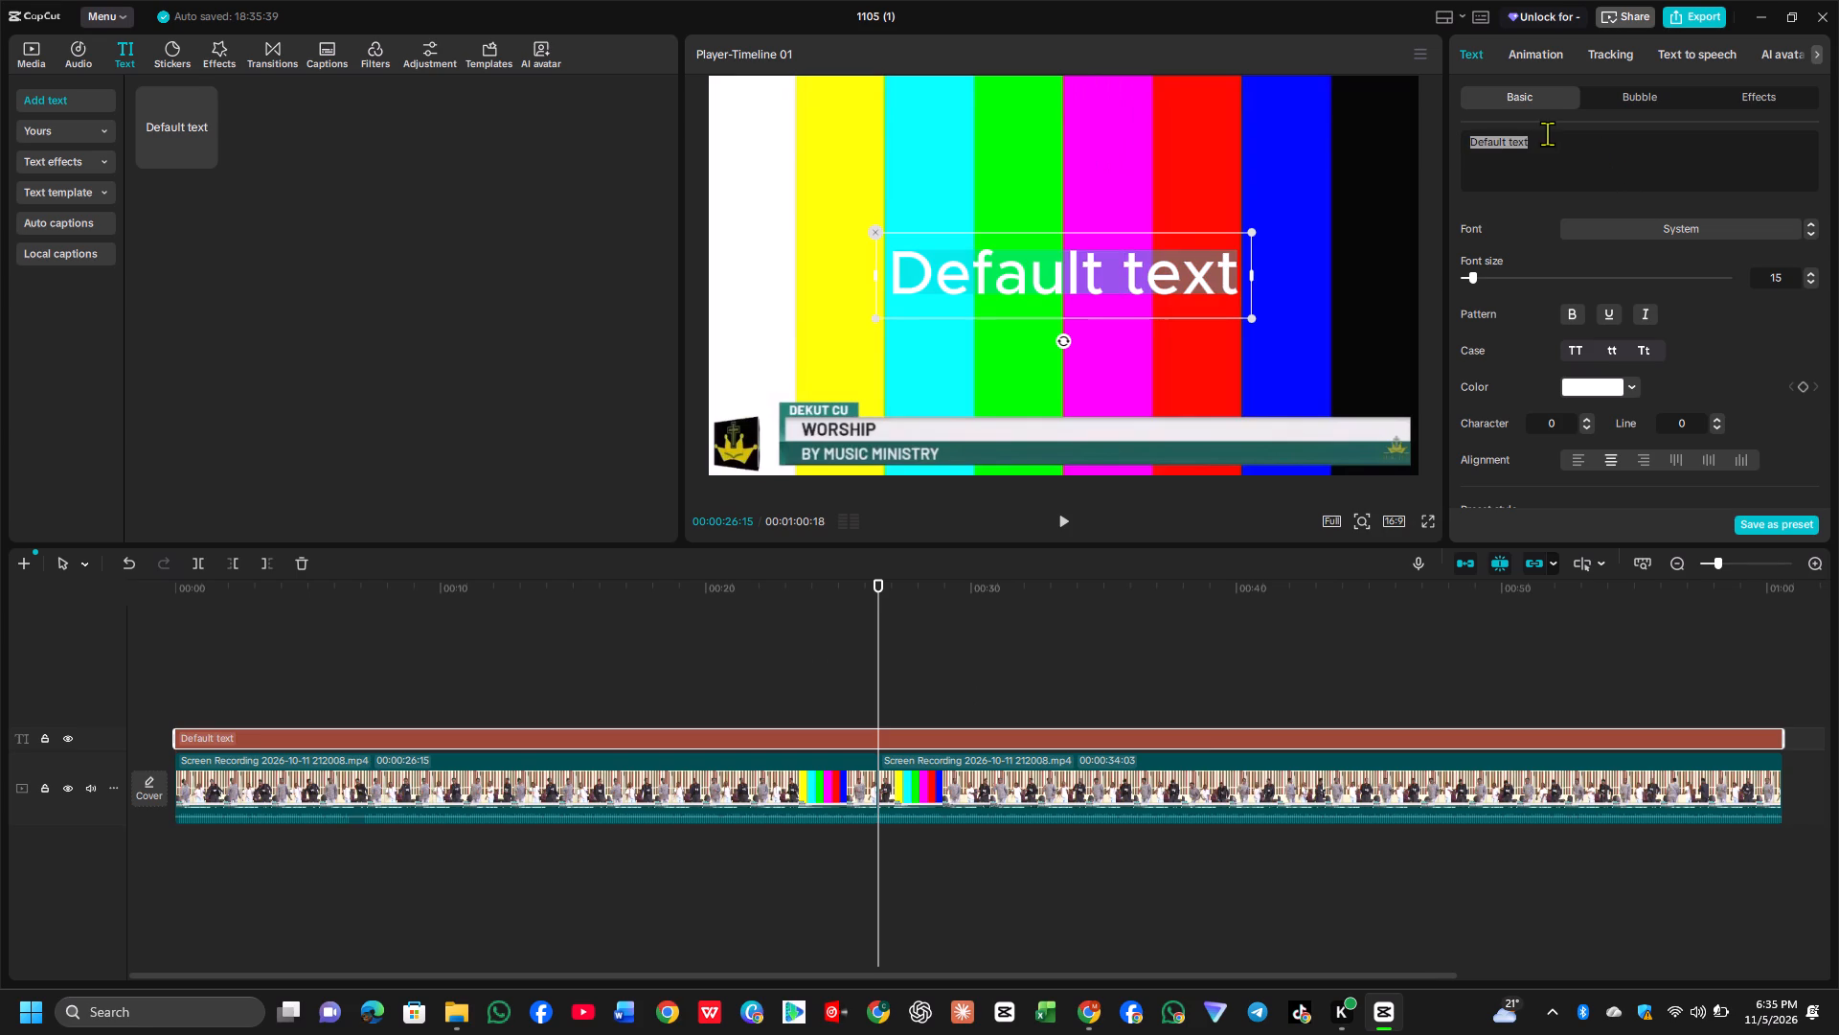
key(BackSpace)
key(BackSpace)
key(BackSpace)
key(BackSpace)
key(BackSpace)
key(BackSpace)
key(BackSpace)
key(BackSpace)
key(BackSpace)
key(BackSpace)
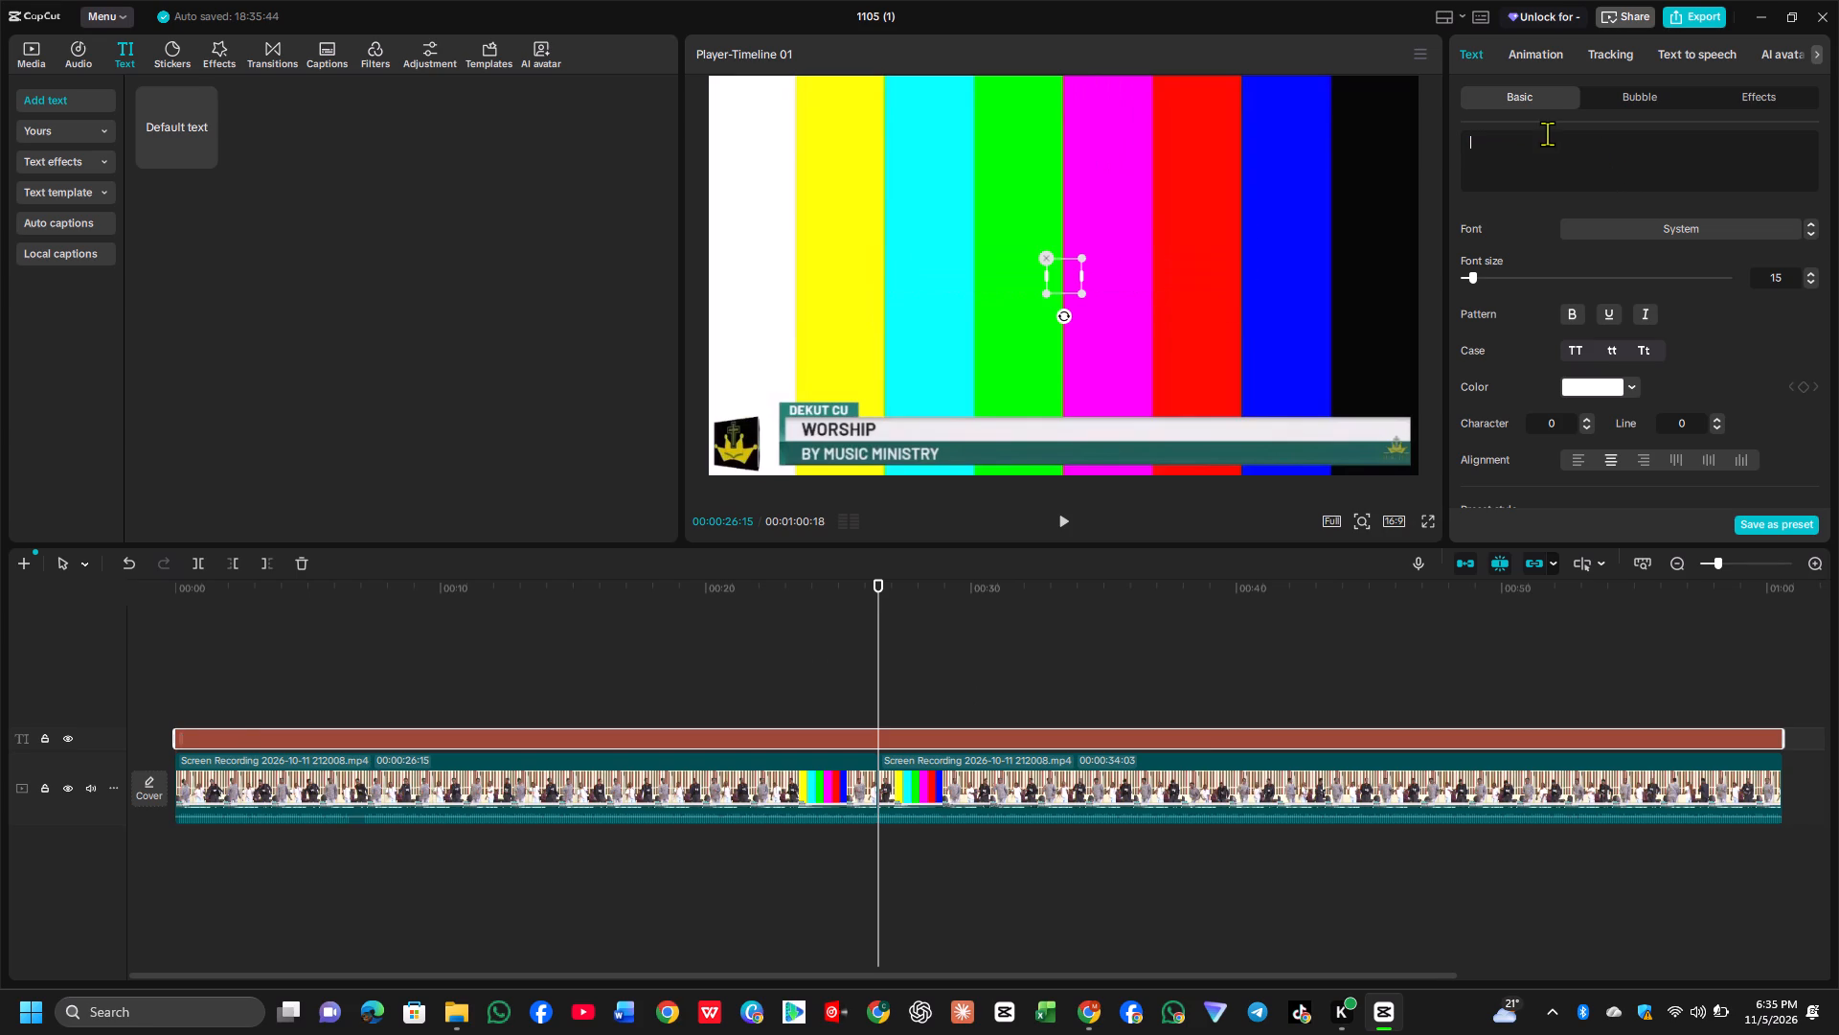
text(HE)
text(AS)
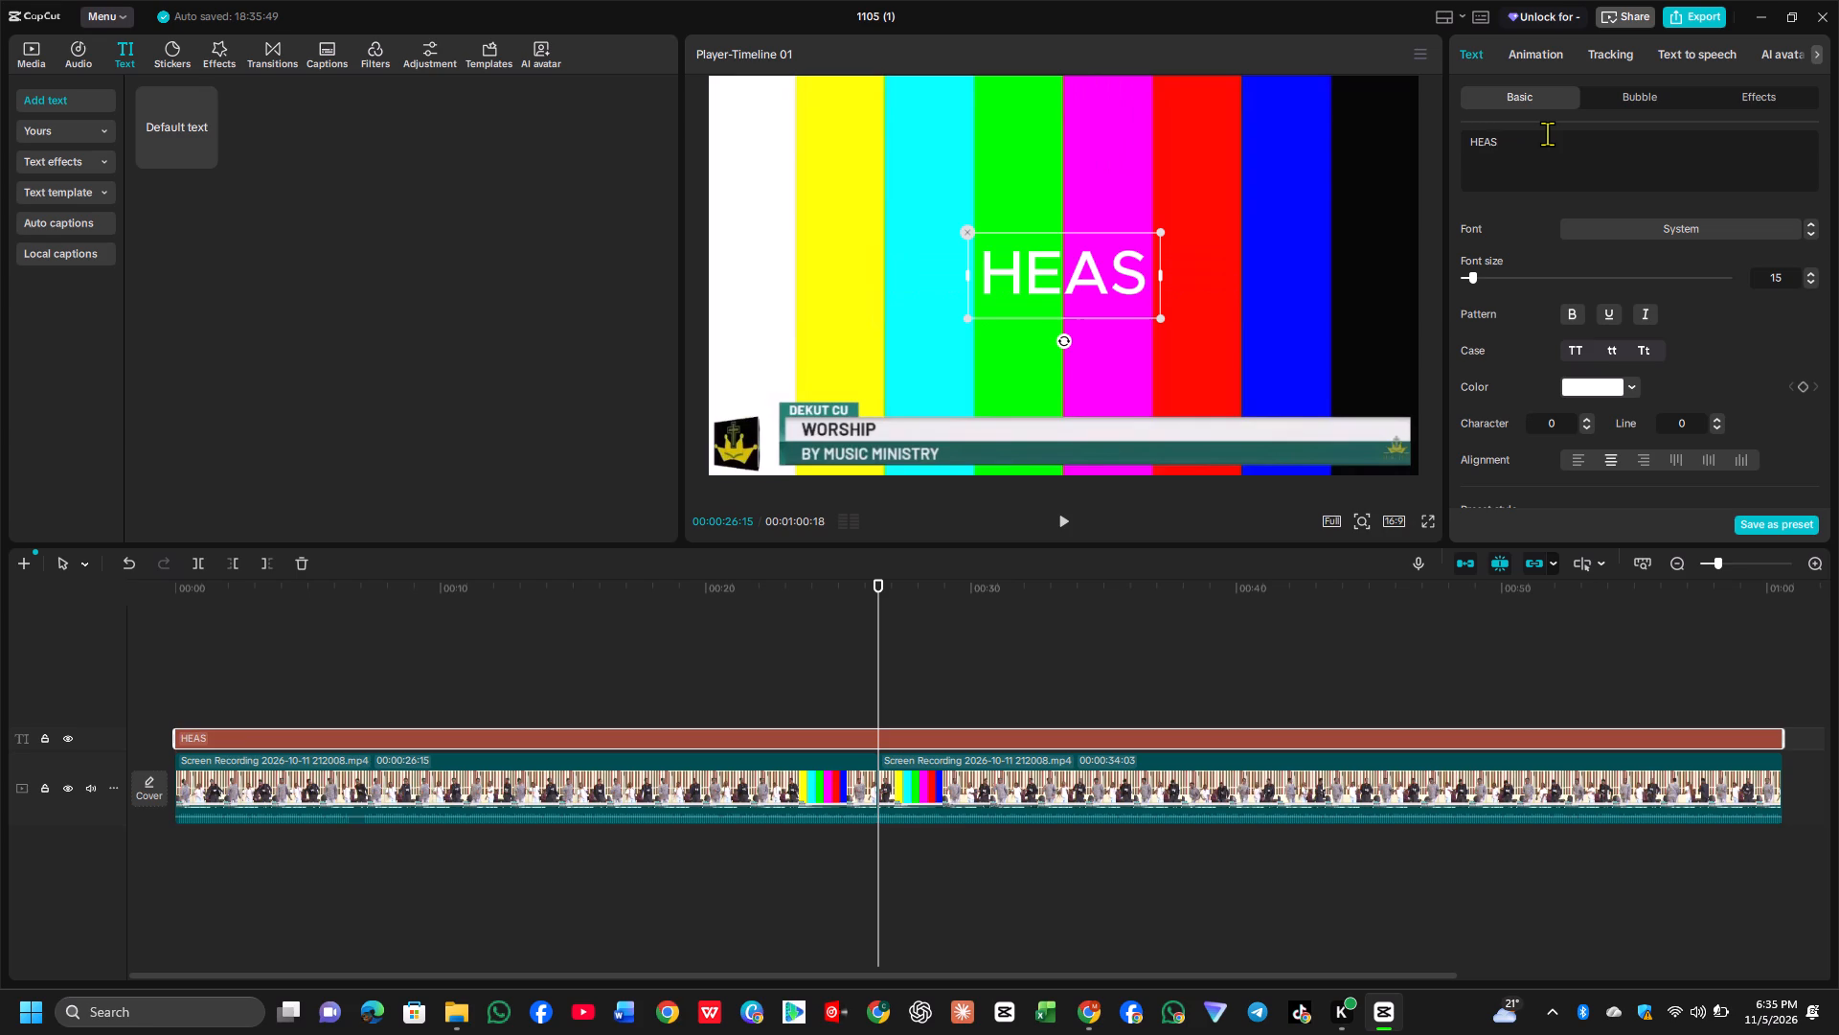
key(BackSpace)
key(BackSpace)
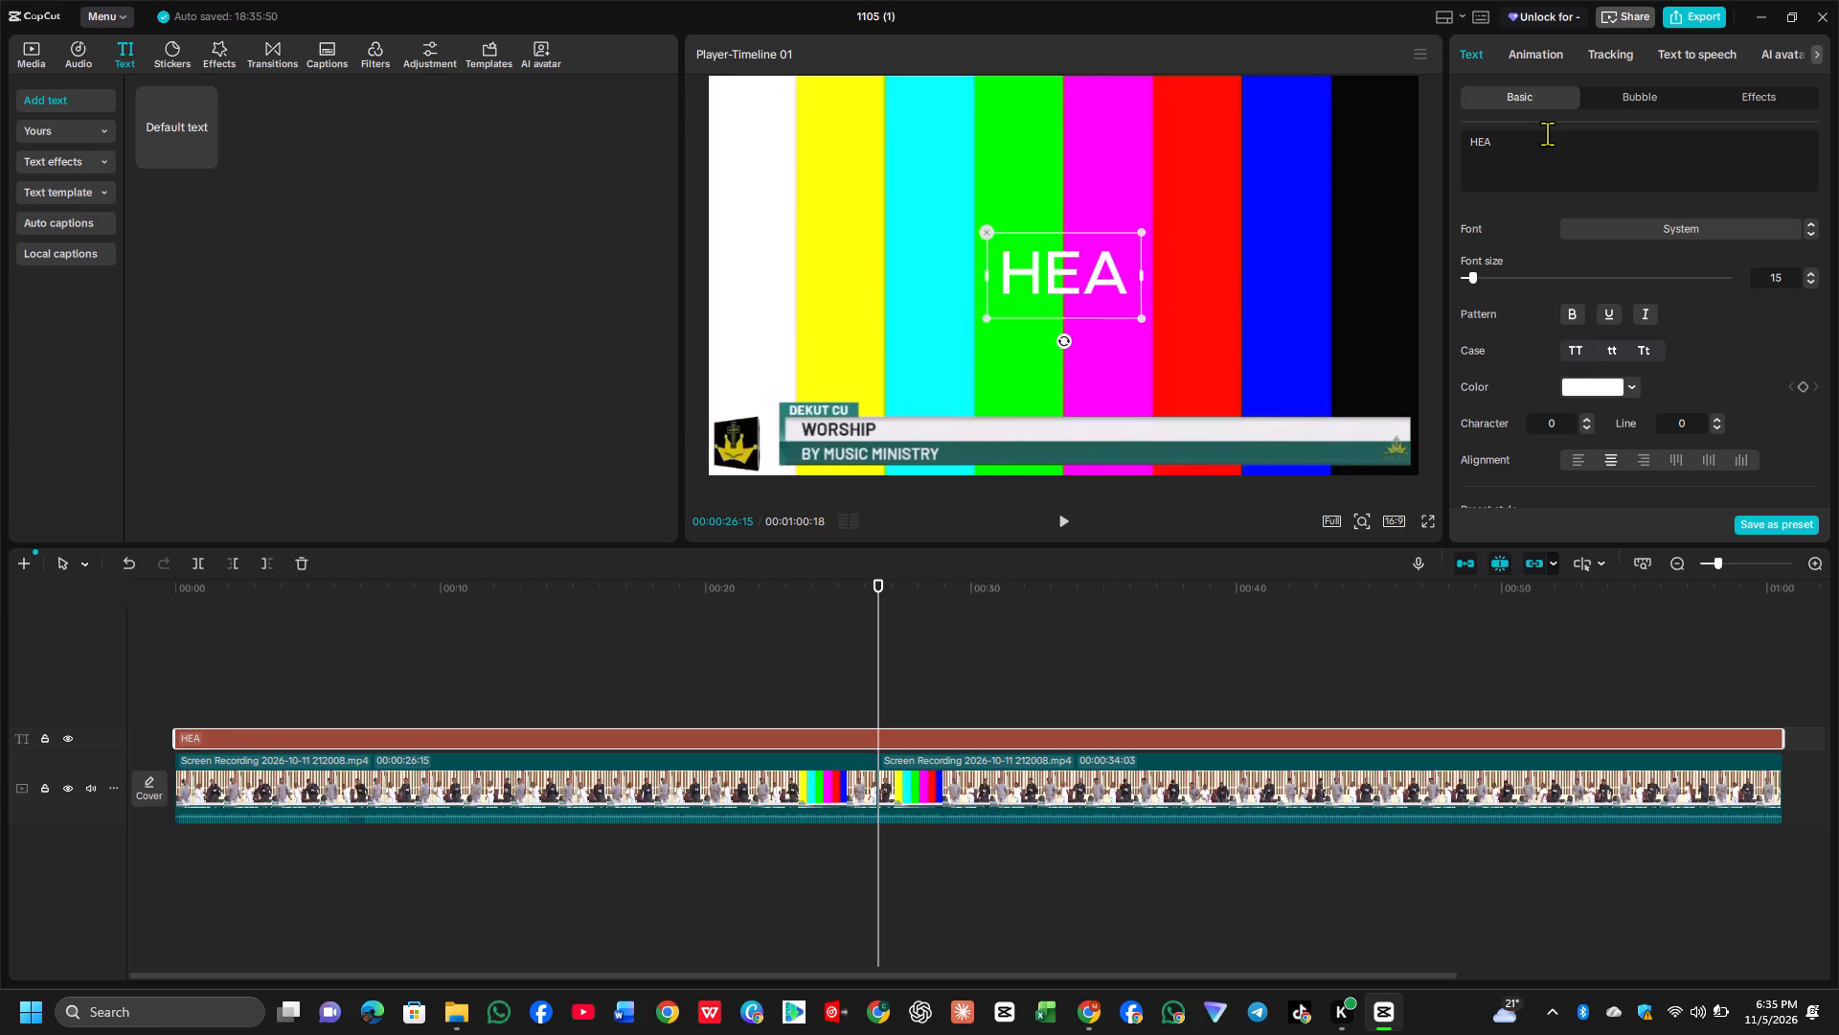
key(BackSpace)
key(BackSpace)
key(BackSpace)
Enter "ALWAYS USE" as the wording of the text layer.
text(AL)
text(WAYS USE)
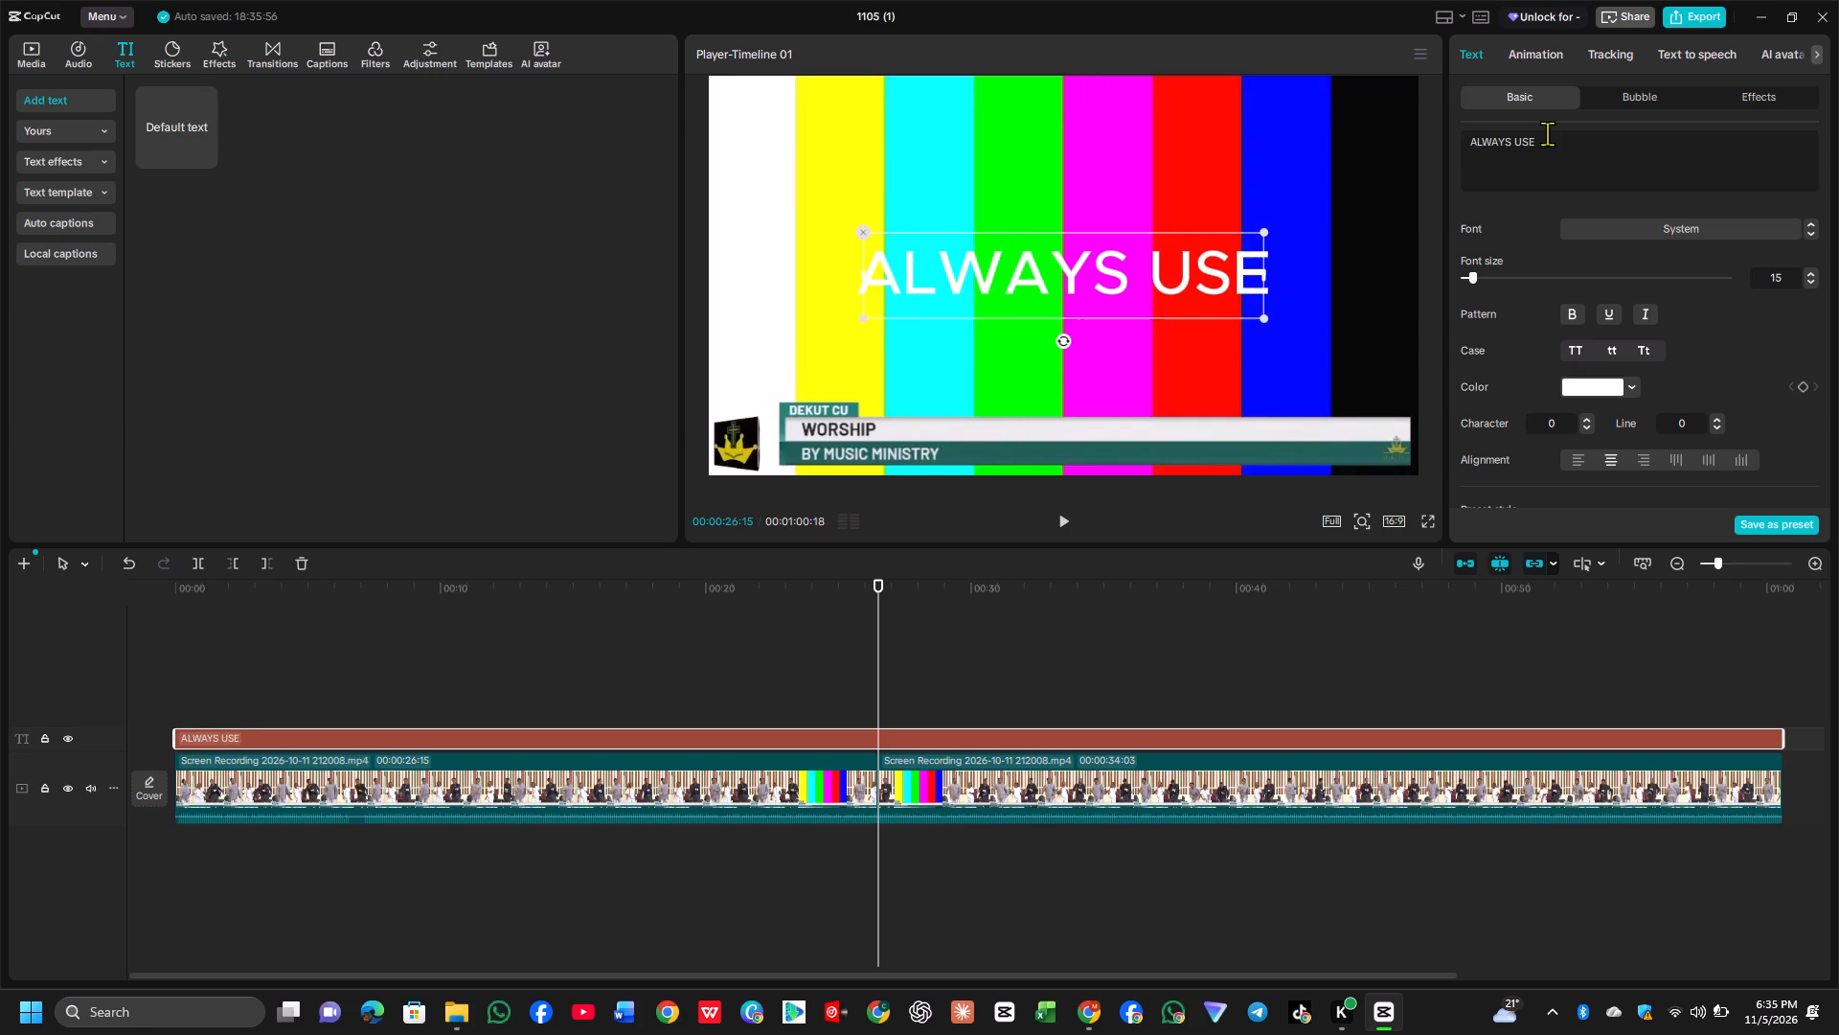
Open the emoji picker and search it for "Earphones".
key(super+period)
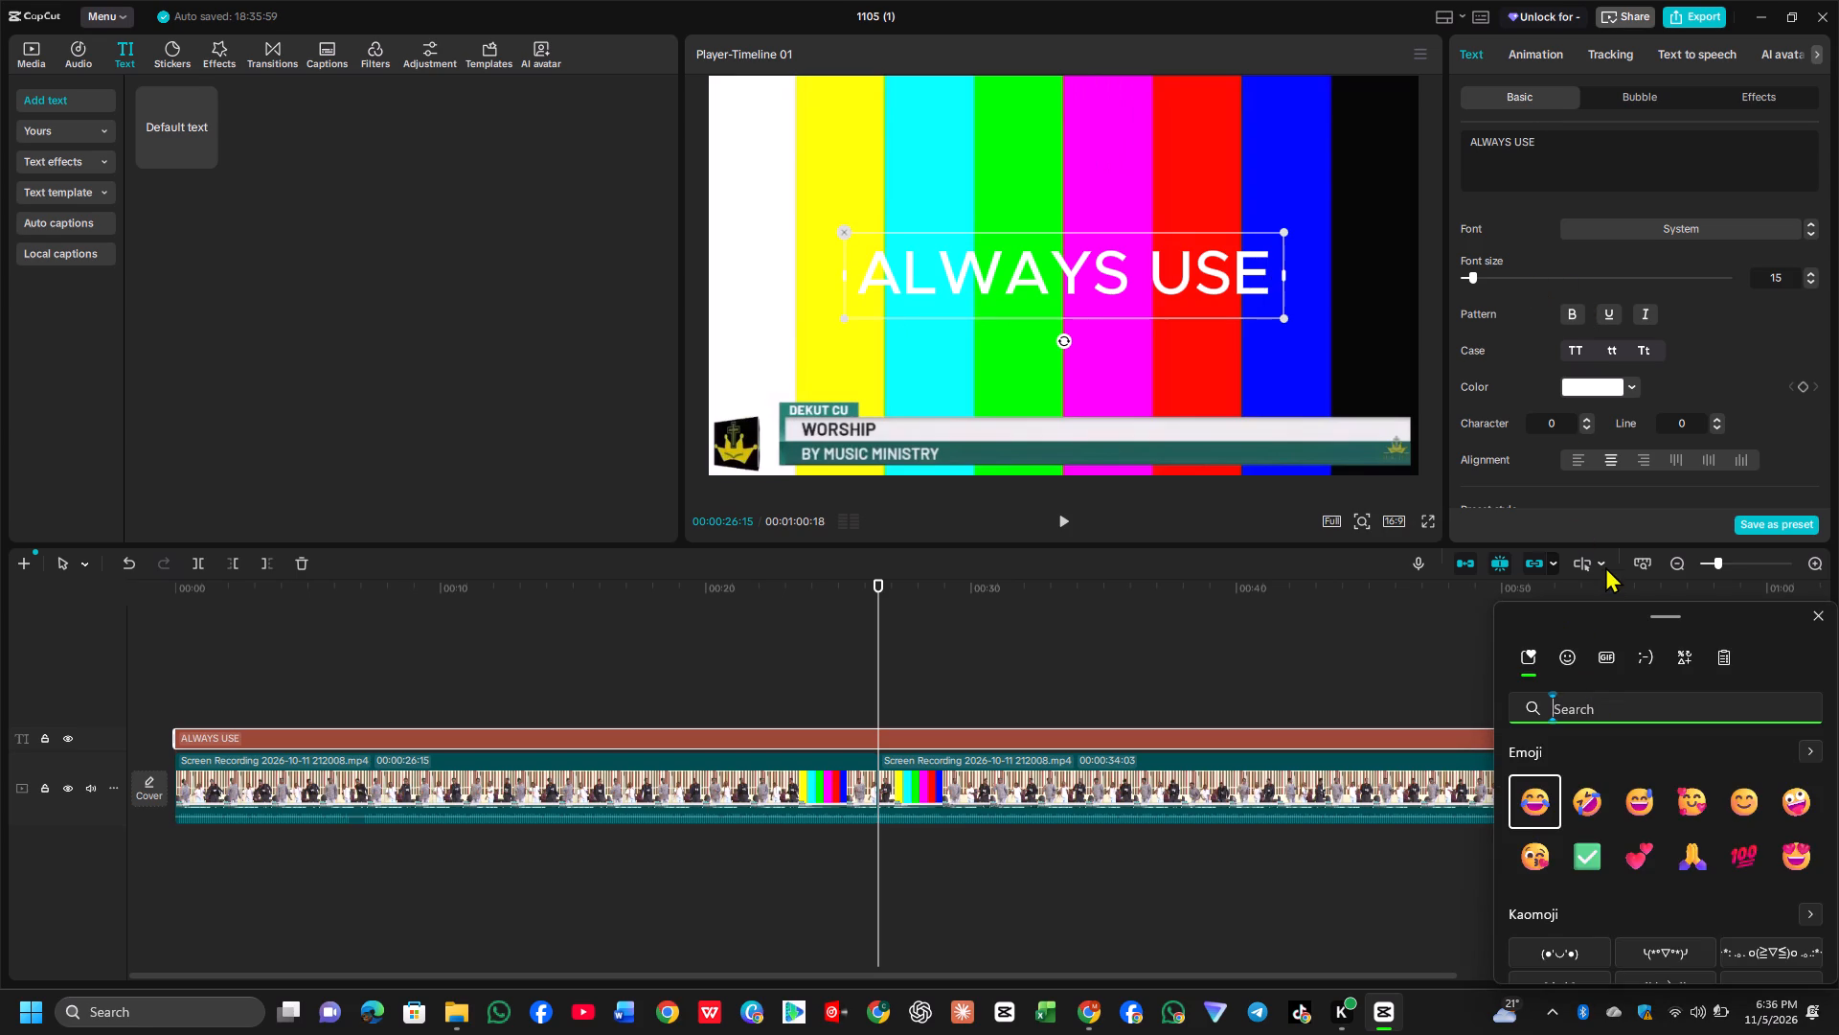
key(e)
text(ae)
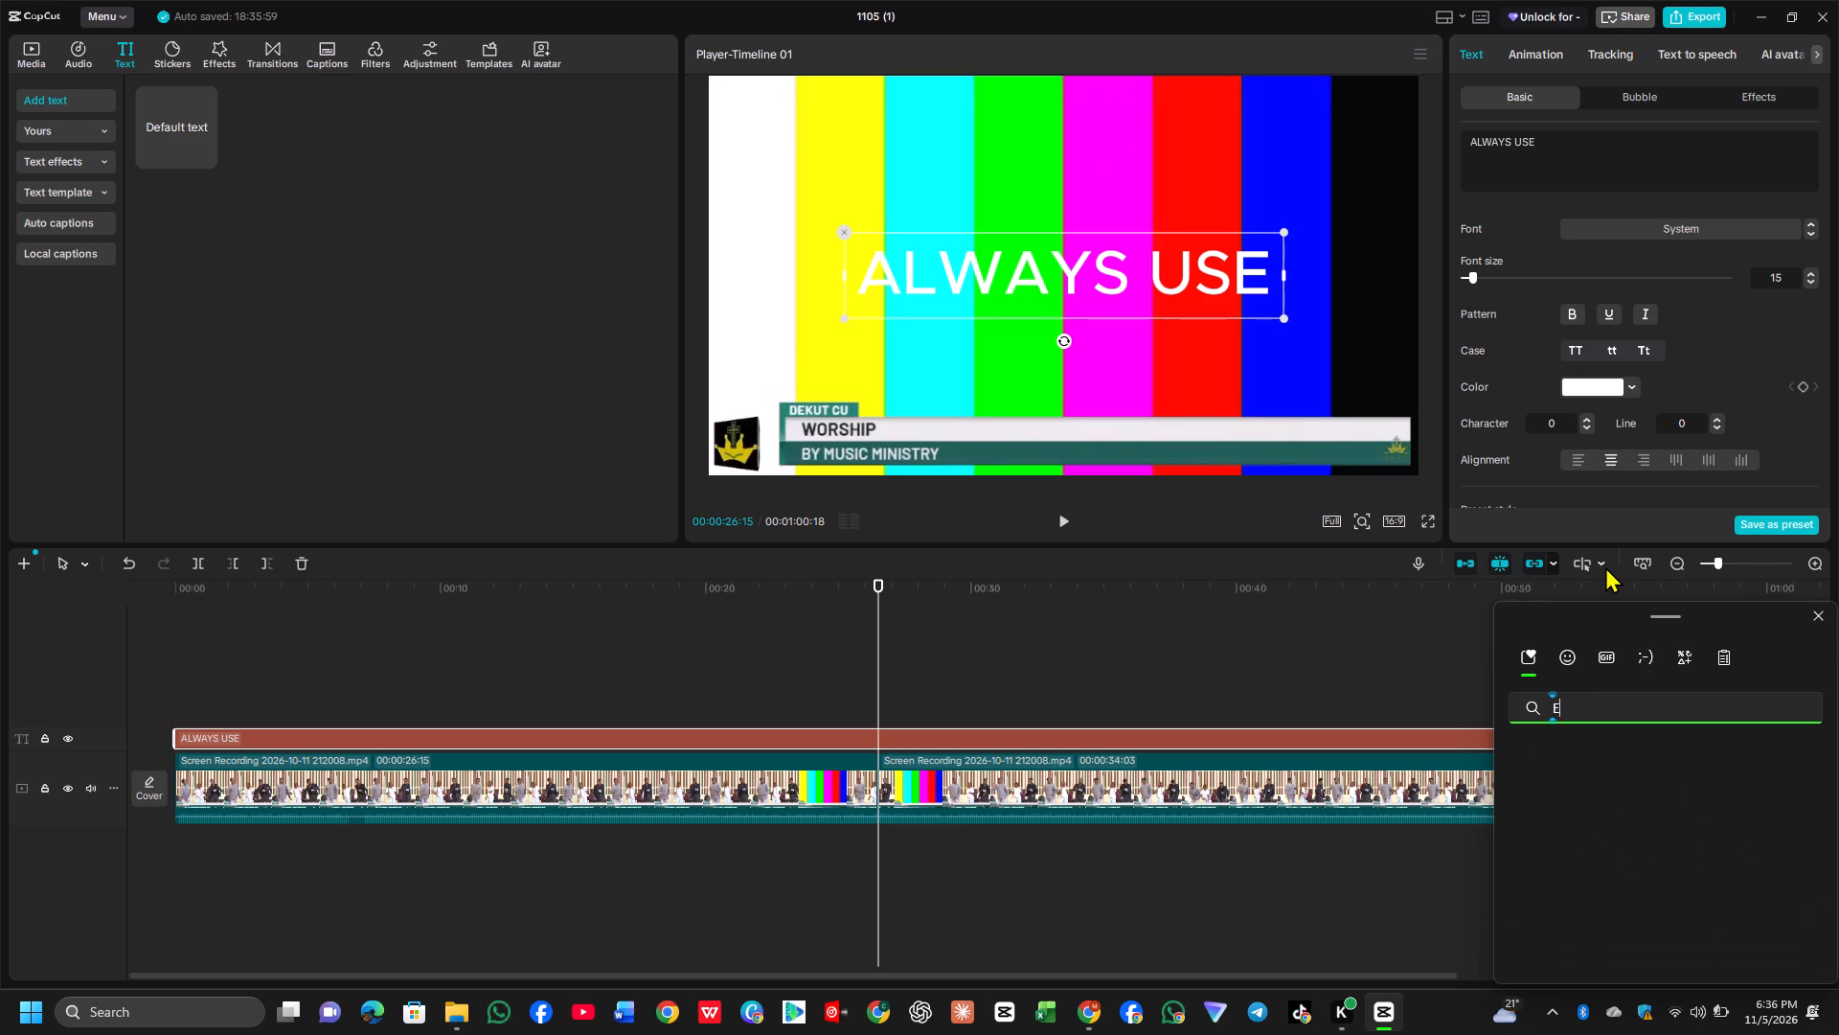
key(BackSpace)
key(r)
text(phones)
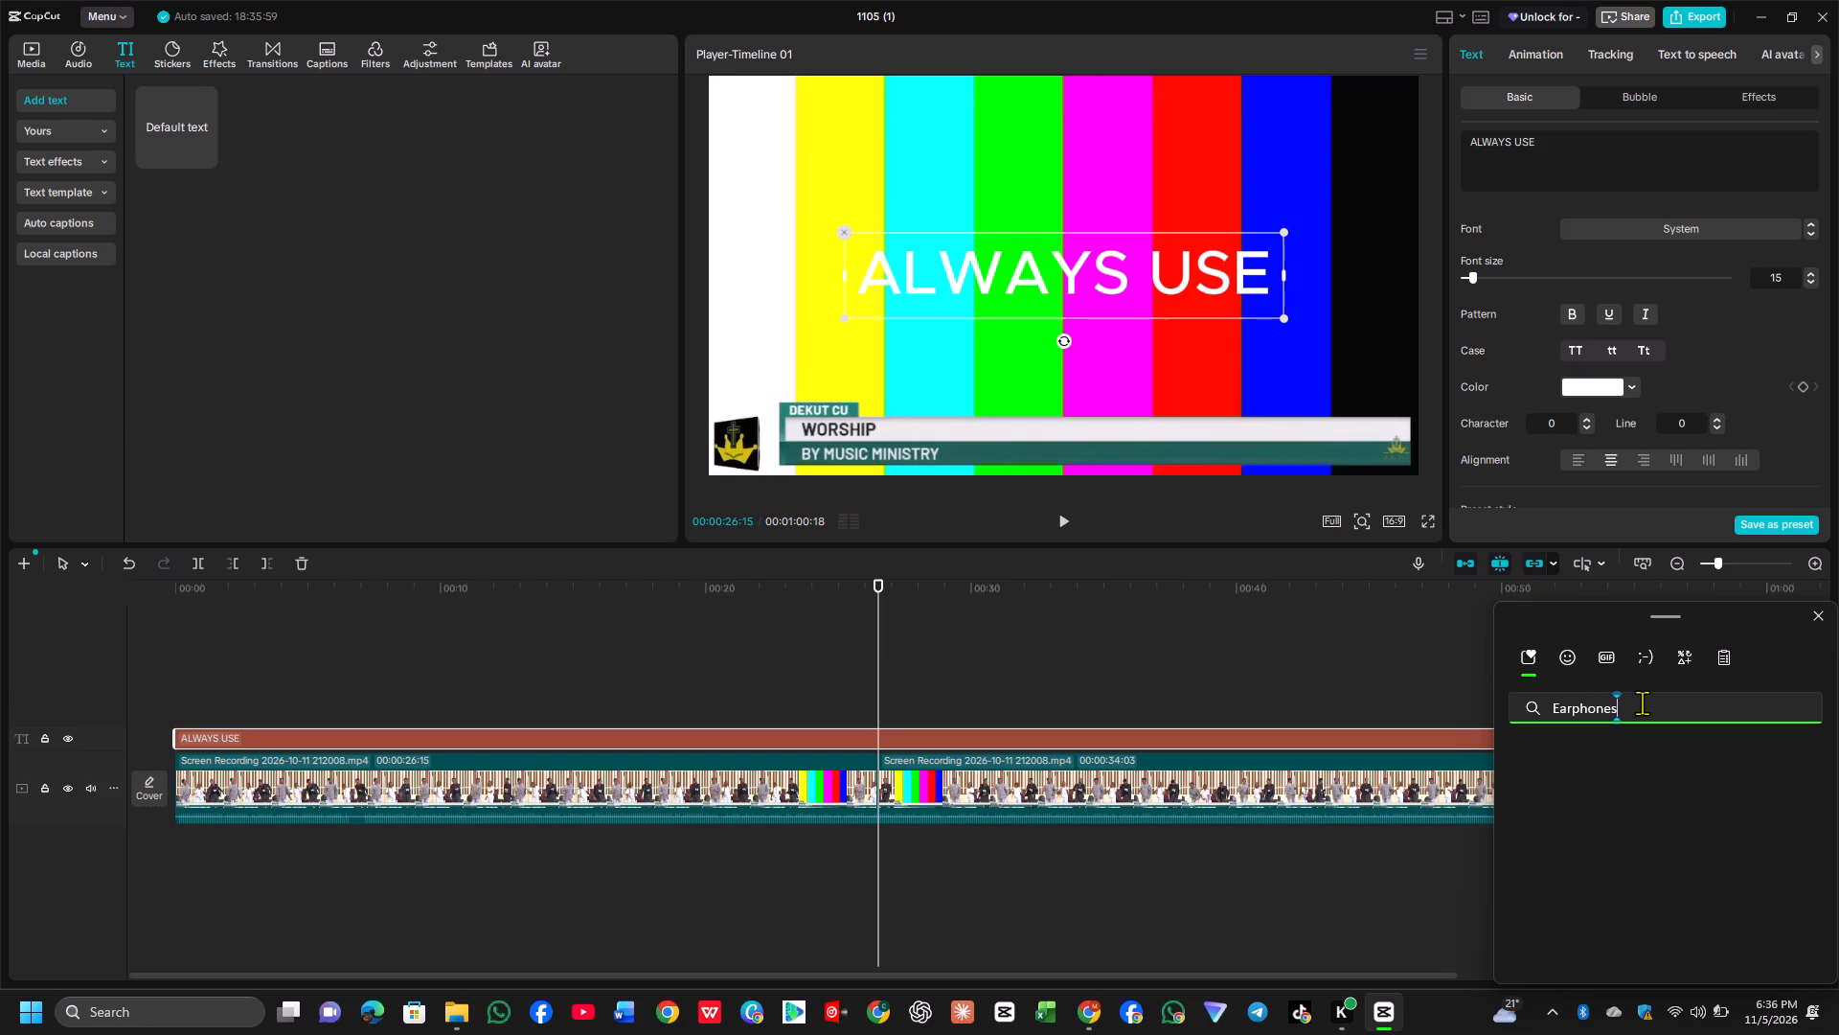
Search the emojis for "Headphones" instead and append two headphone emojis after ALWAYS USE.
click(1575, 707)
key(BackSpace)
key(BackSpace)
key(BackSpace)
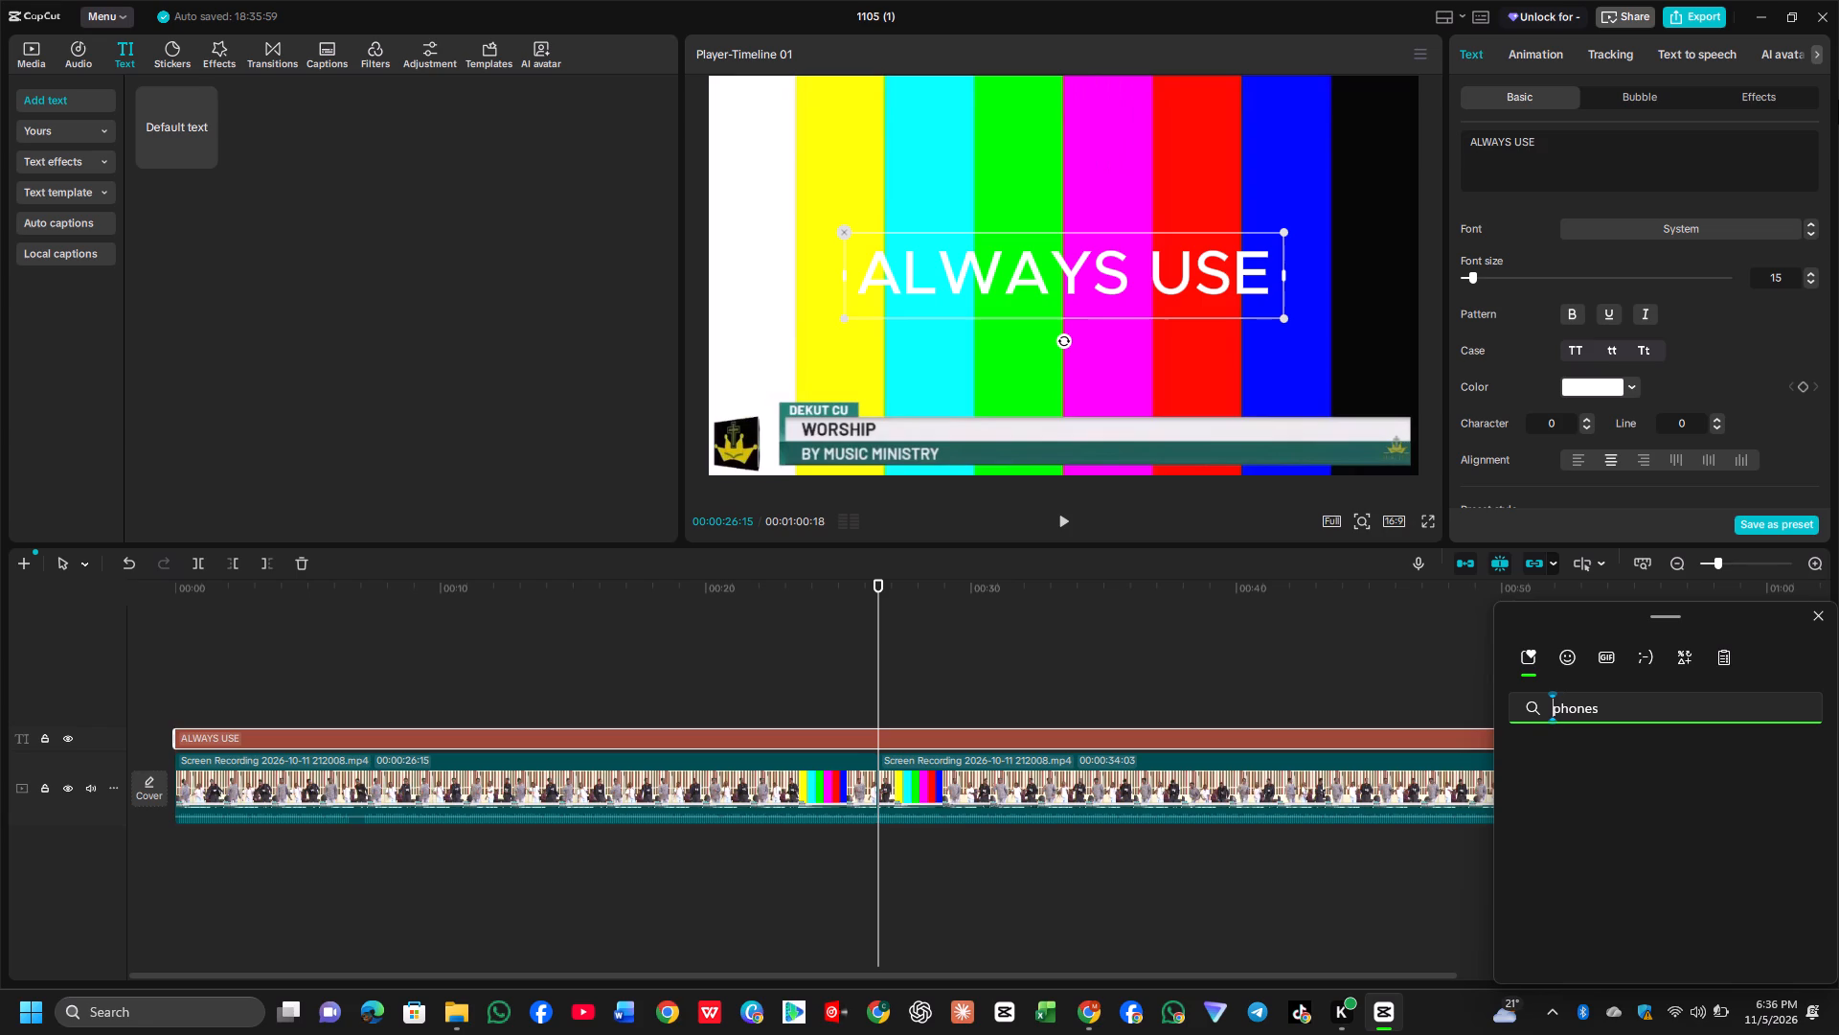
text(ead)
key(Return)
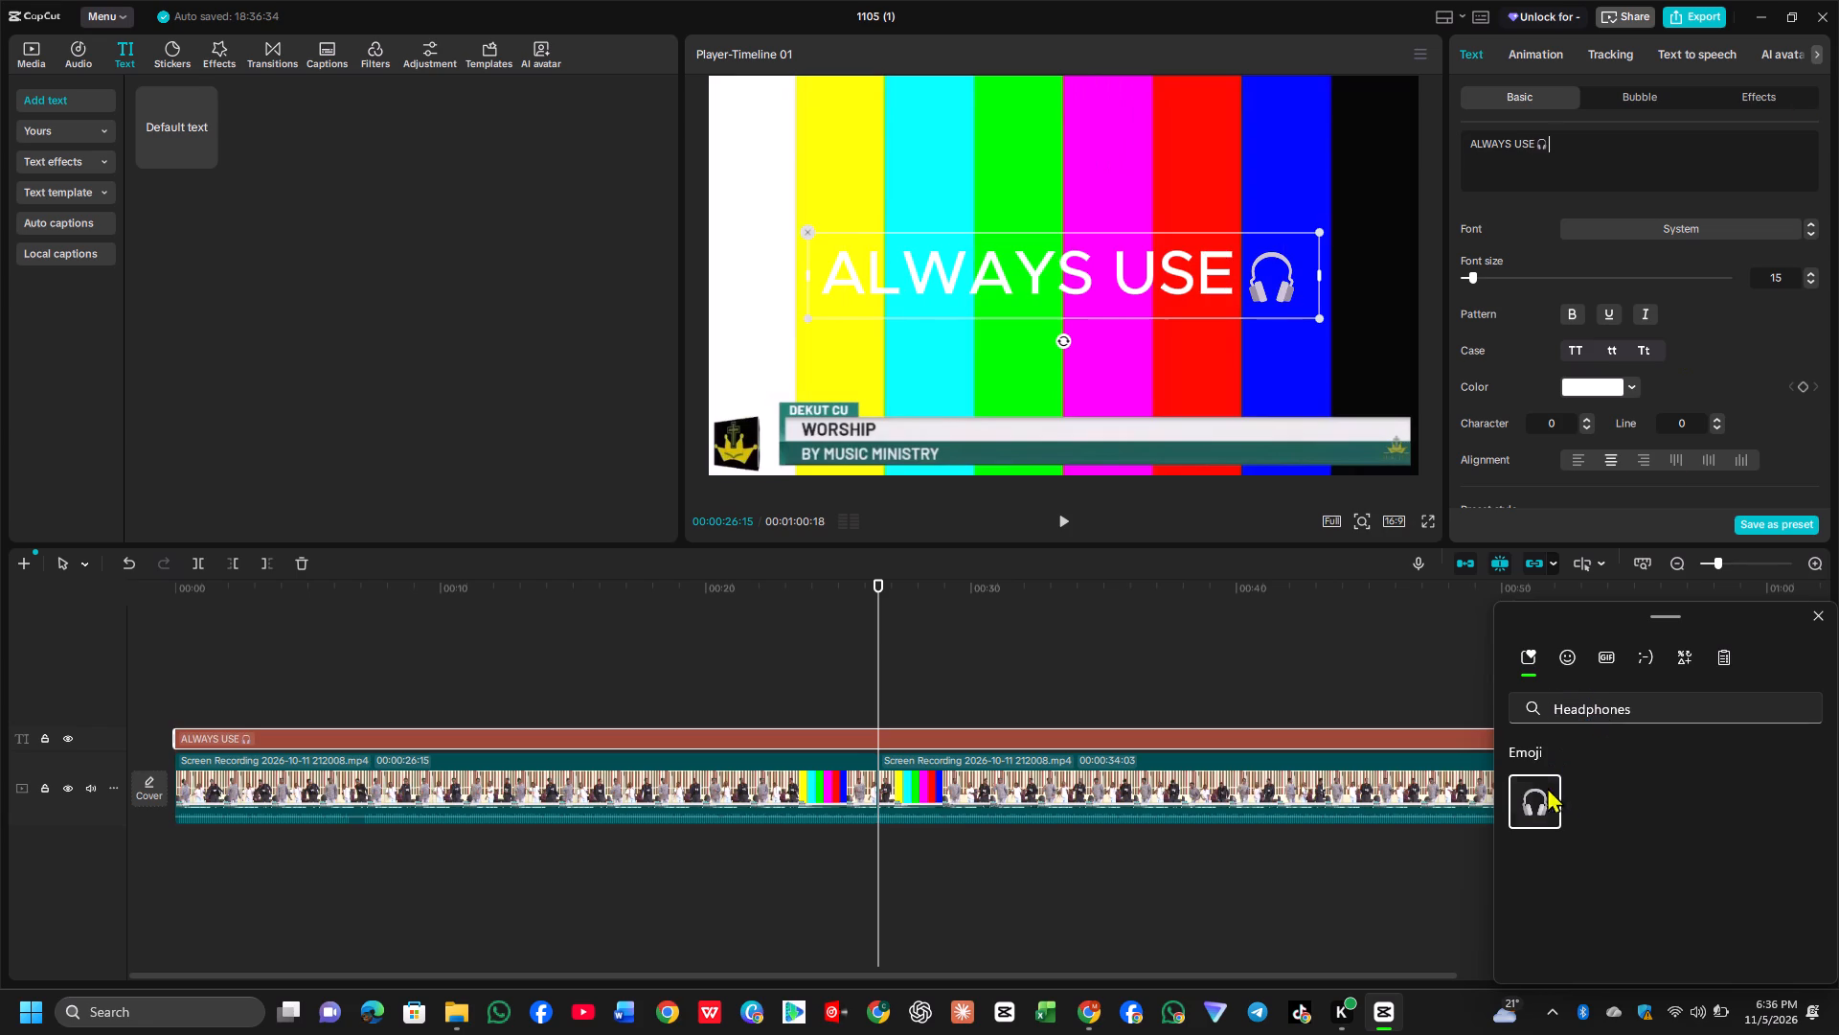
click(1532, 803)
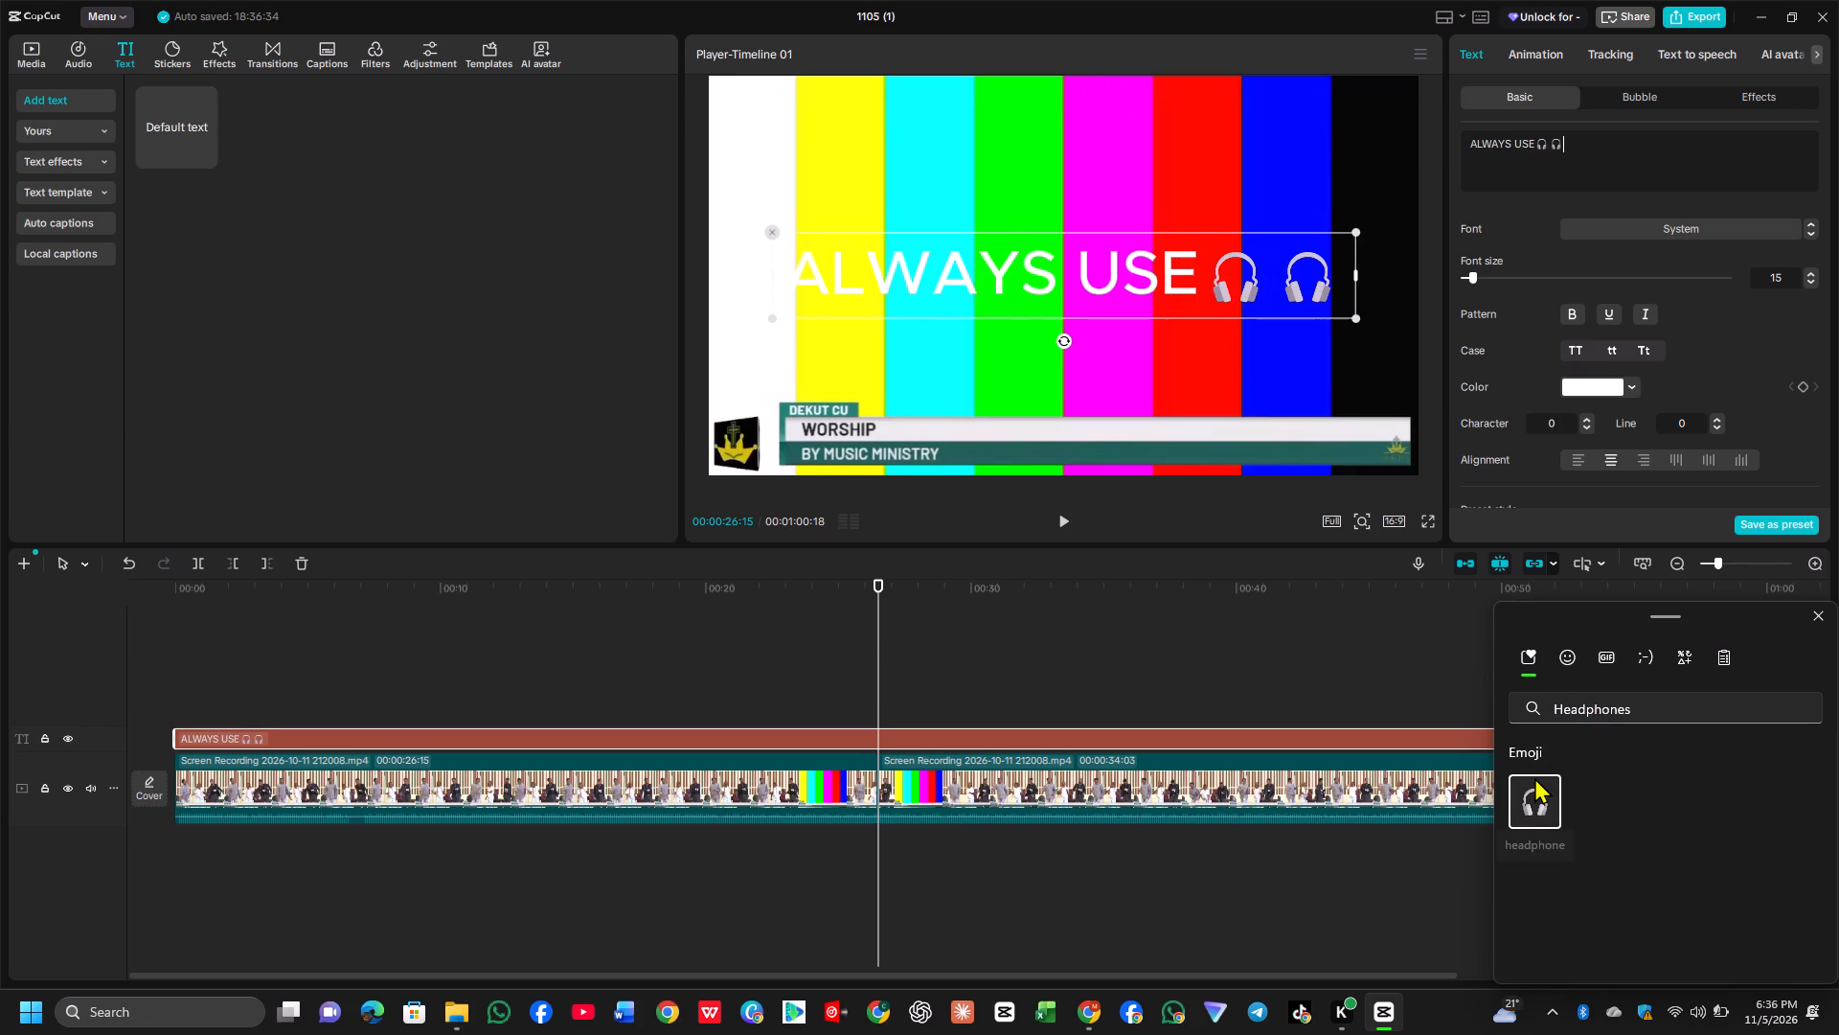
click(1544, 146)
click(1546, 149)
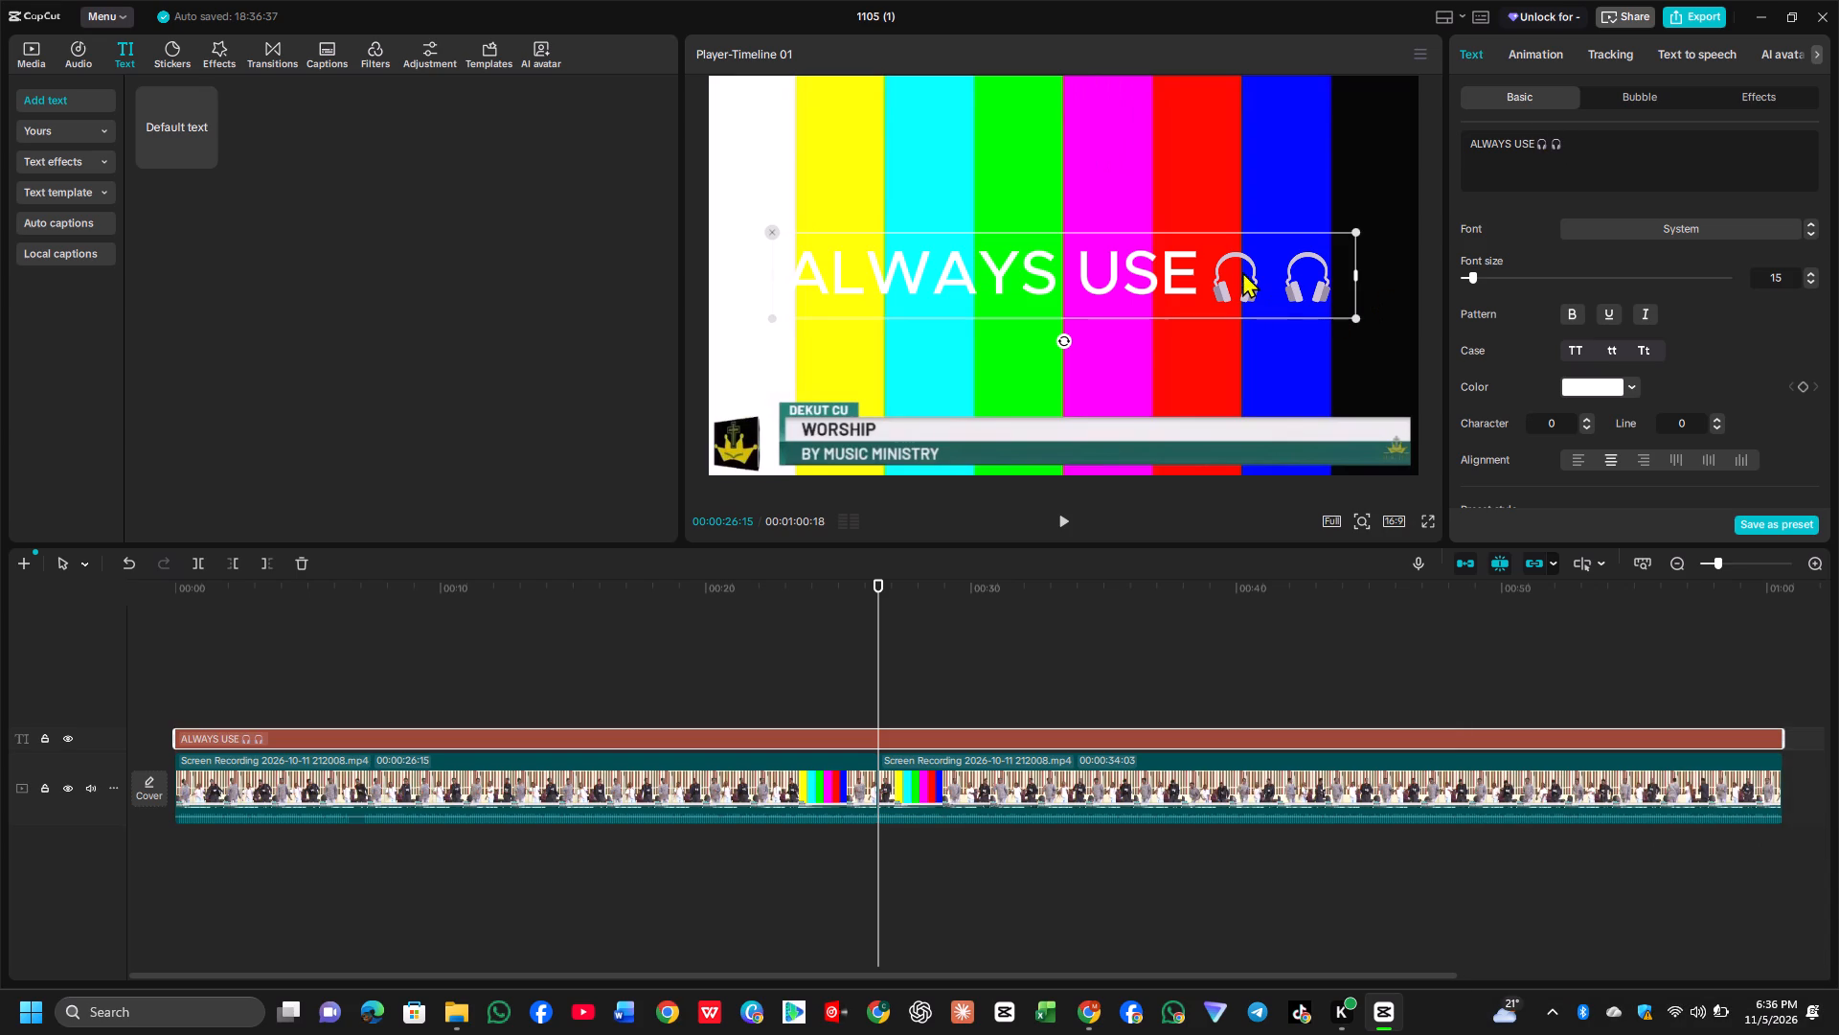
Reduce the overlay text's font size to 14.
click(1814, 279)
Show the footage at 00:00:05:08 and apply the preset style with white letters and a black outline to the overlay text.
click(315, 703)
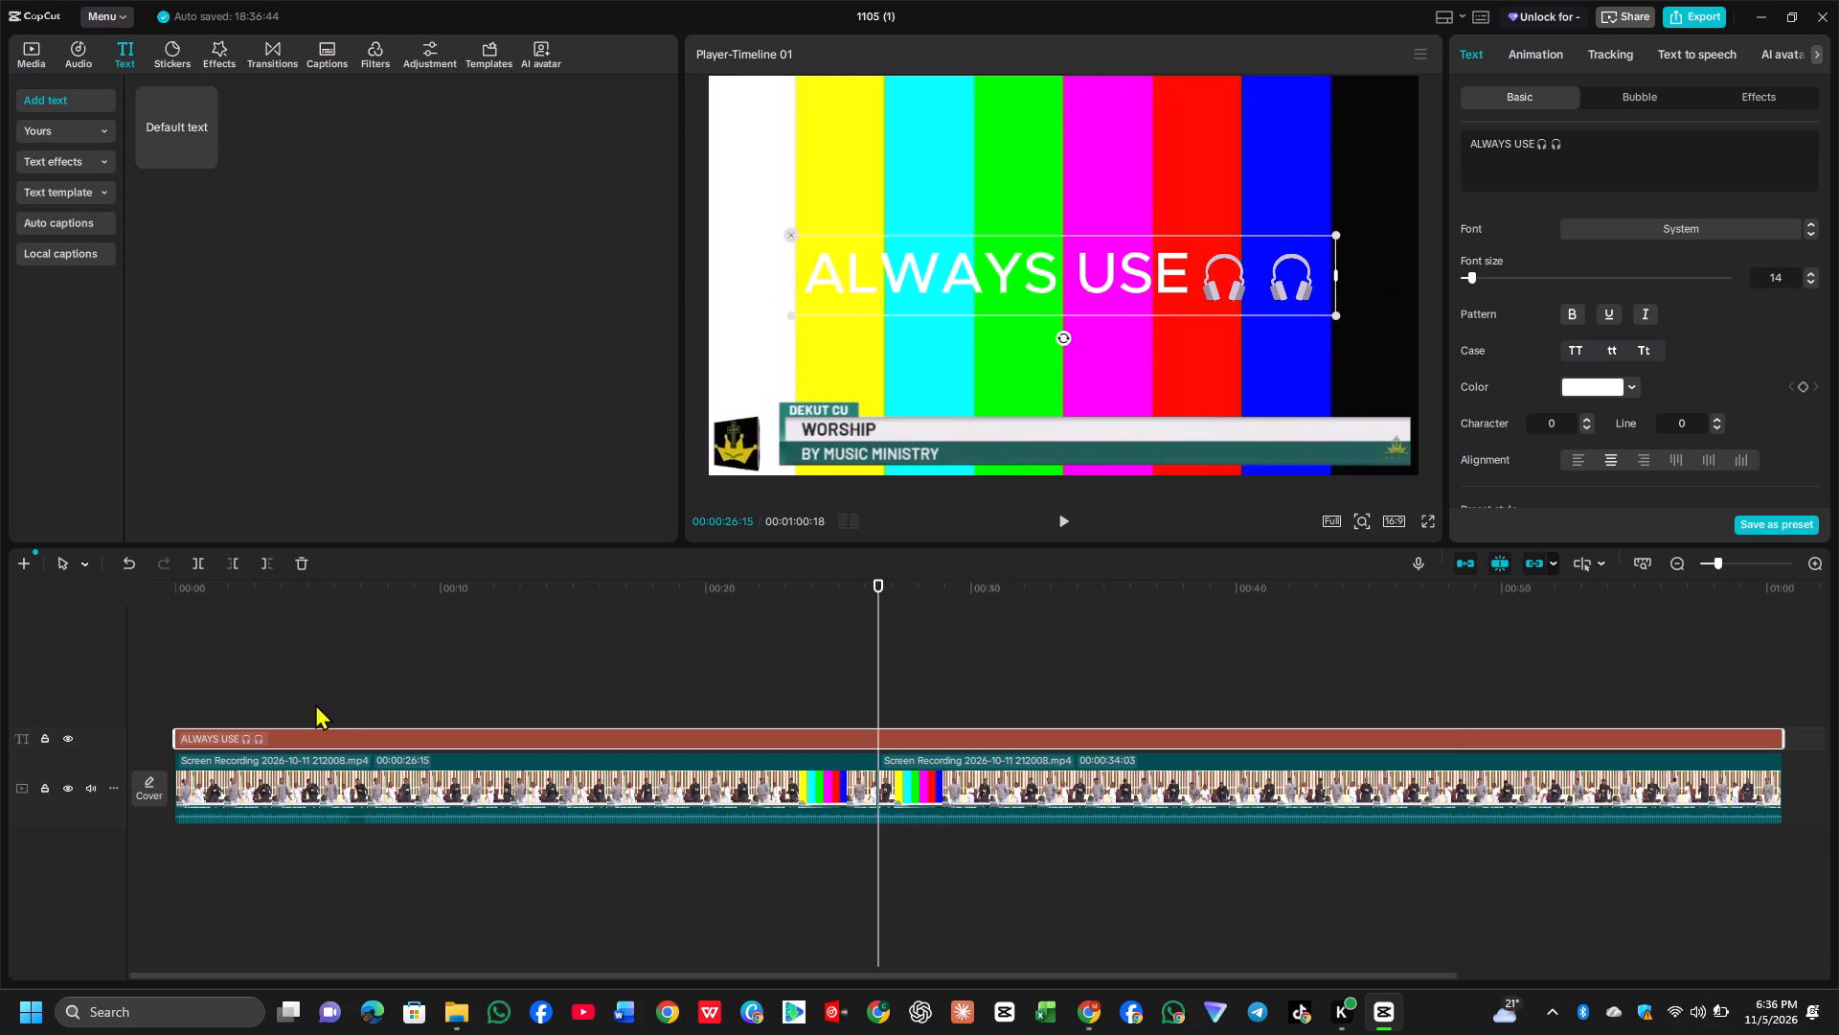
click(988, 239)
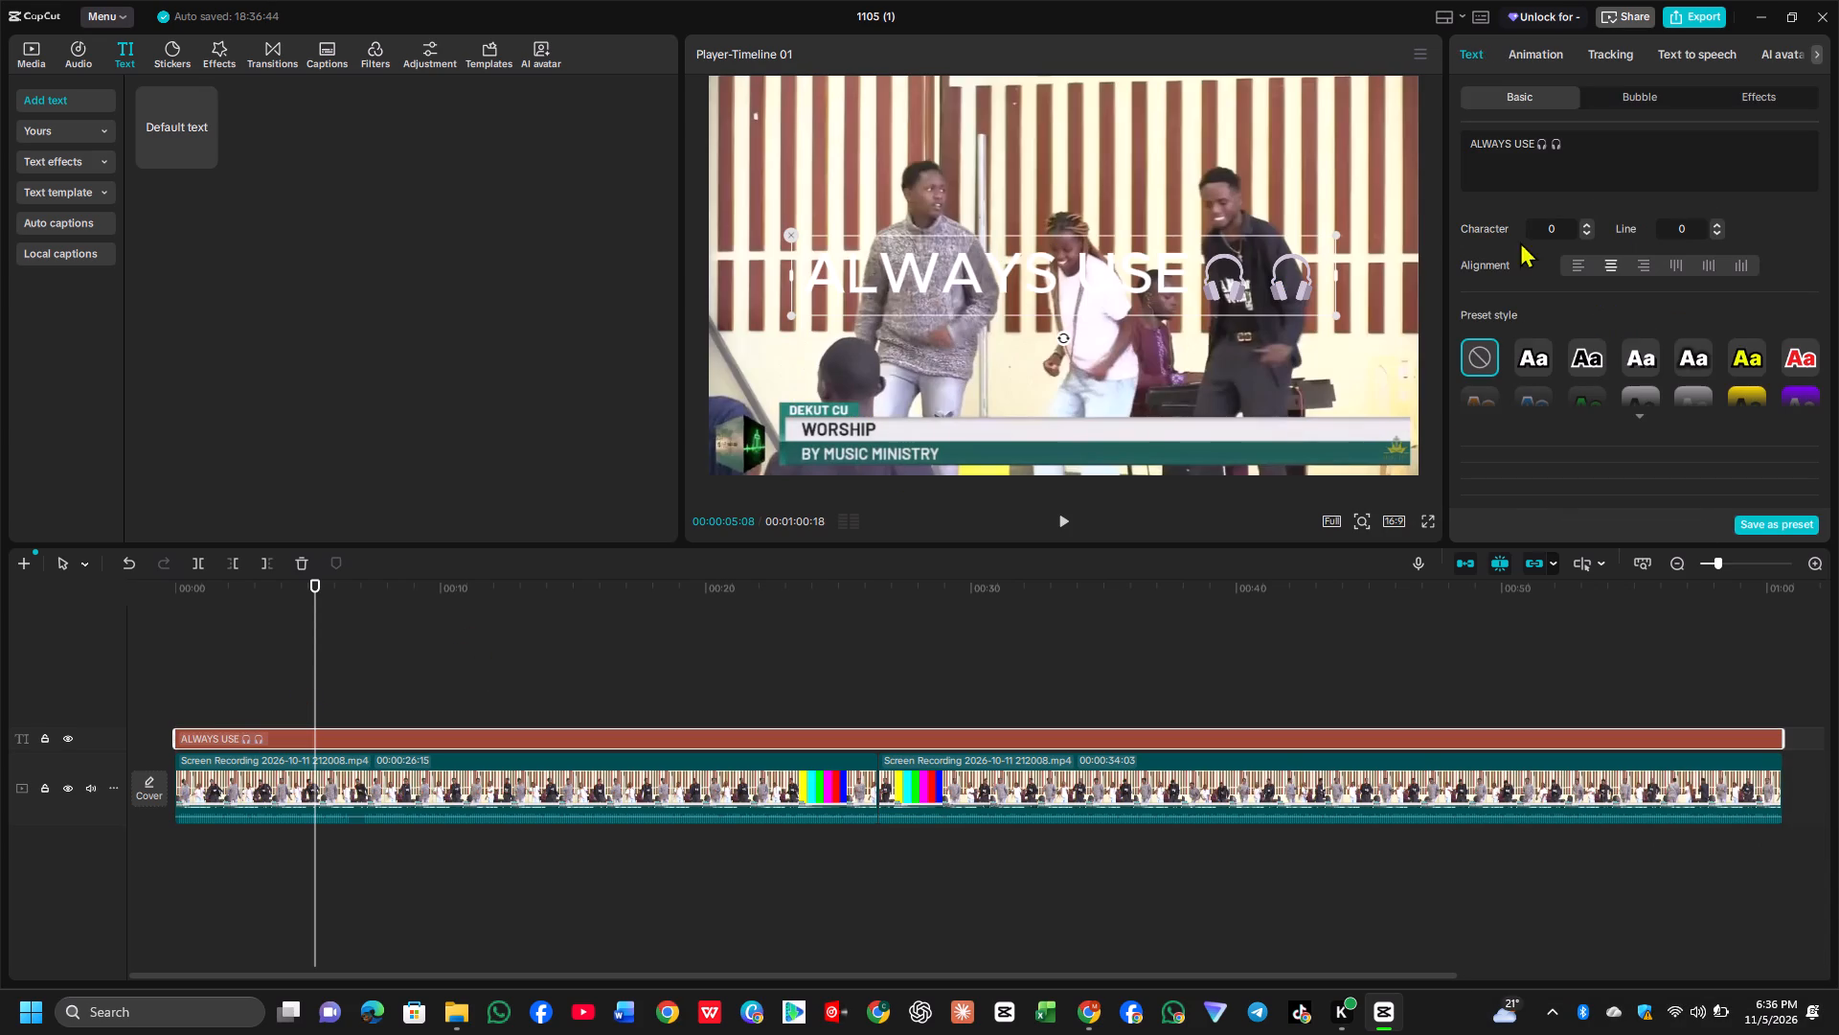
scroll(1516, 295, down, 3)
scroll(1597, 285, up, 2)
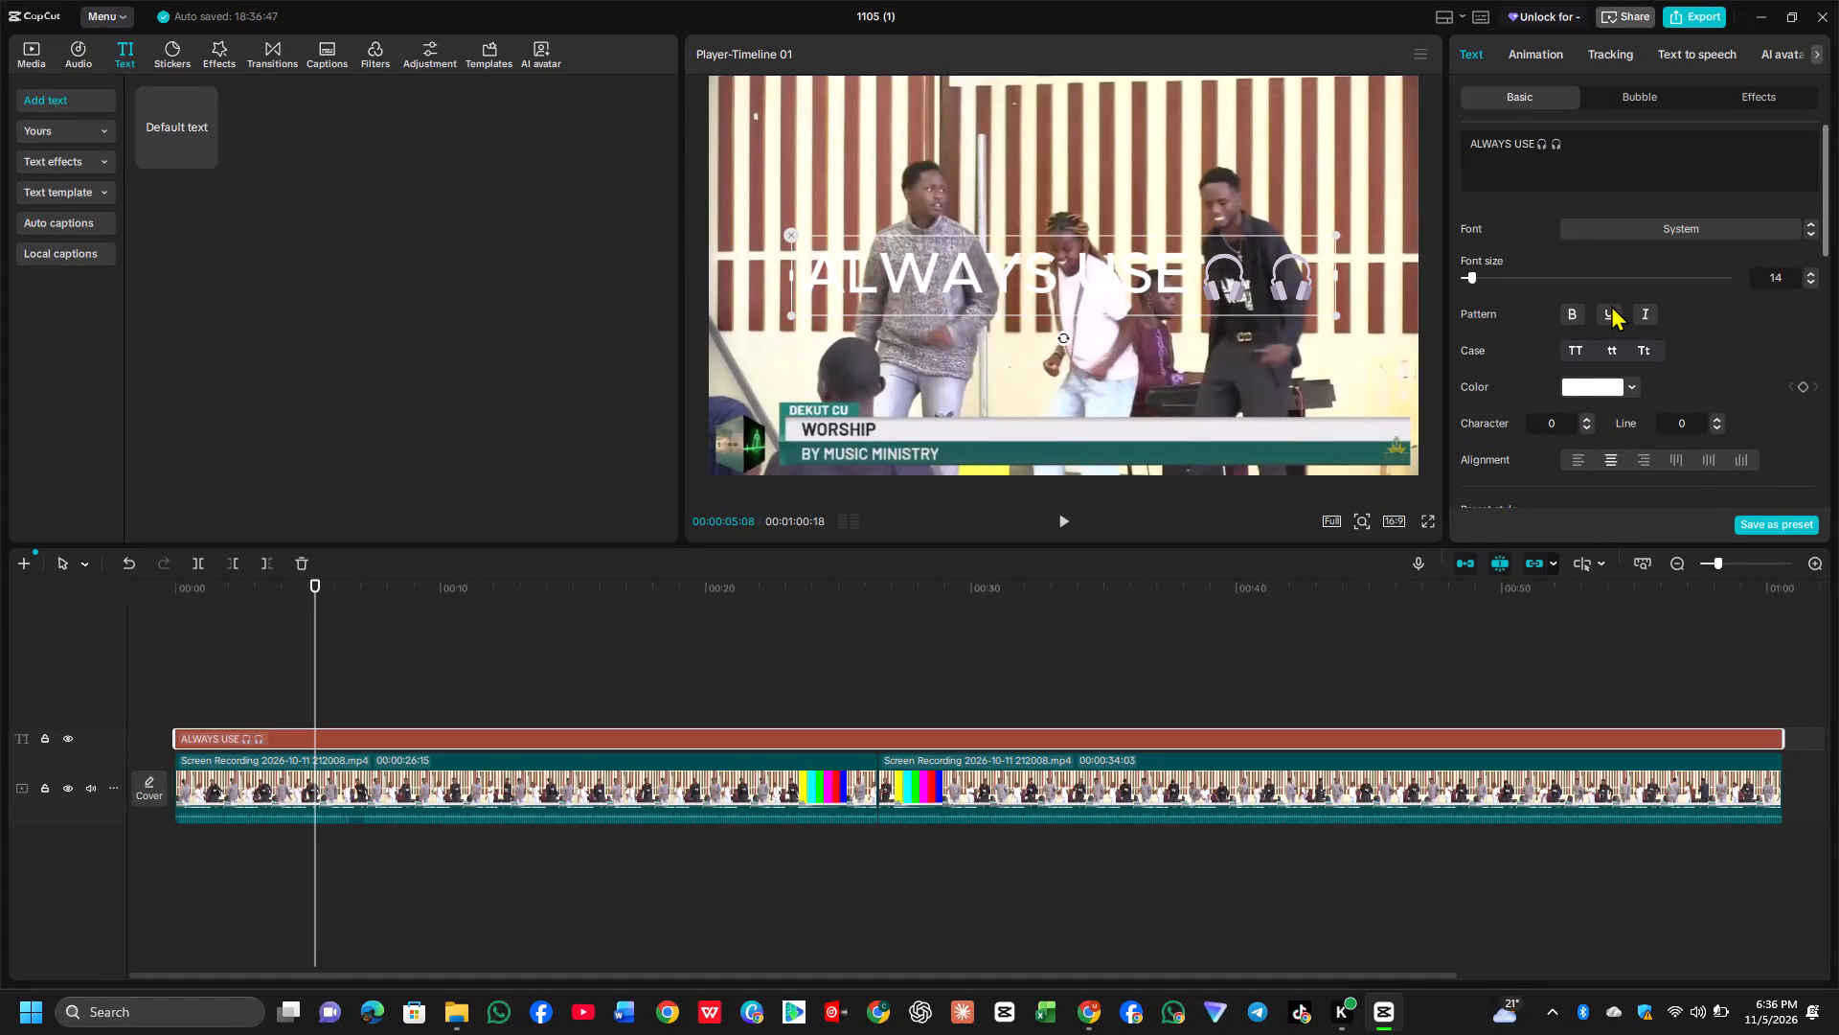
scroll(1564, 214, up, 5)
scroll(1574, 240, down, 3)
scroll(1574, 244, up, 2)
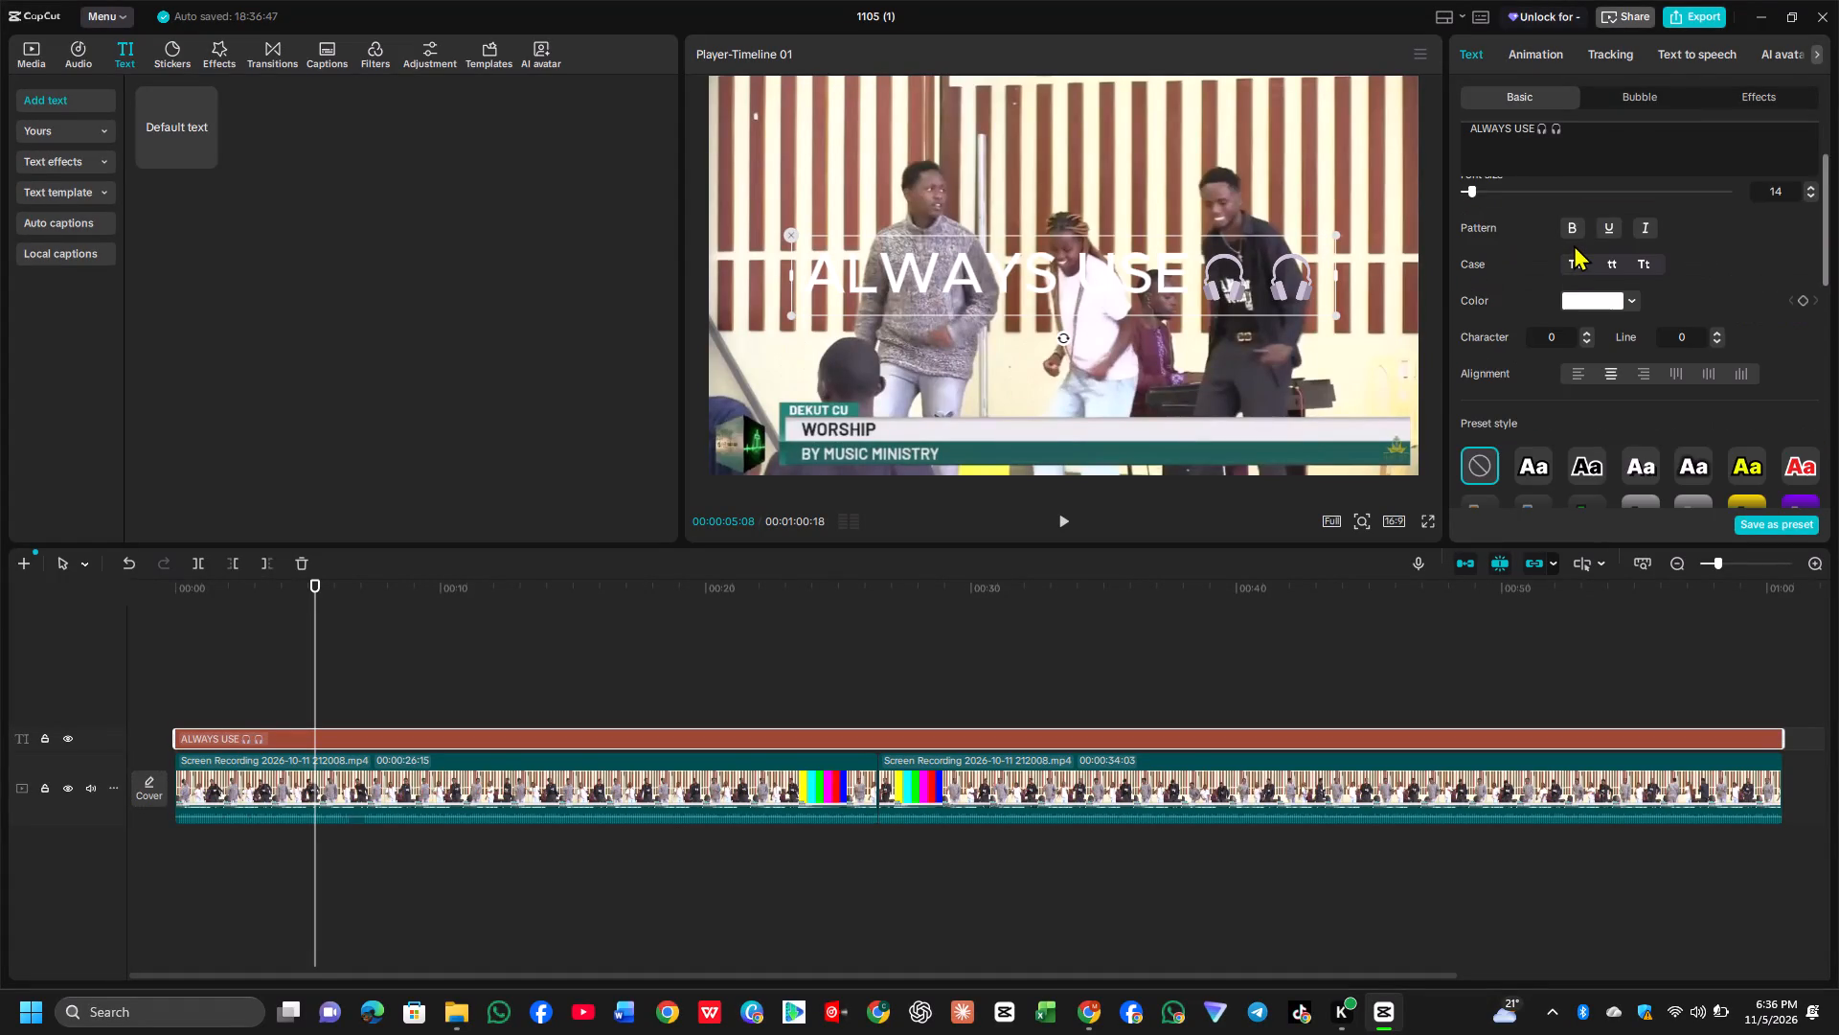
scroll(1578, 266, up, 5)
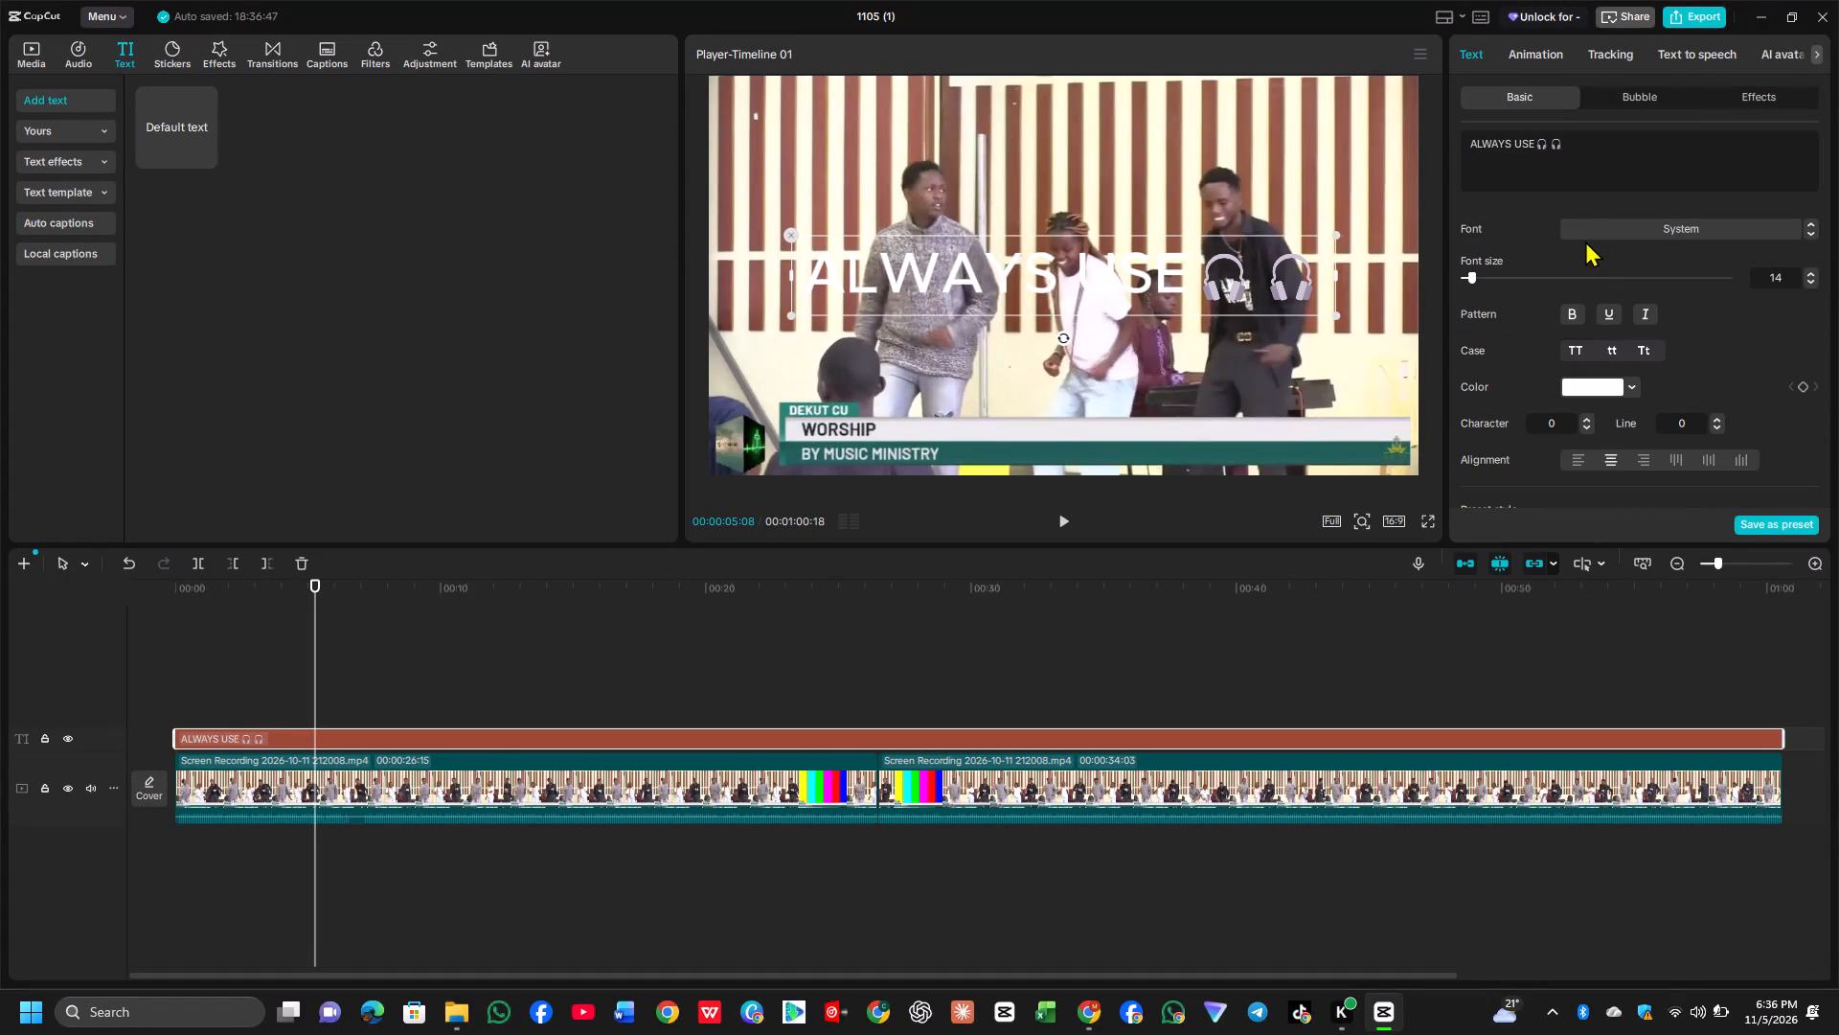
scroll(1570, 218, up, 7)
scroll(1785, 401, up, 5)
scroll(1676, 379, down, 3)
click(1641, 351)
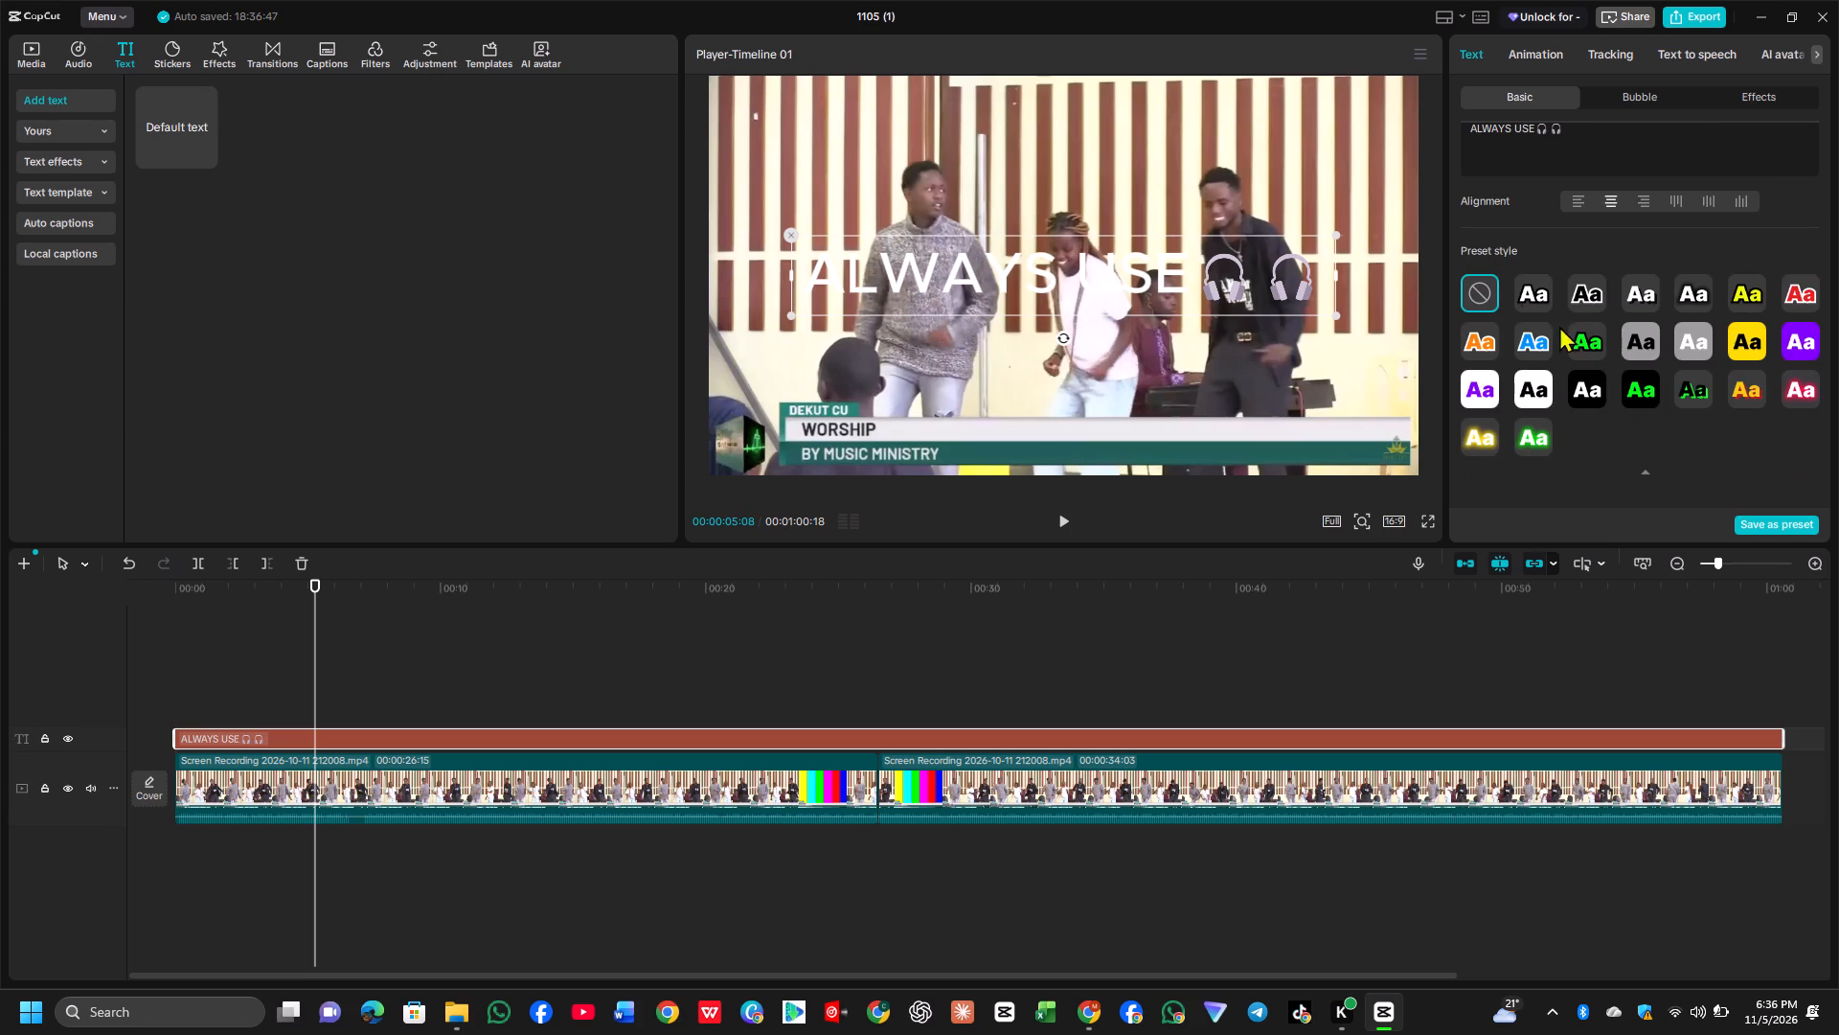
click(1517, 289)
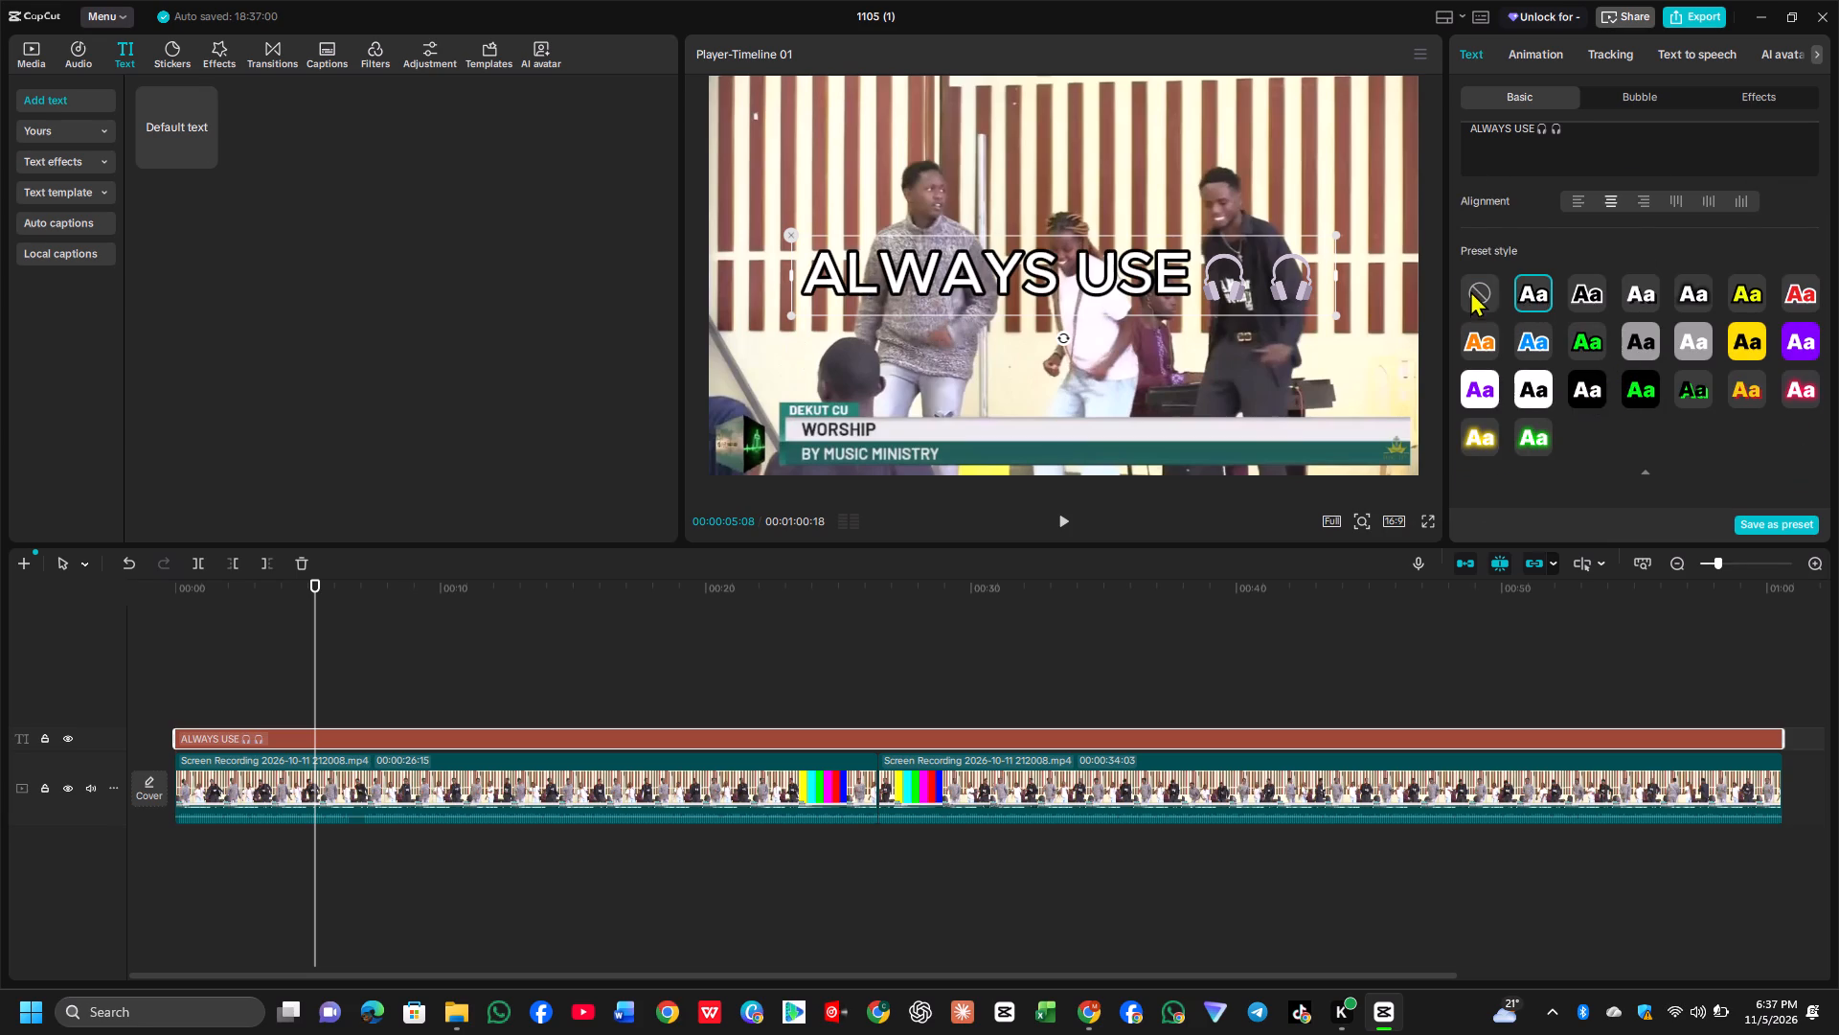
Enable a black background behind the overlay text and choose the second background style.
scroll(1470, 290, up, 3)
scroll(1500, 389, down, 6)
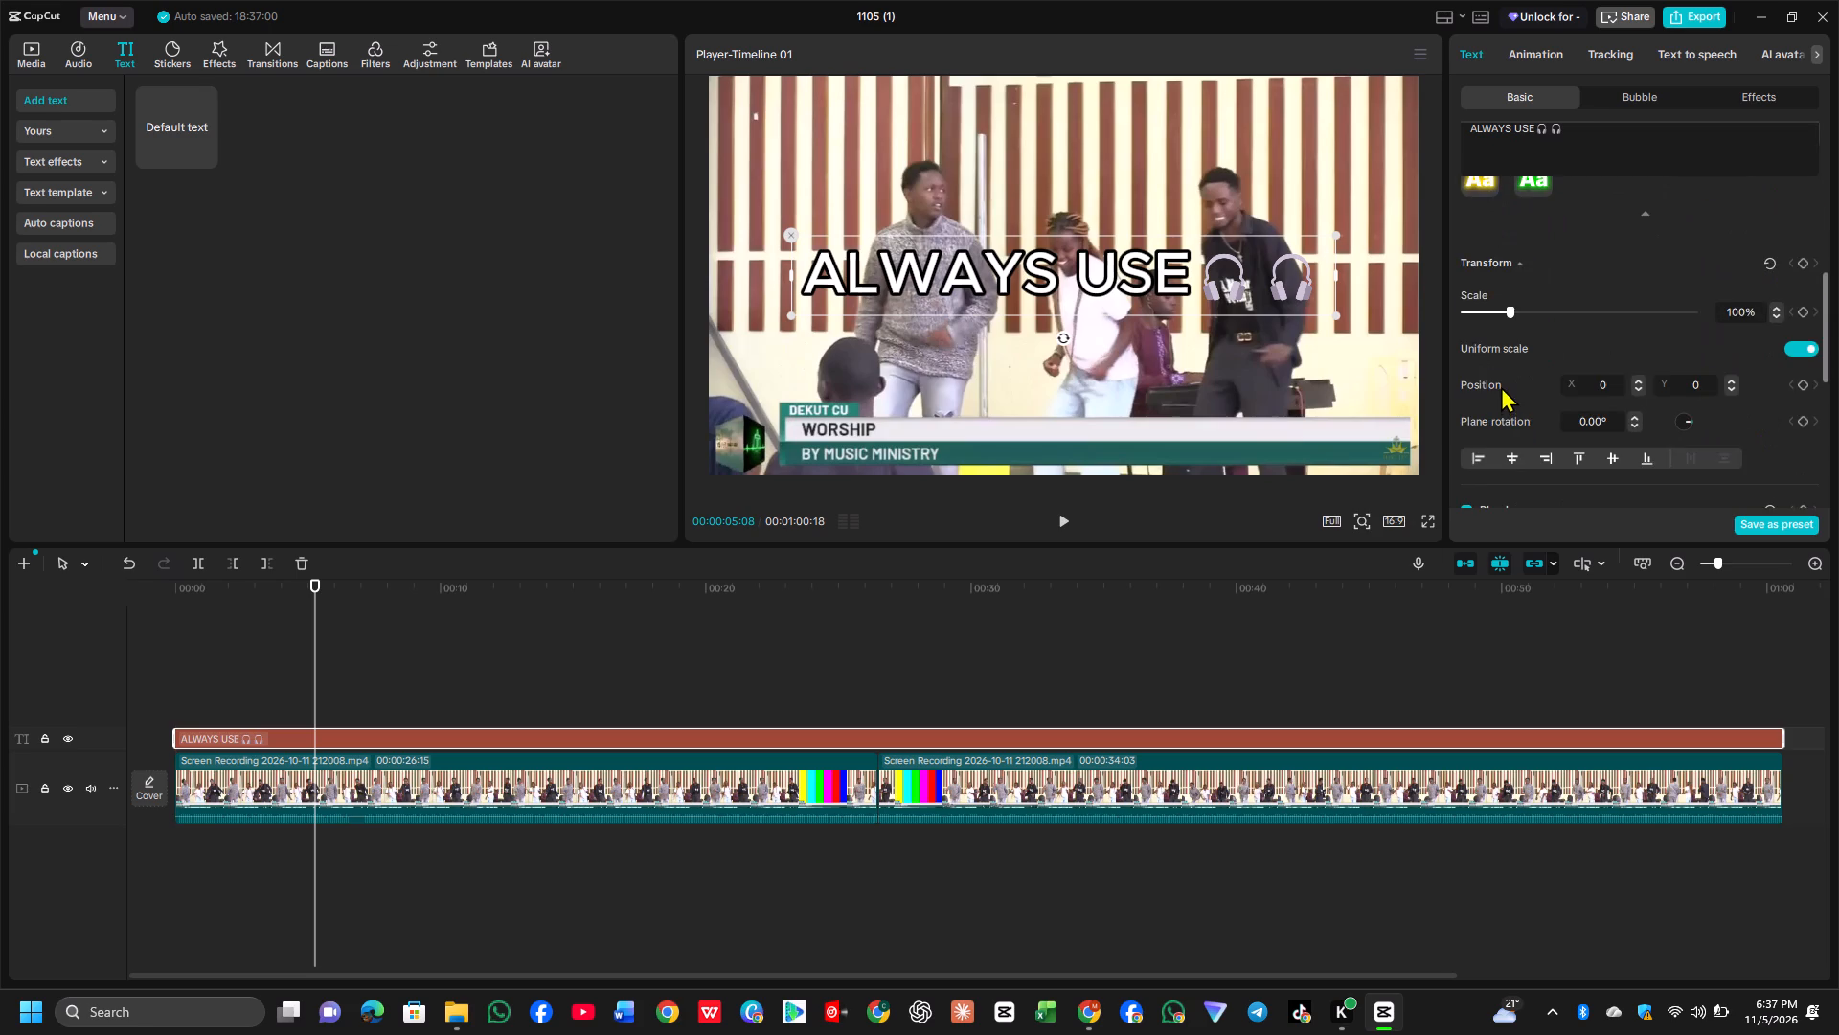
scroll(1501, 356, down, 3)
scroll(1514, 440, down, 2)
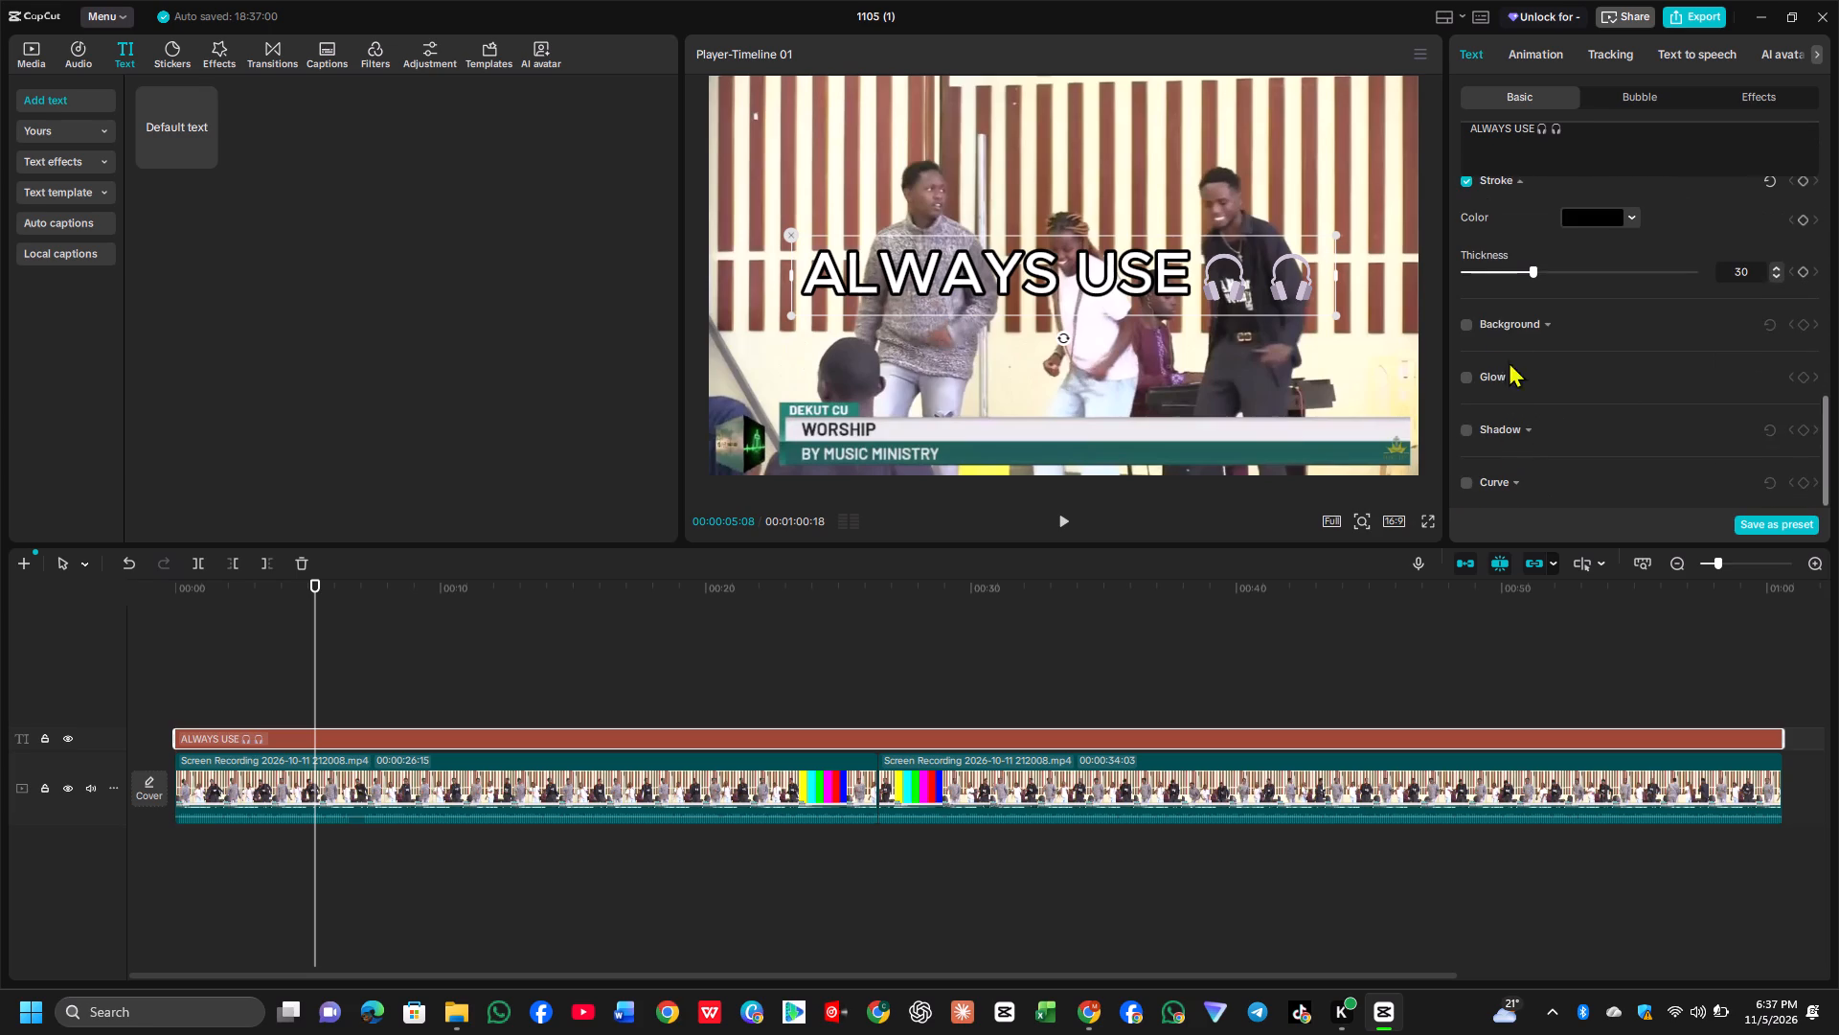
click(1466, 324)
click(1549, 321)
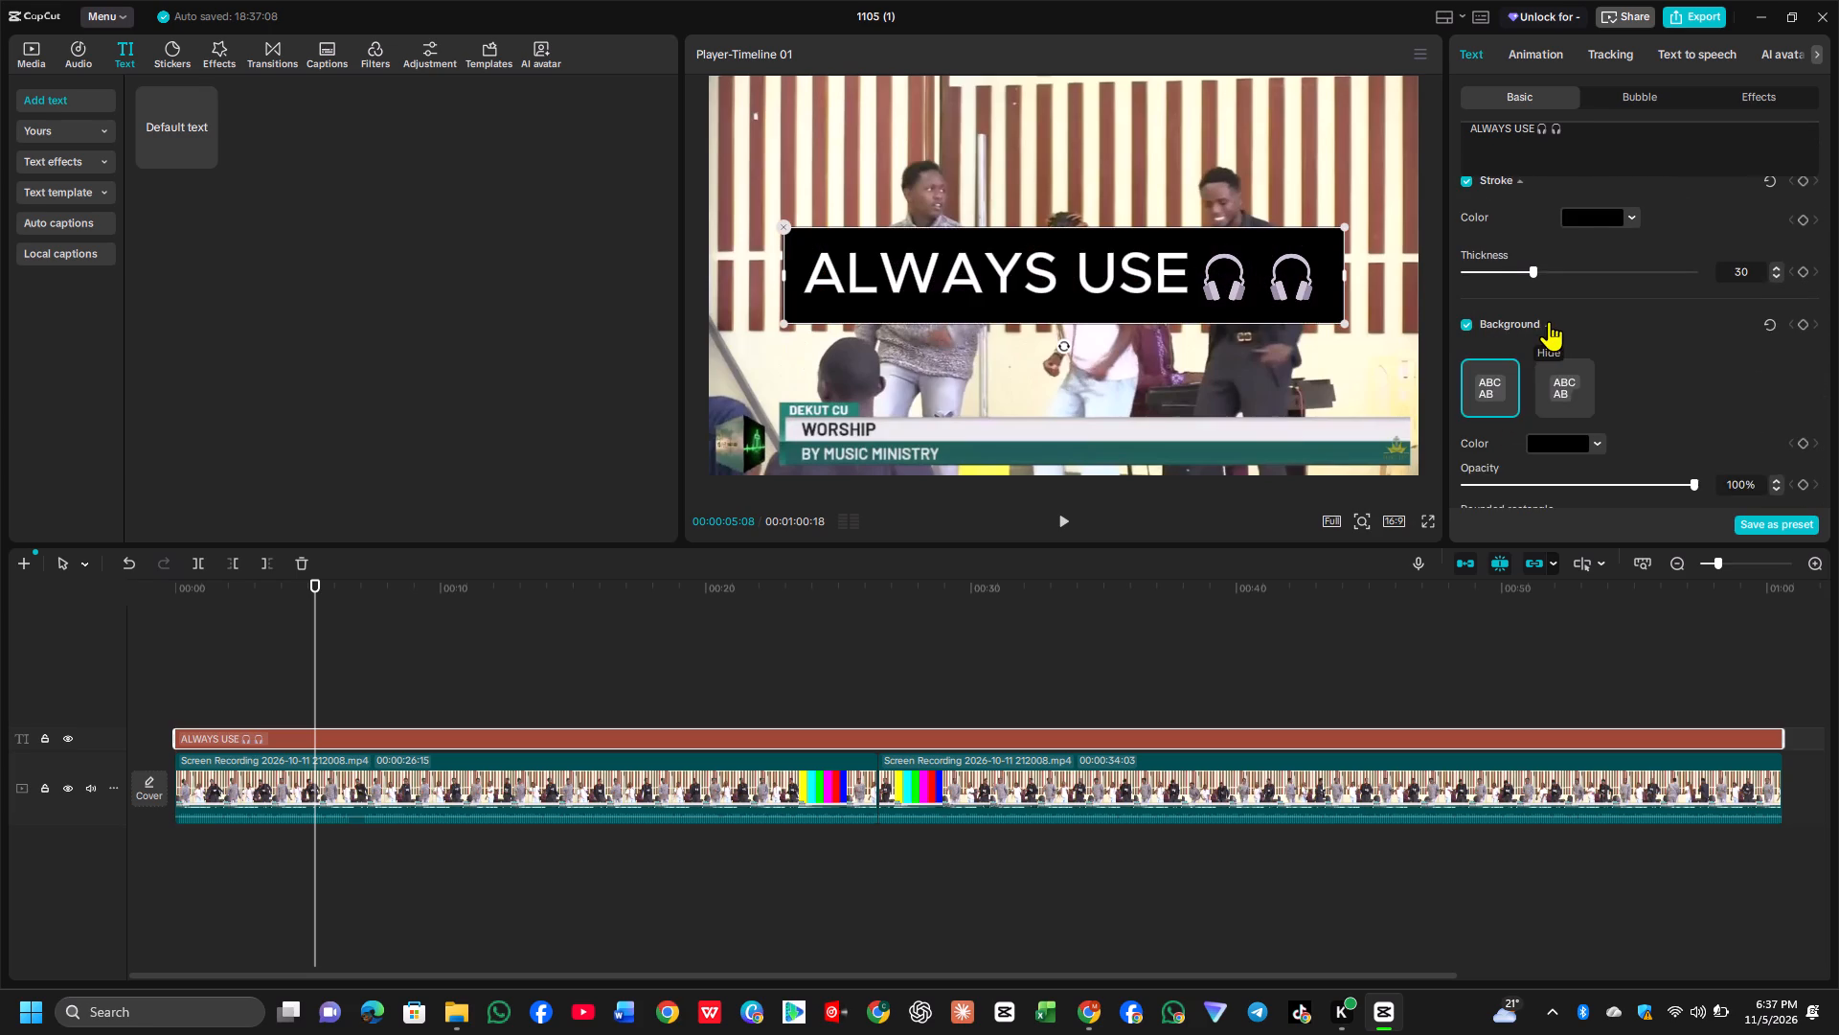
click(1536, 316)
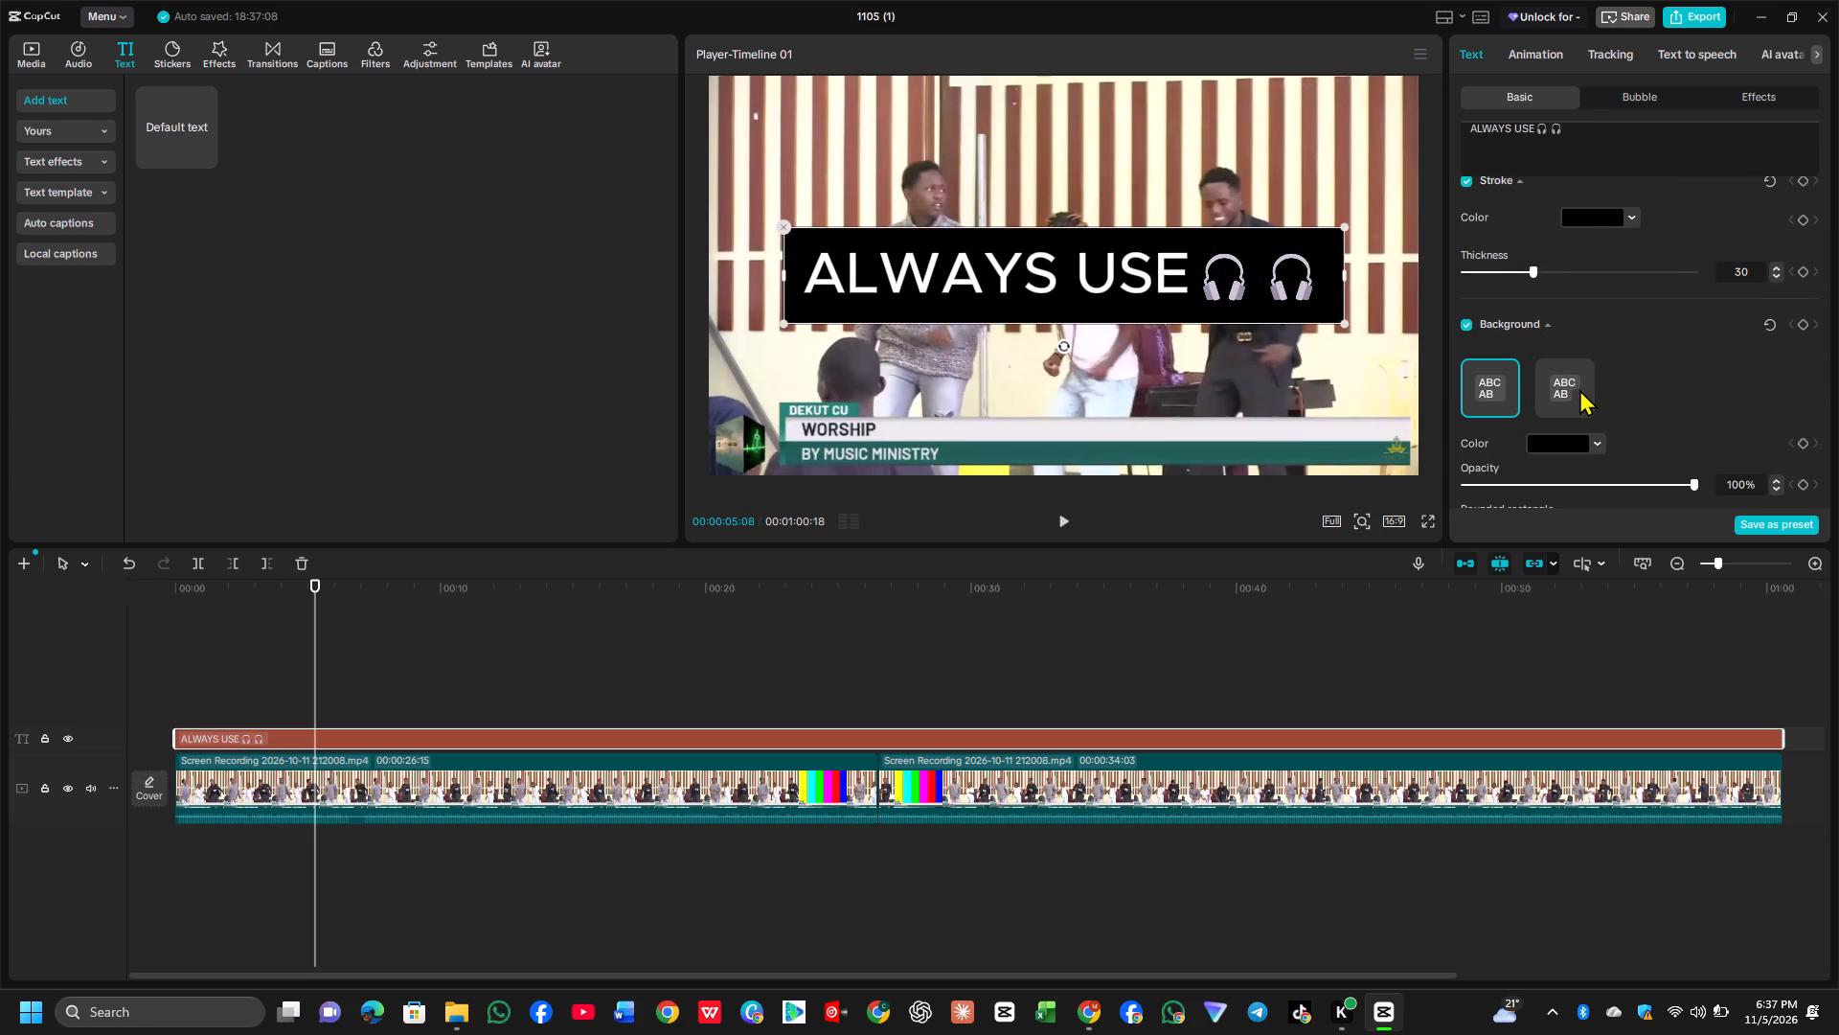
click(1575, 387)
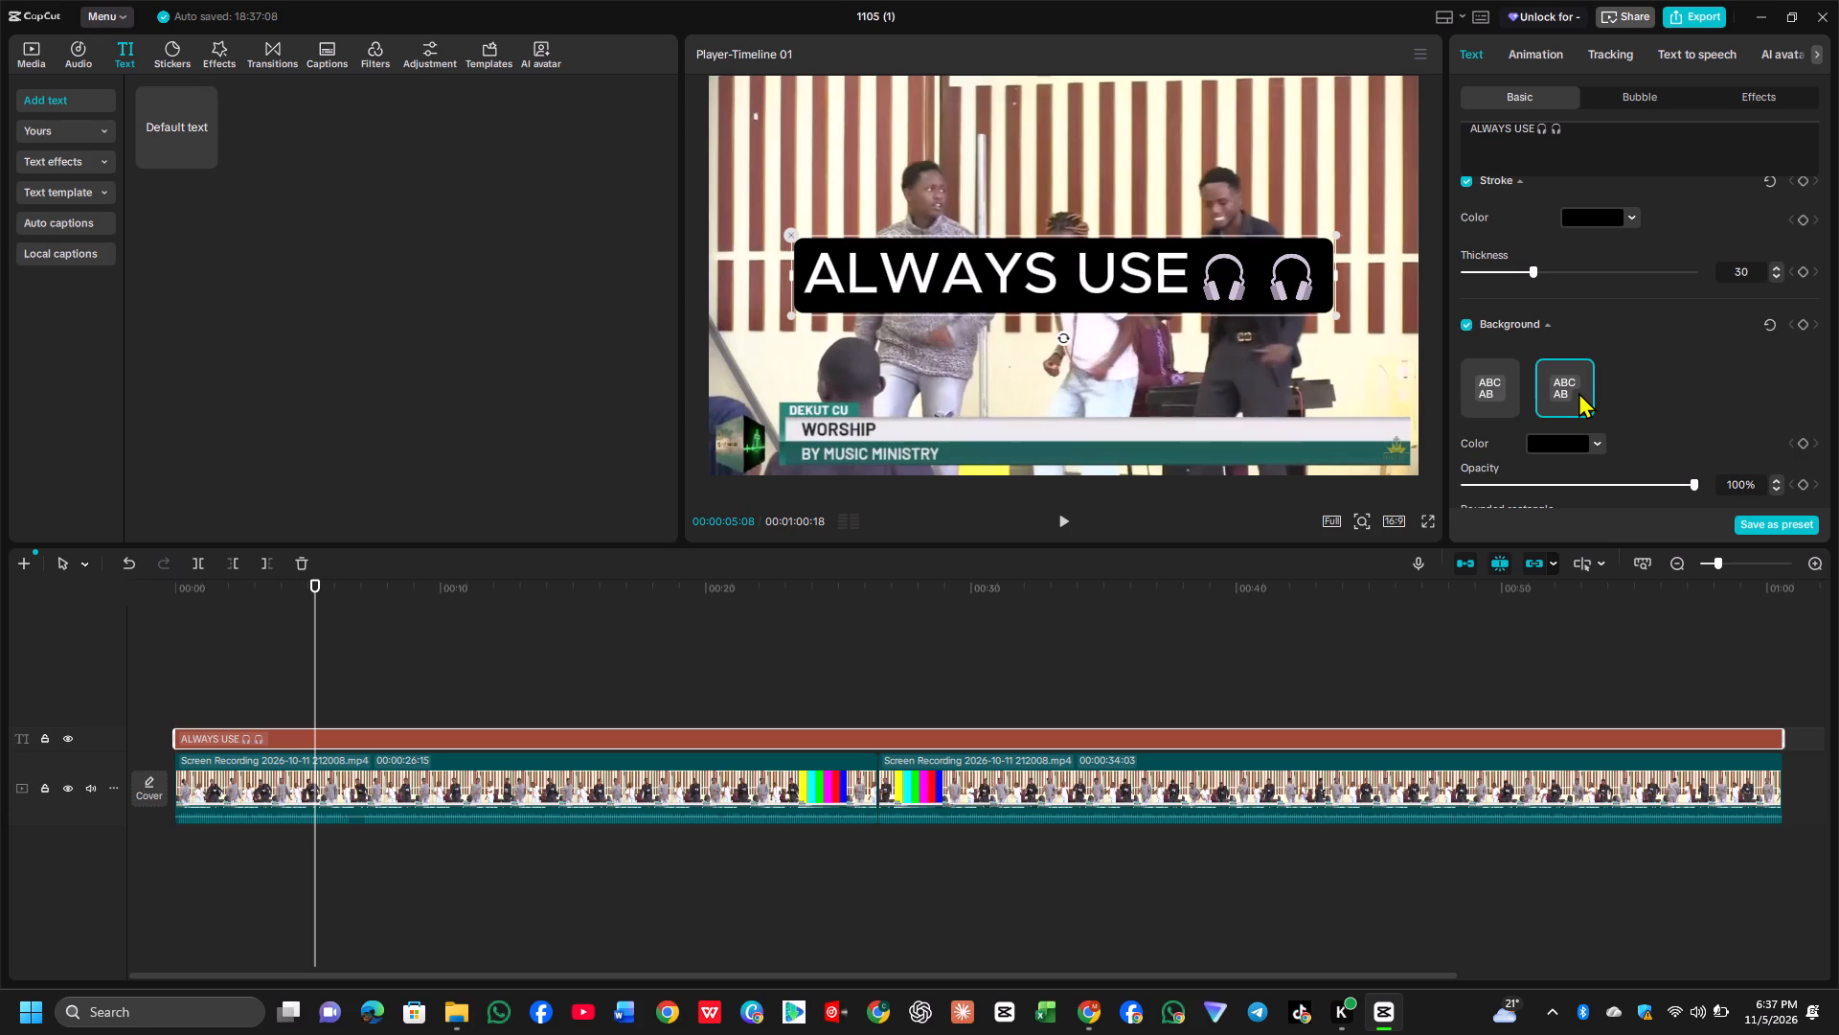
Square off the text background's corners by setting the rounded rectangle value to 0%.
scroll(1541, 413, down, 2)
drag(1535, 352, 1551, 352)
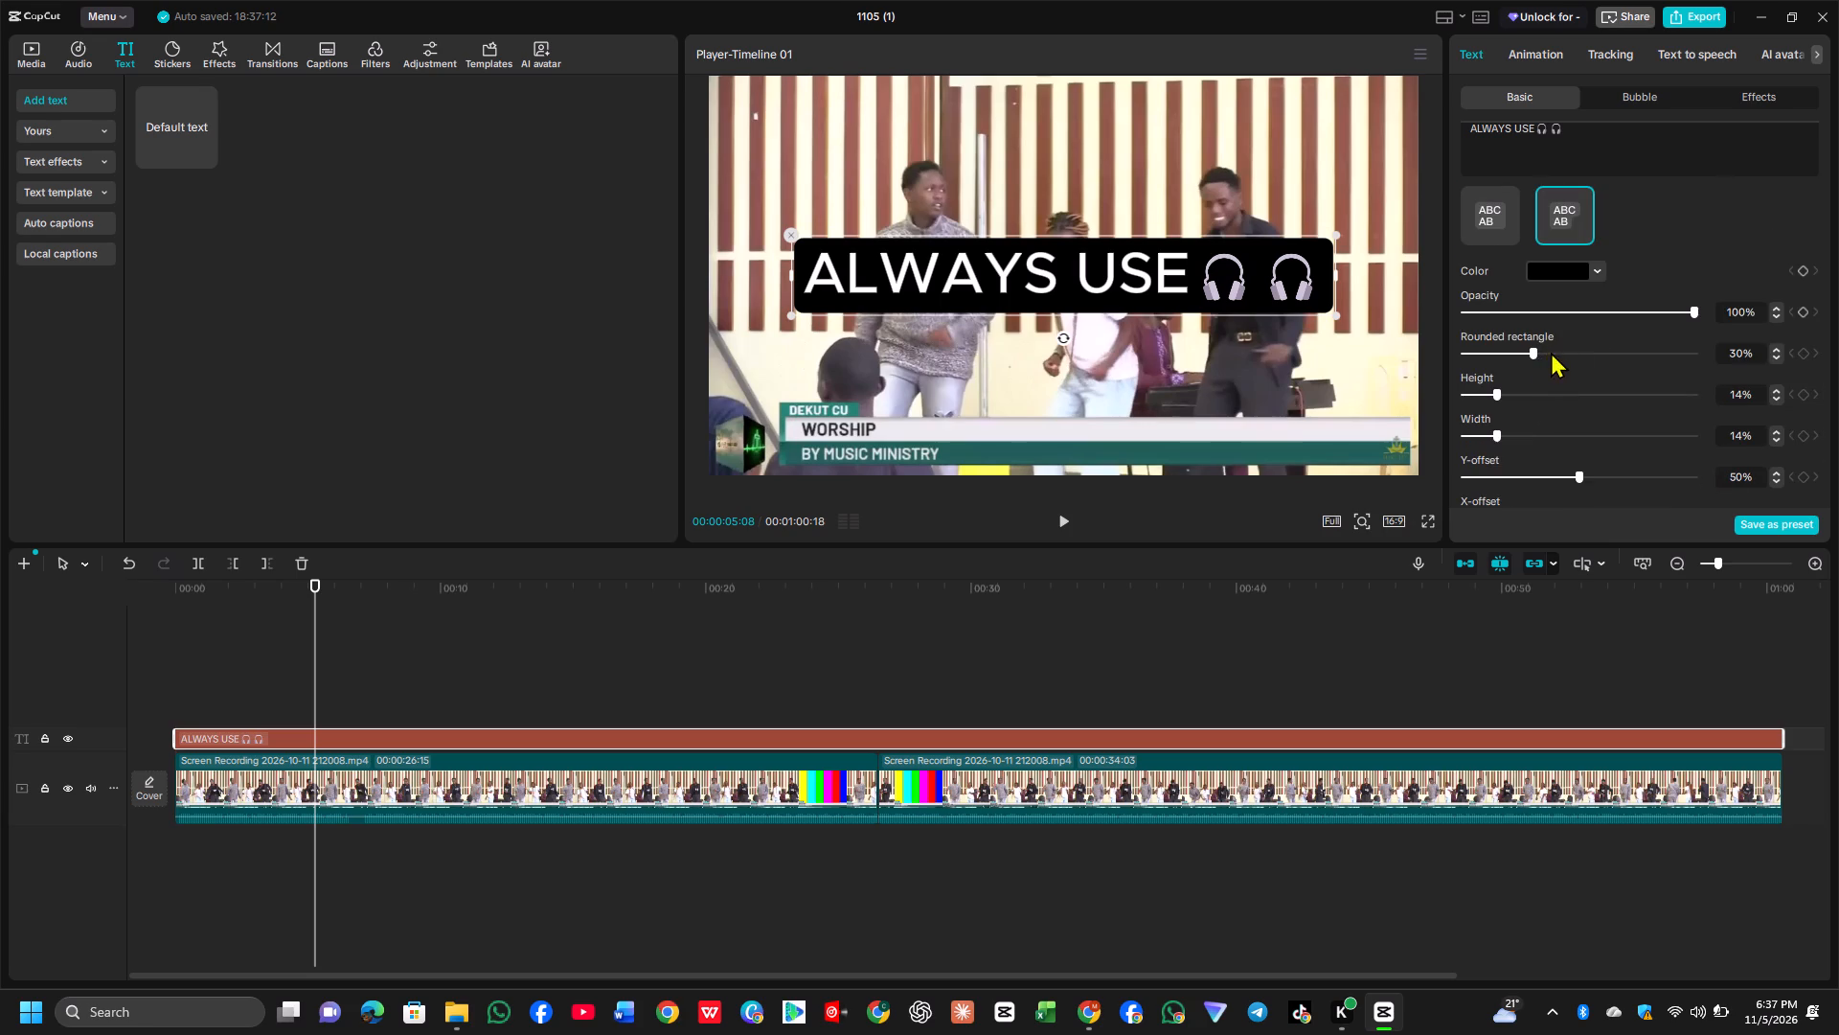
drag(1551, 352, 1586, 354)
drag(1578, 351, 1715, 353)
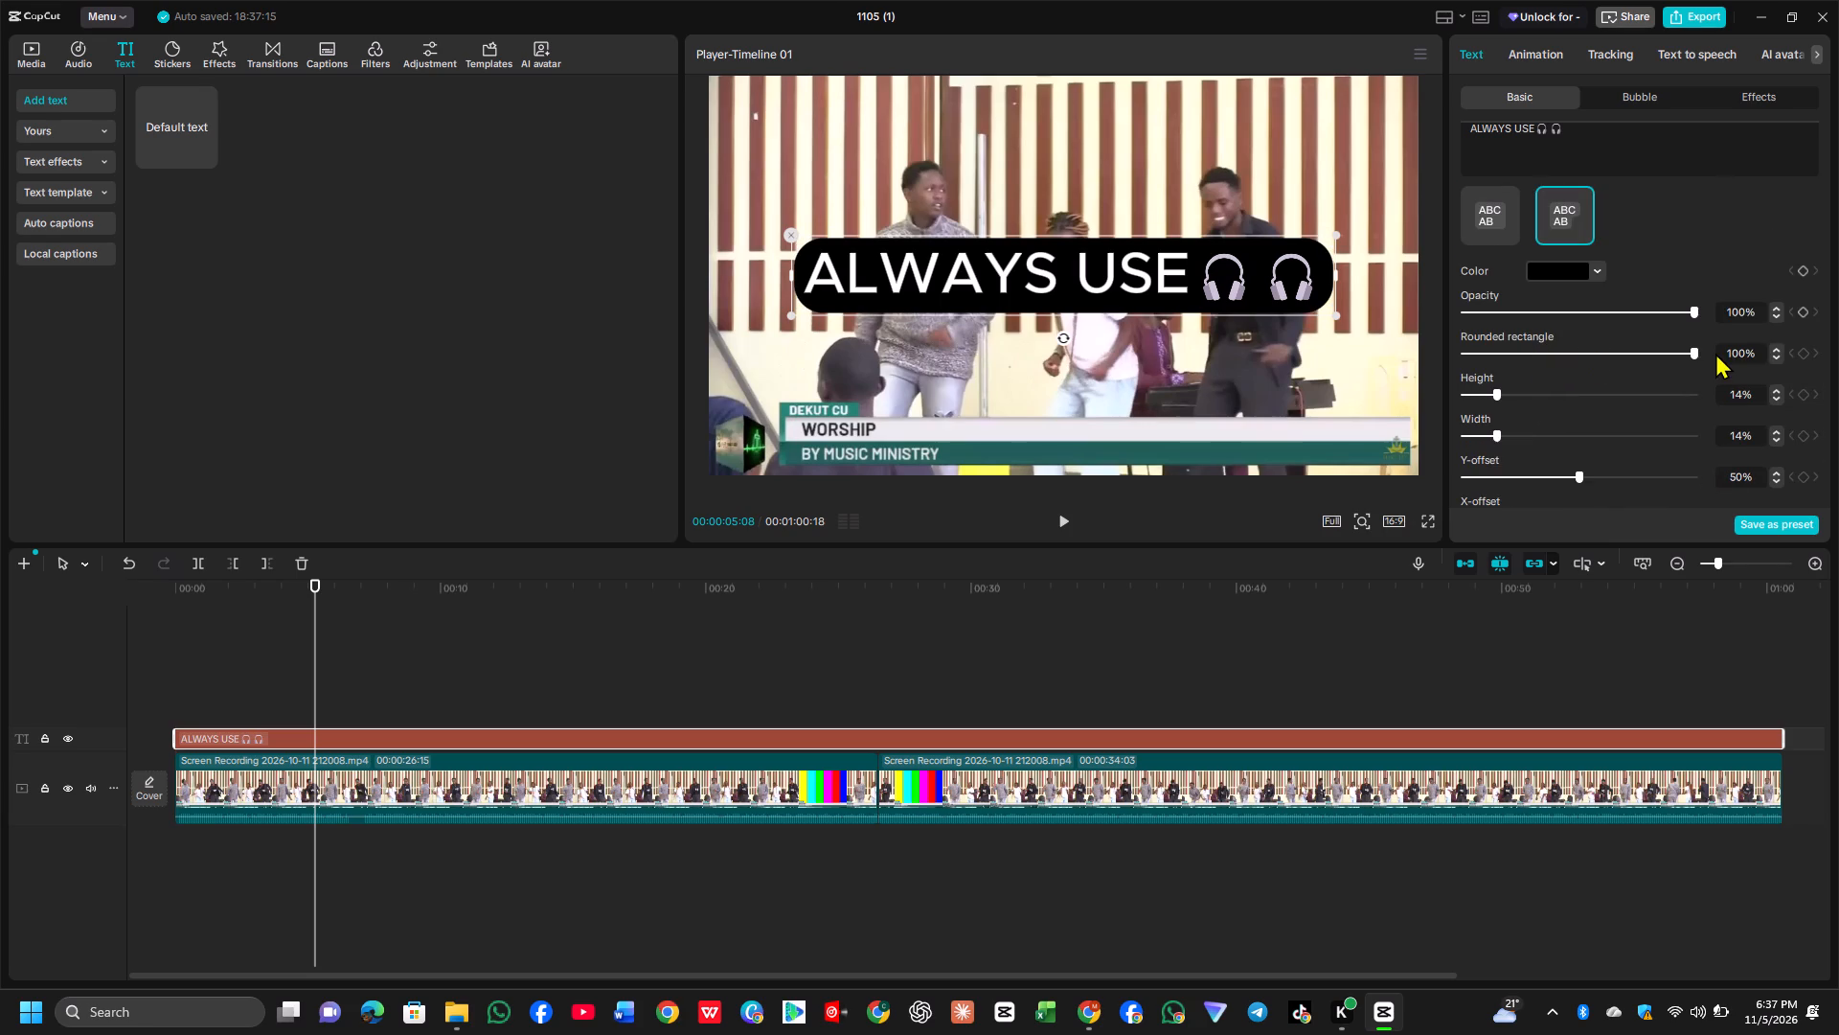
drag(1715, 353, 1440, 357)
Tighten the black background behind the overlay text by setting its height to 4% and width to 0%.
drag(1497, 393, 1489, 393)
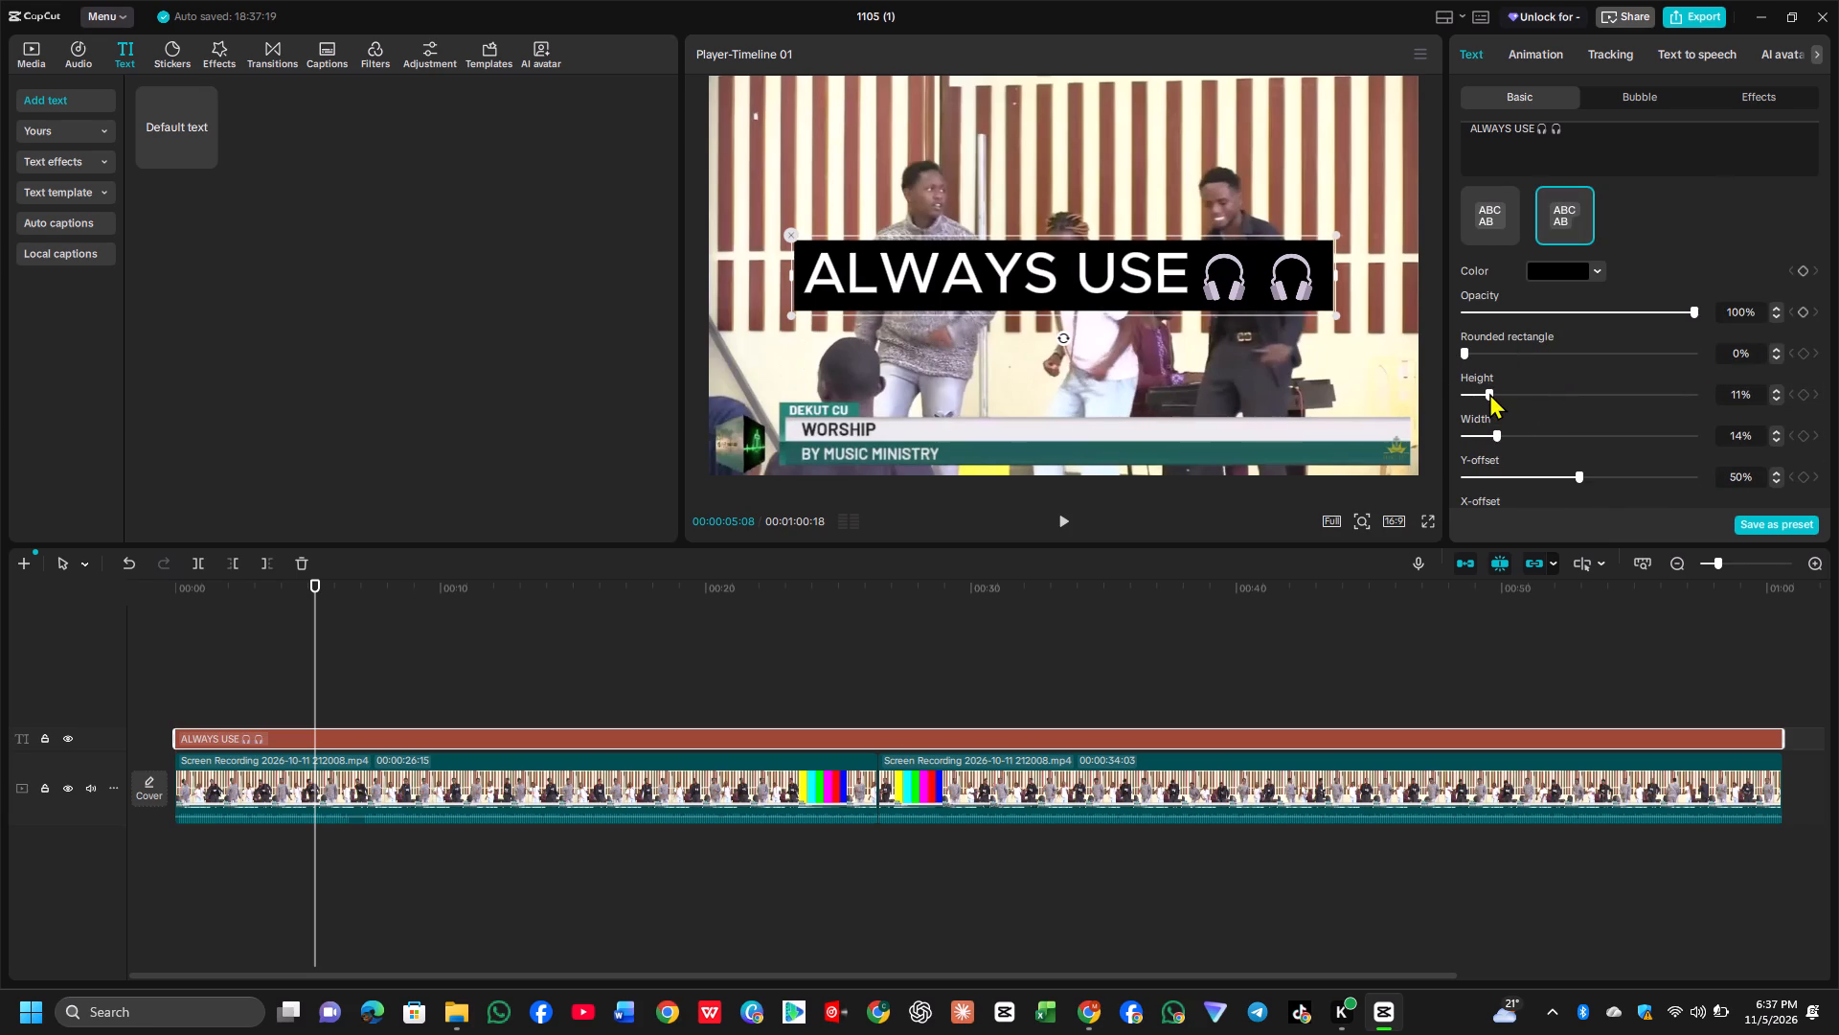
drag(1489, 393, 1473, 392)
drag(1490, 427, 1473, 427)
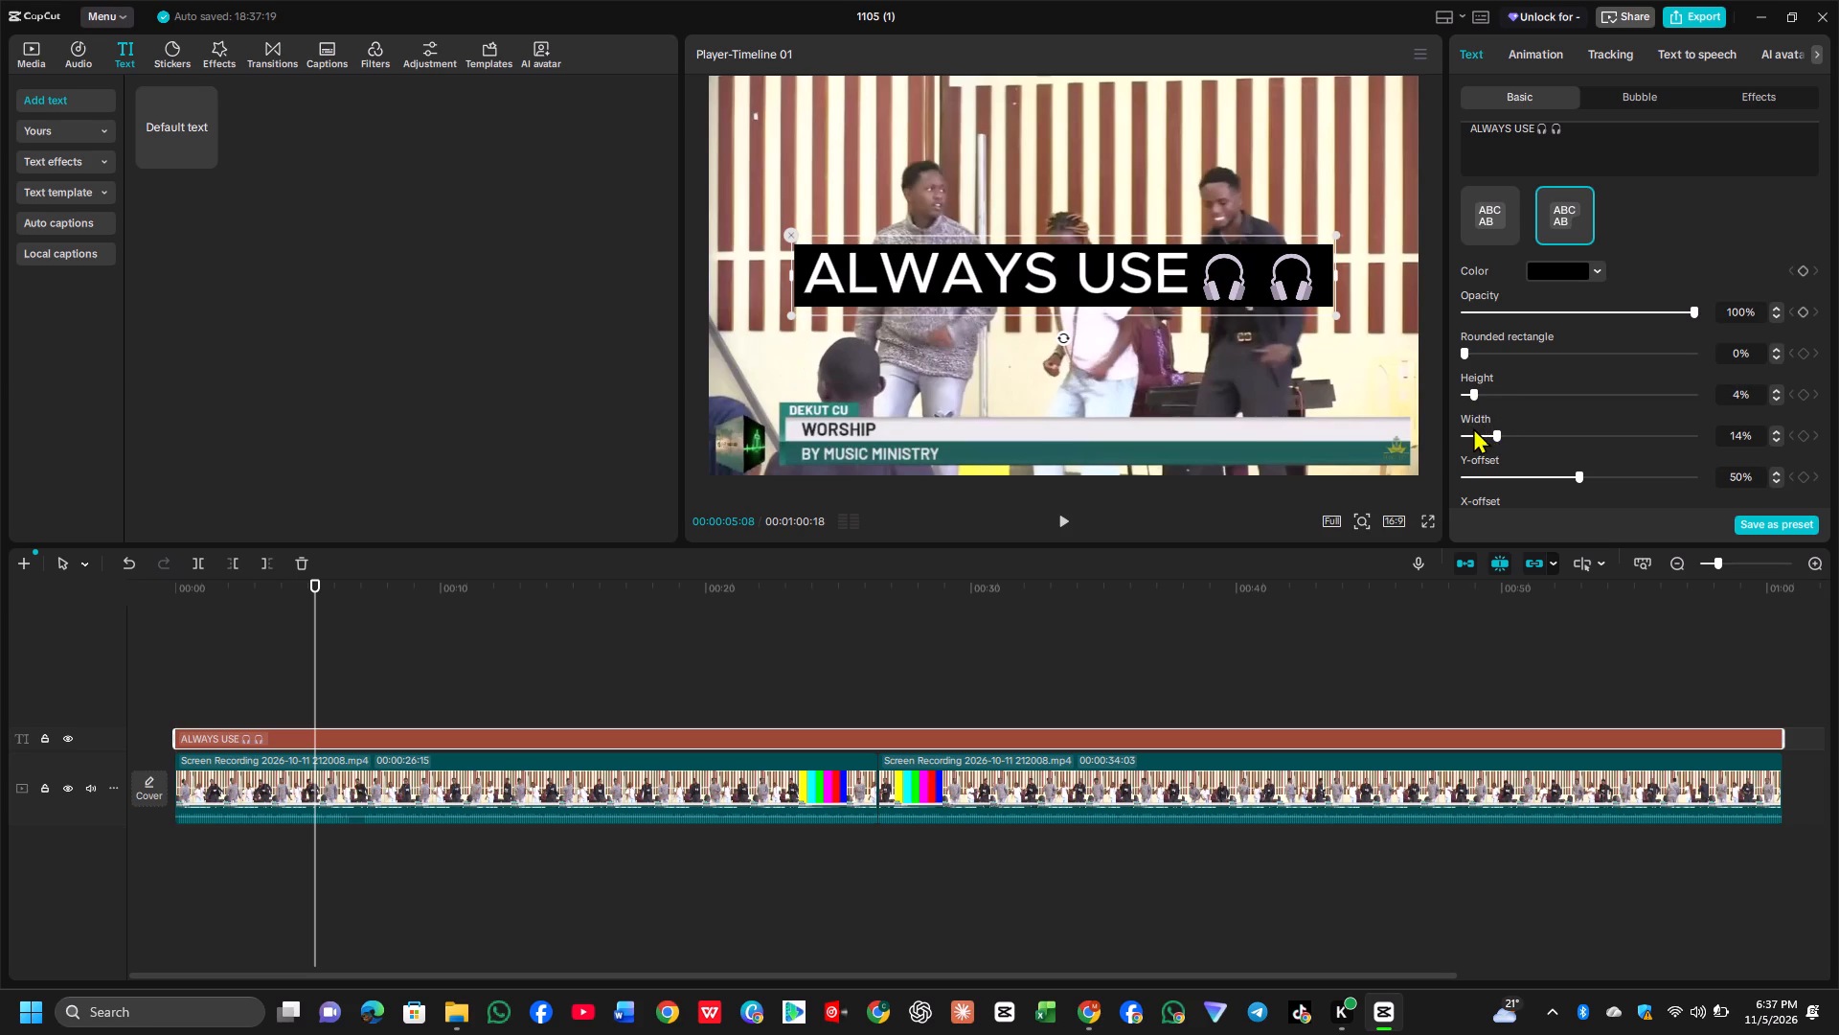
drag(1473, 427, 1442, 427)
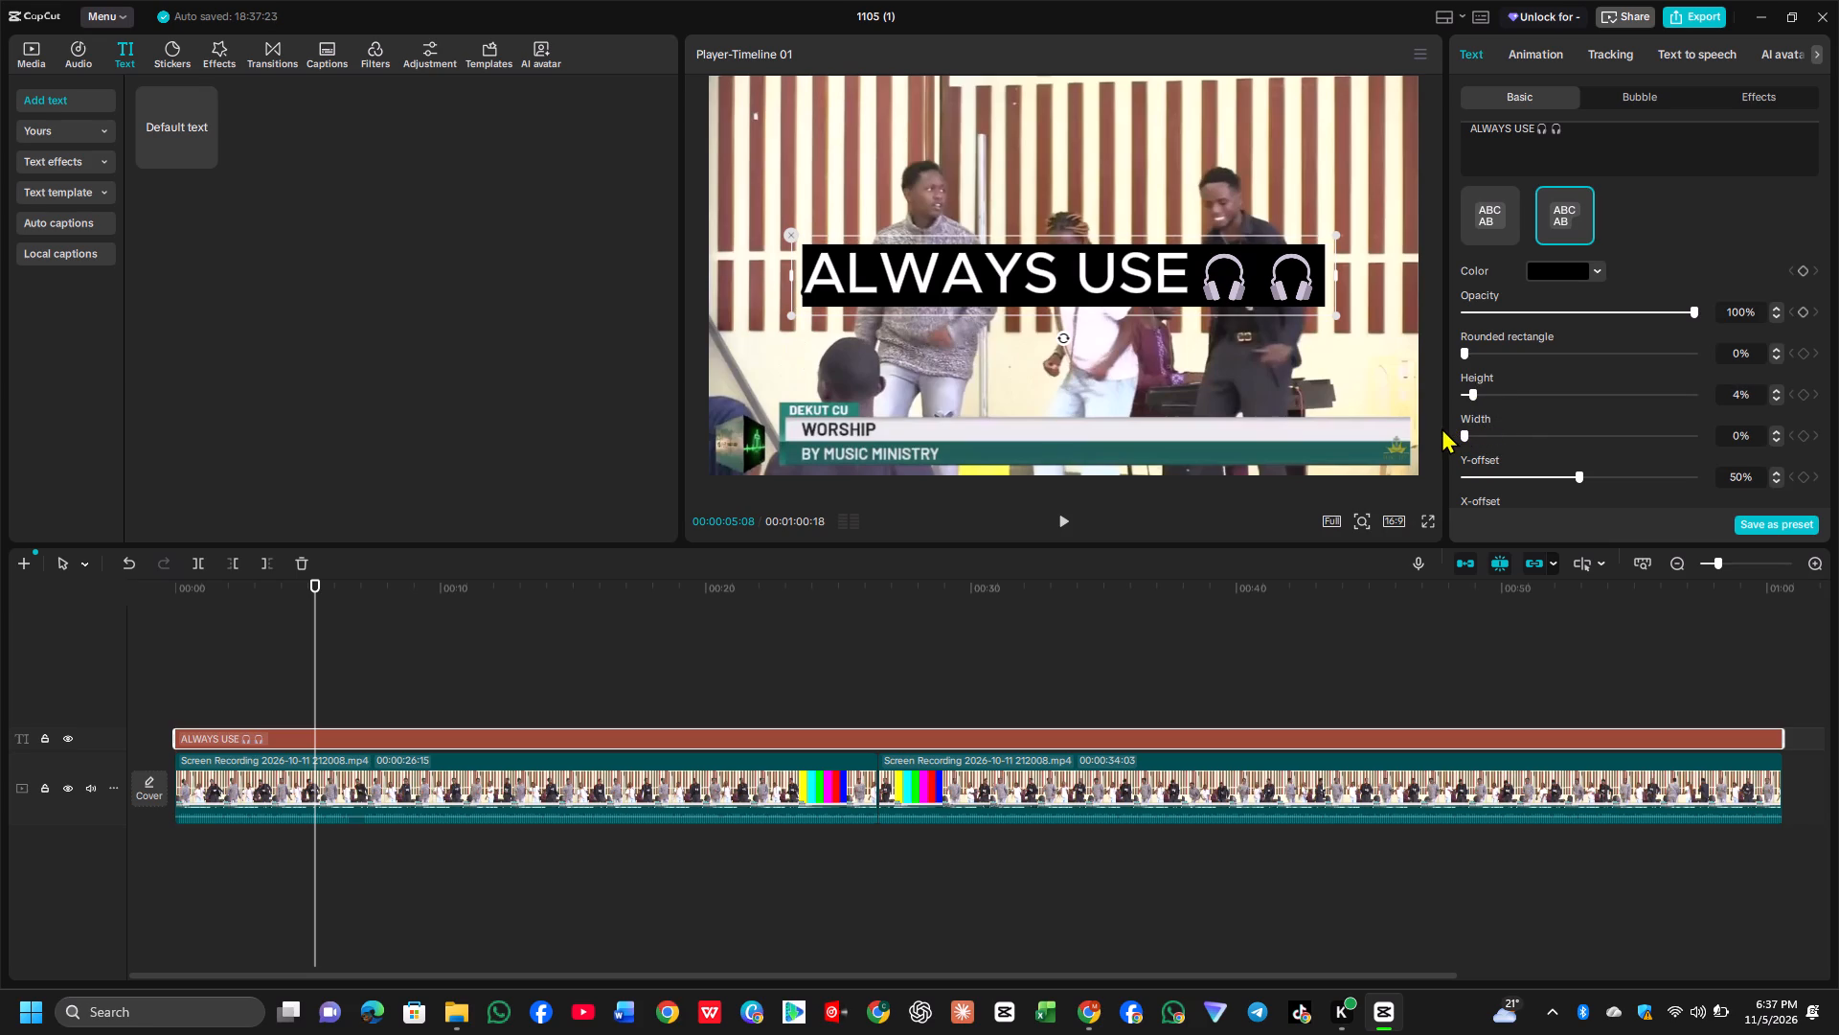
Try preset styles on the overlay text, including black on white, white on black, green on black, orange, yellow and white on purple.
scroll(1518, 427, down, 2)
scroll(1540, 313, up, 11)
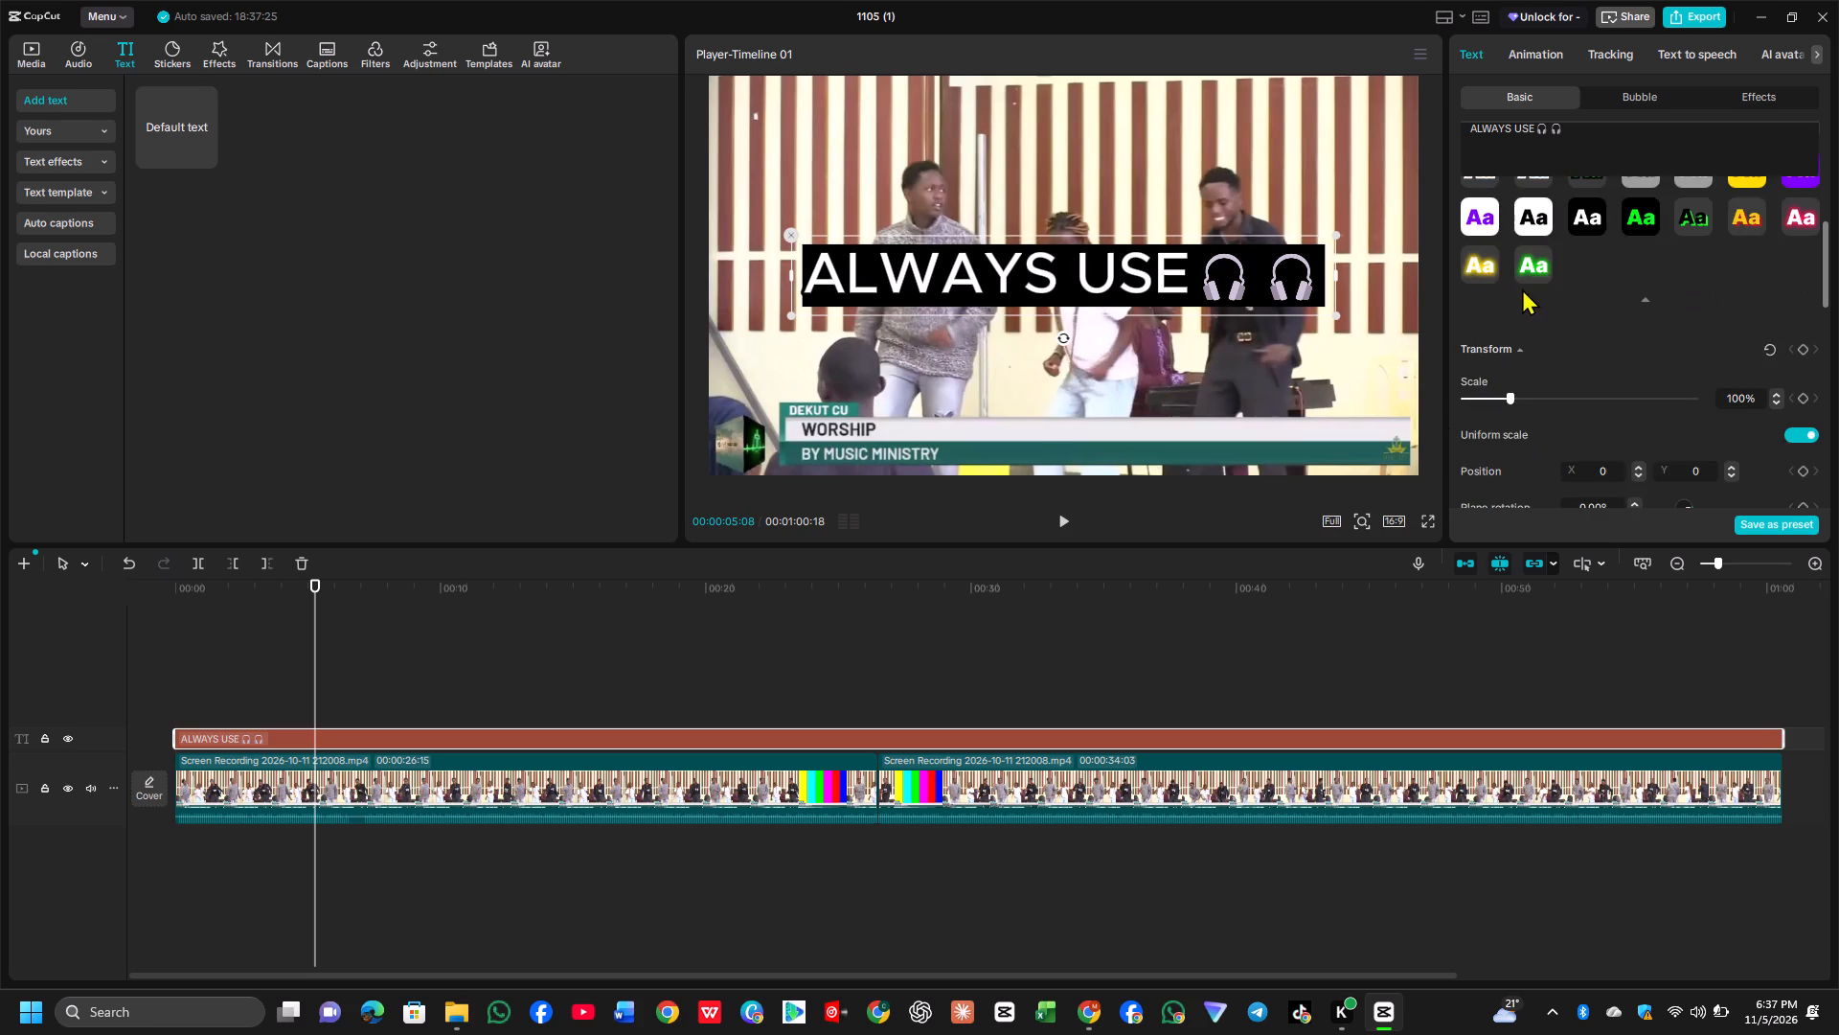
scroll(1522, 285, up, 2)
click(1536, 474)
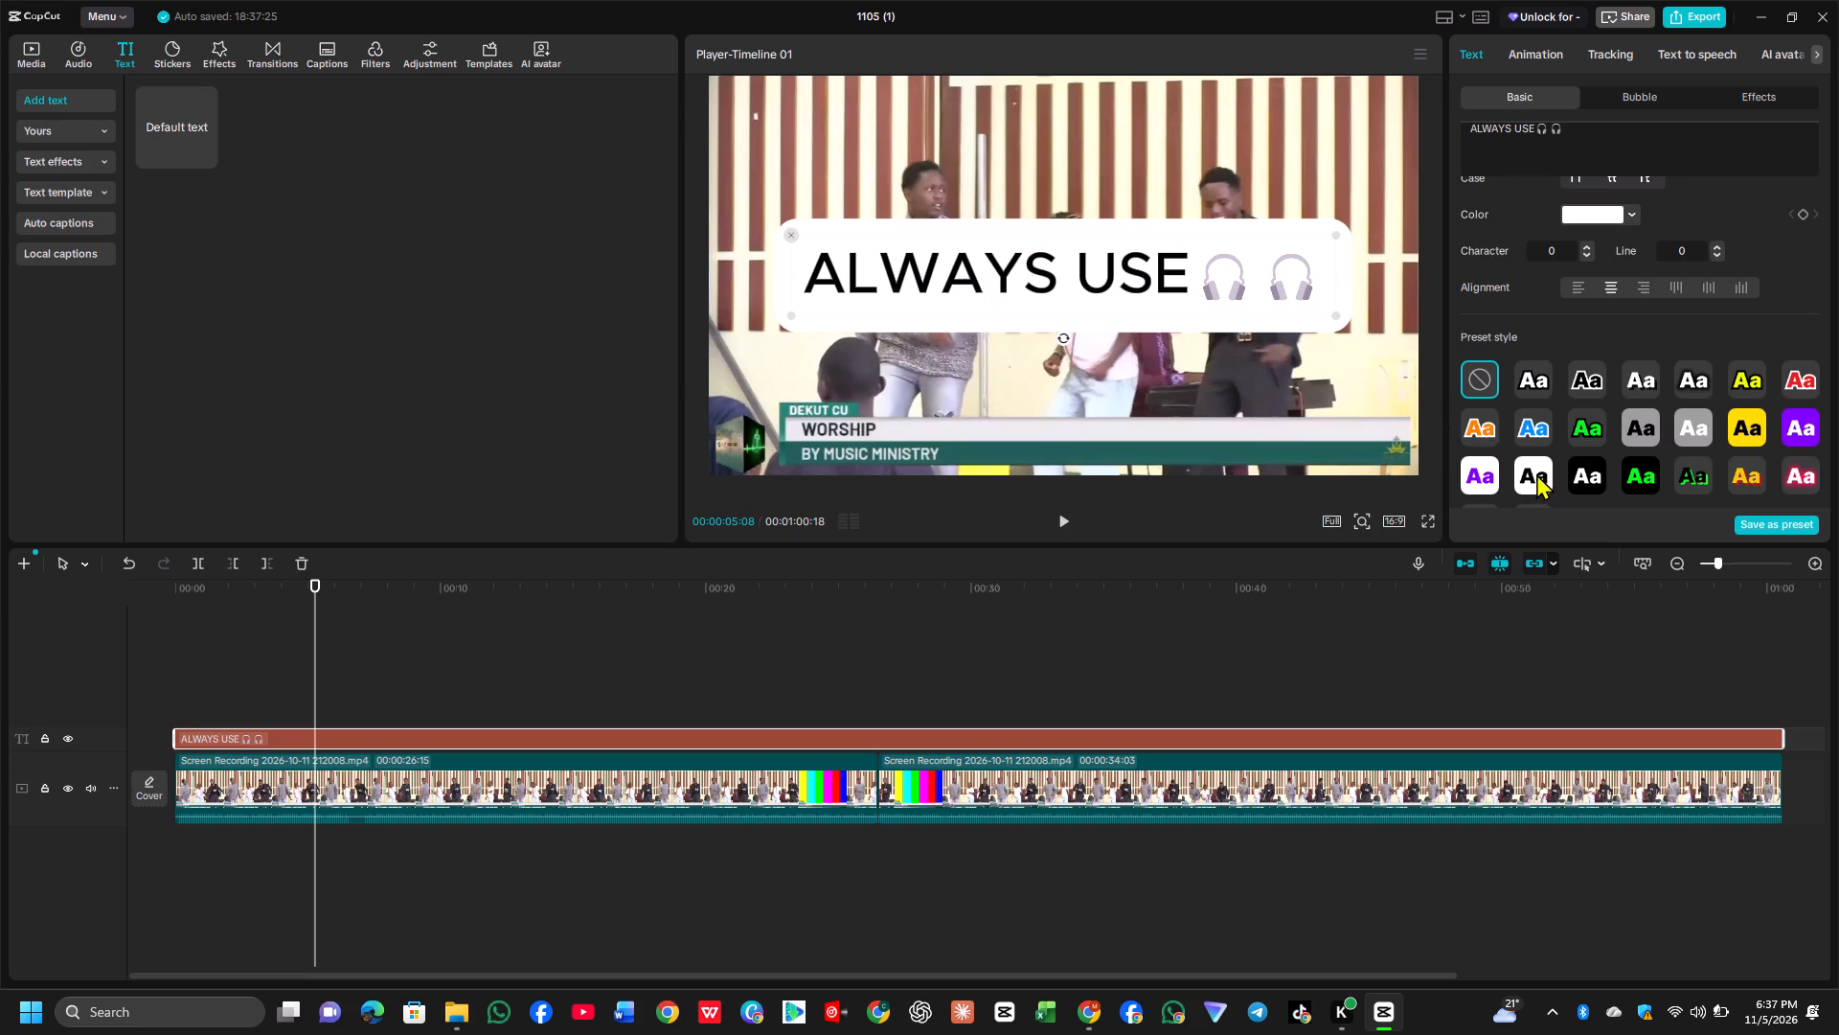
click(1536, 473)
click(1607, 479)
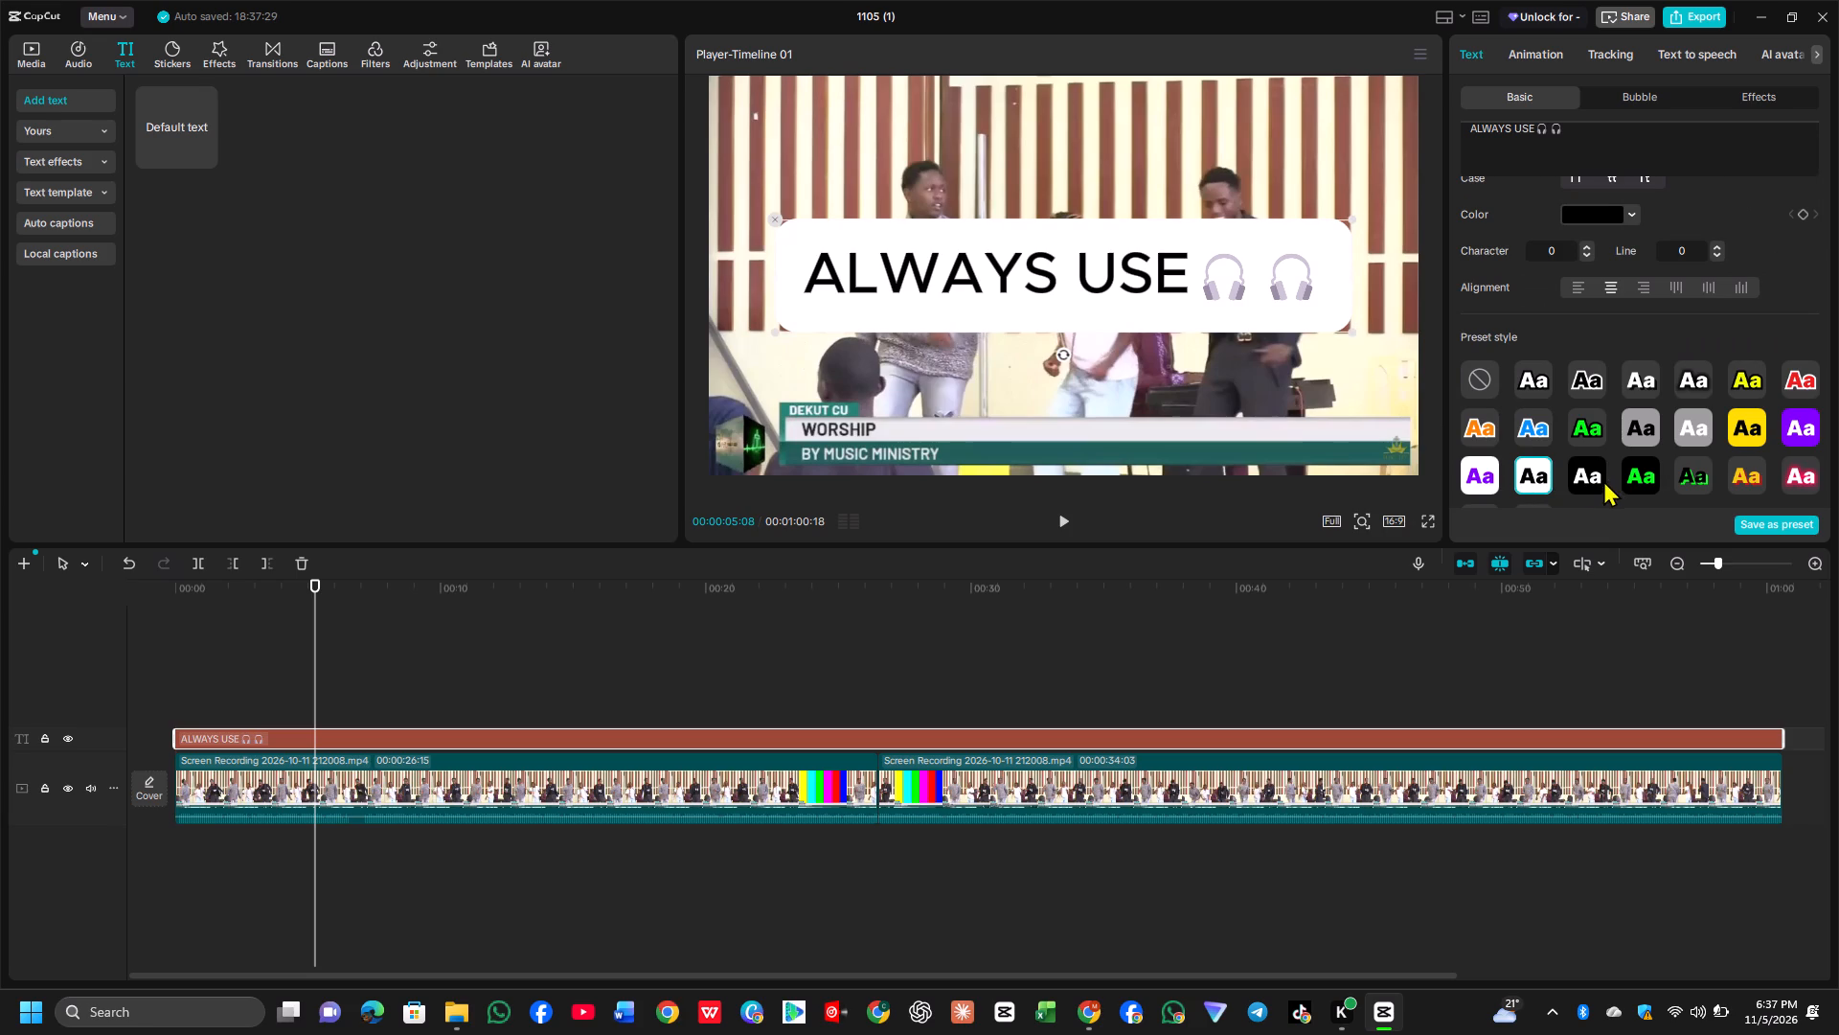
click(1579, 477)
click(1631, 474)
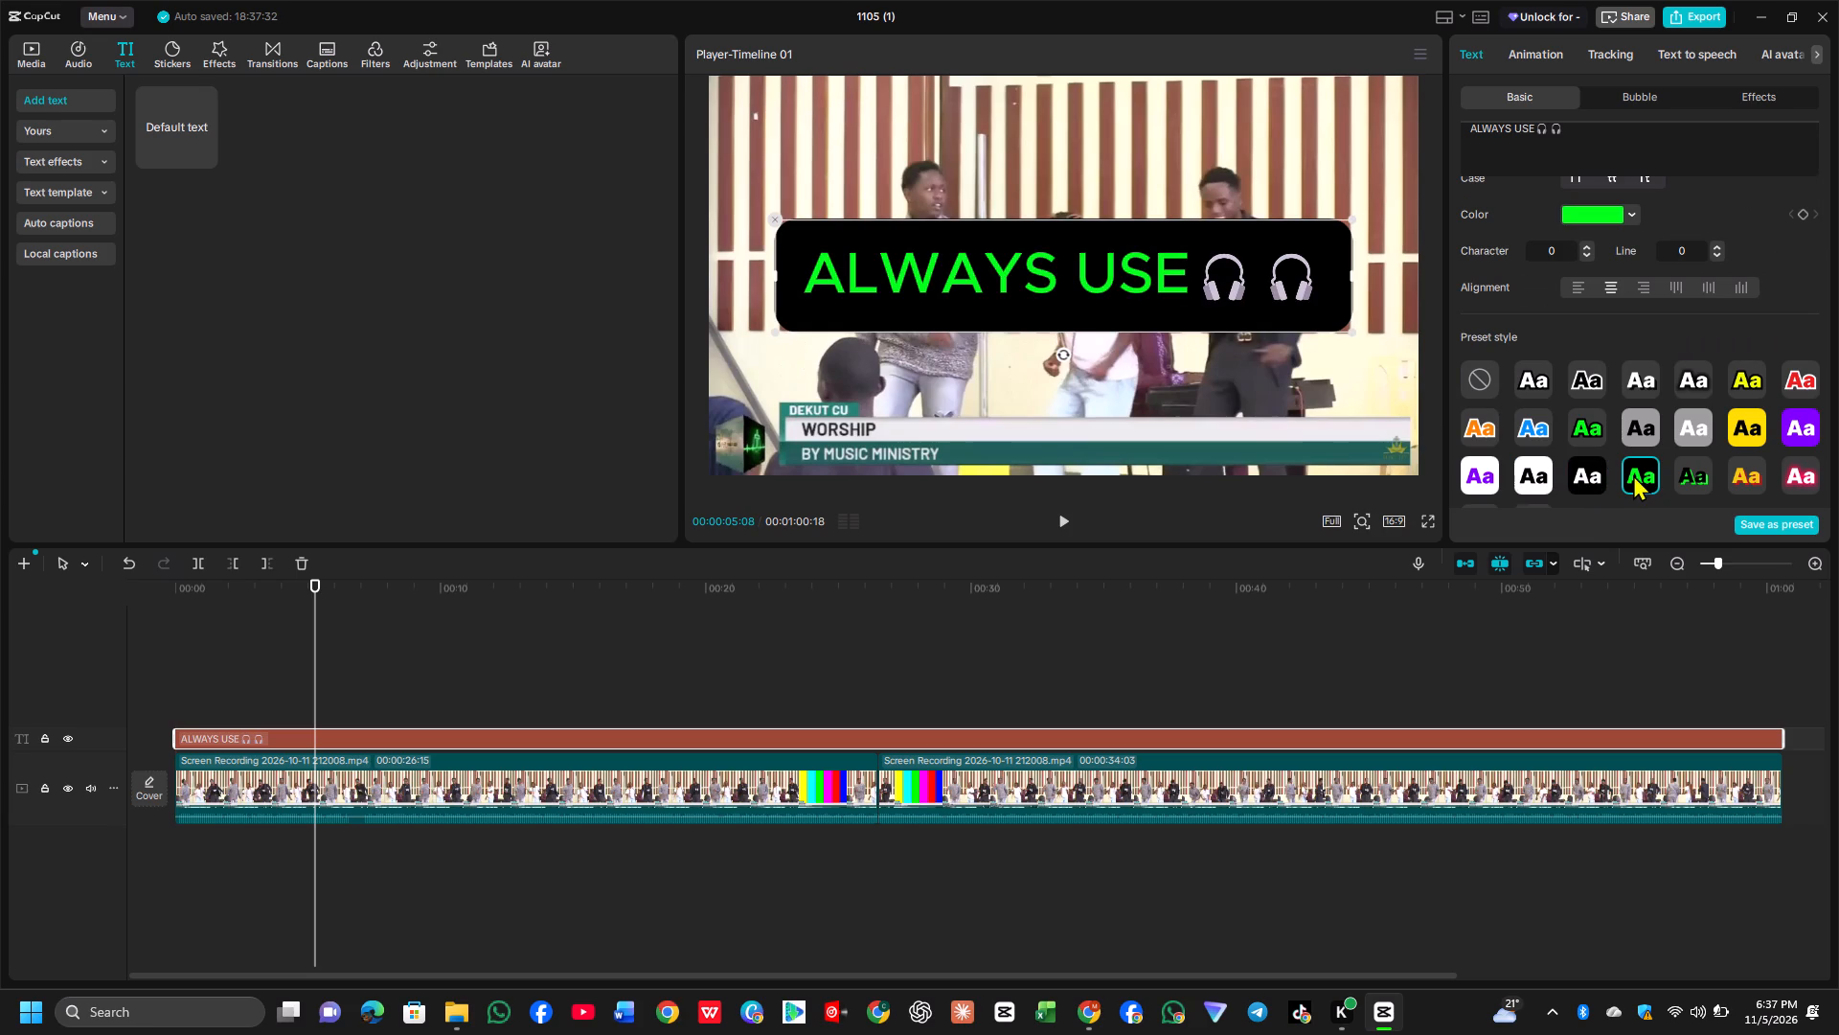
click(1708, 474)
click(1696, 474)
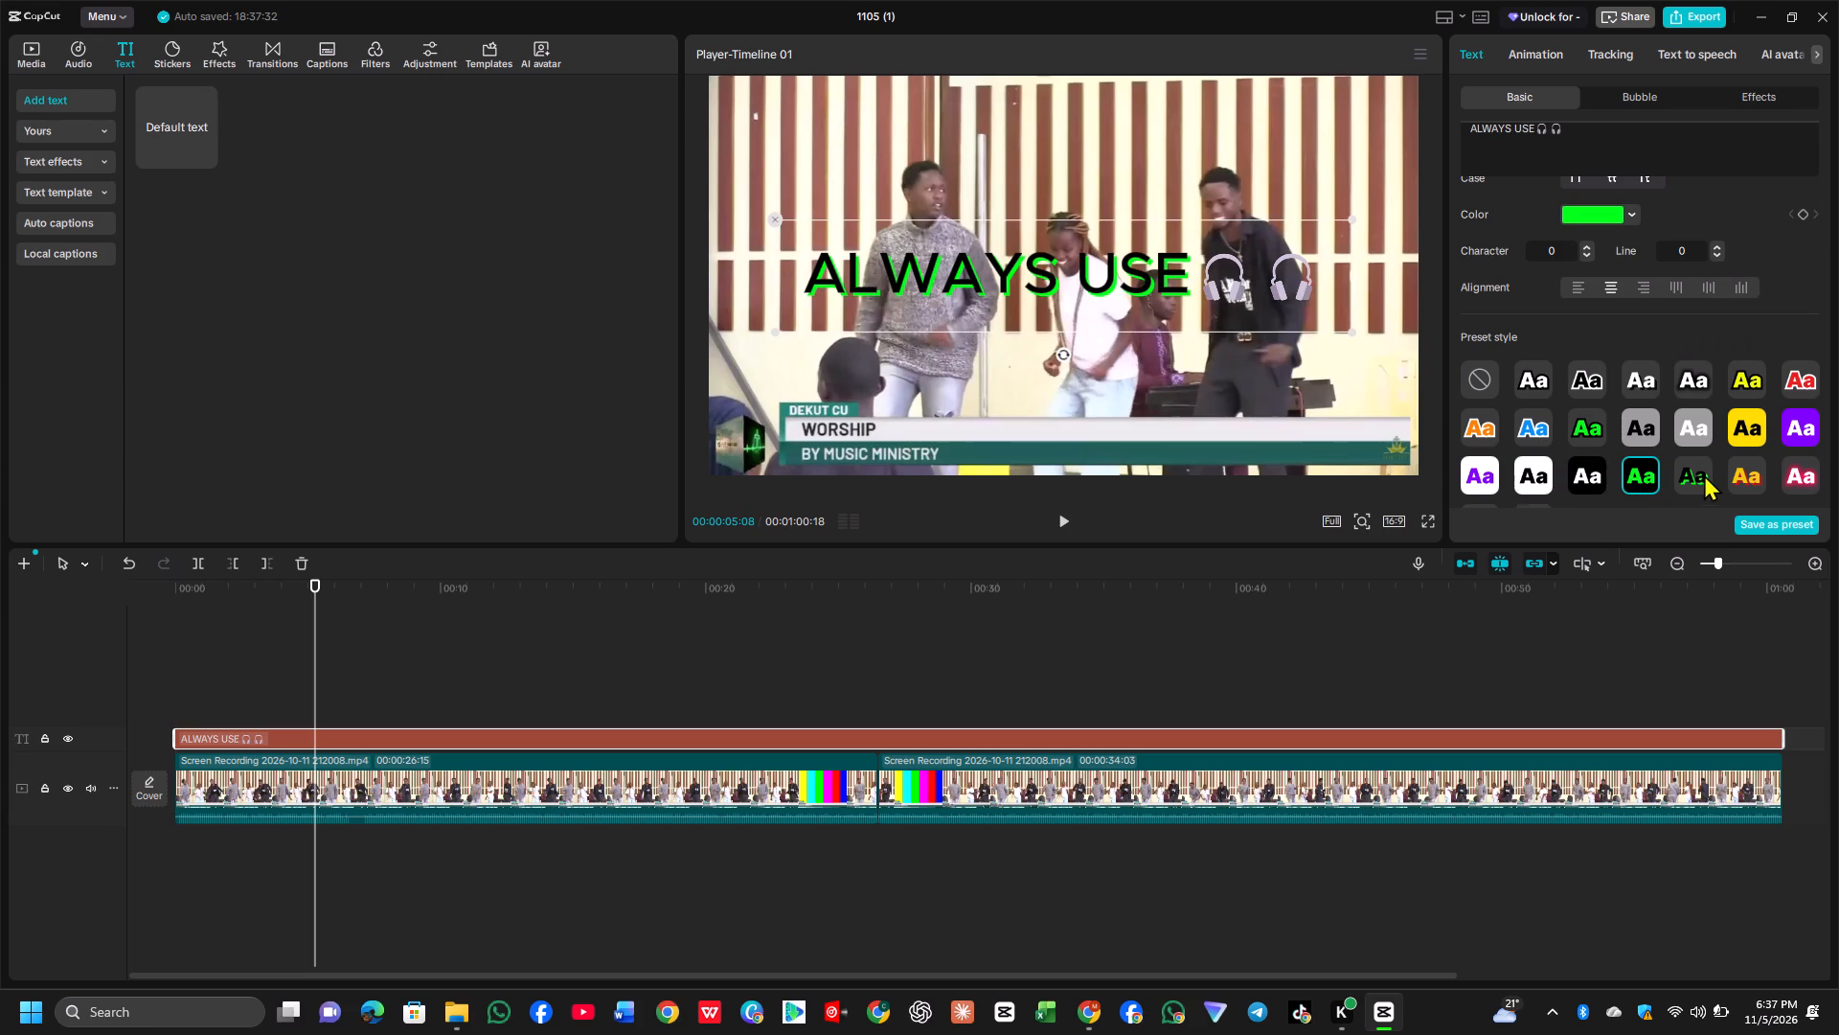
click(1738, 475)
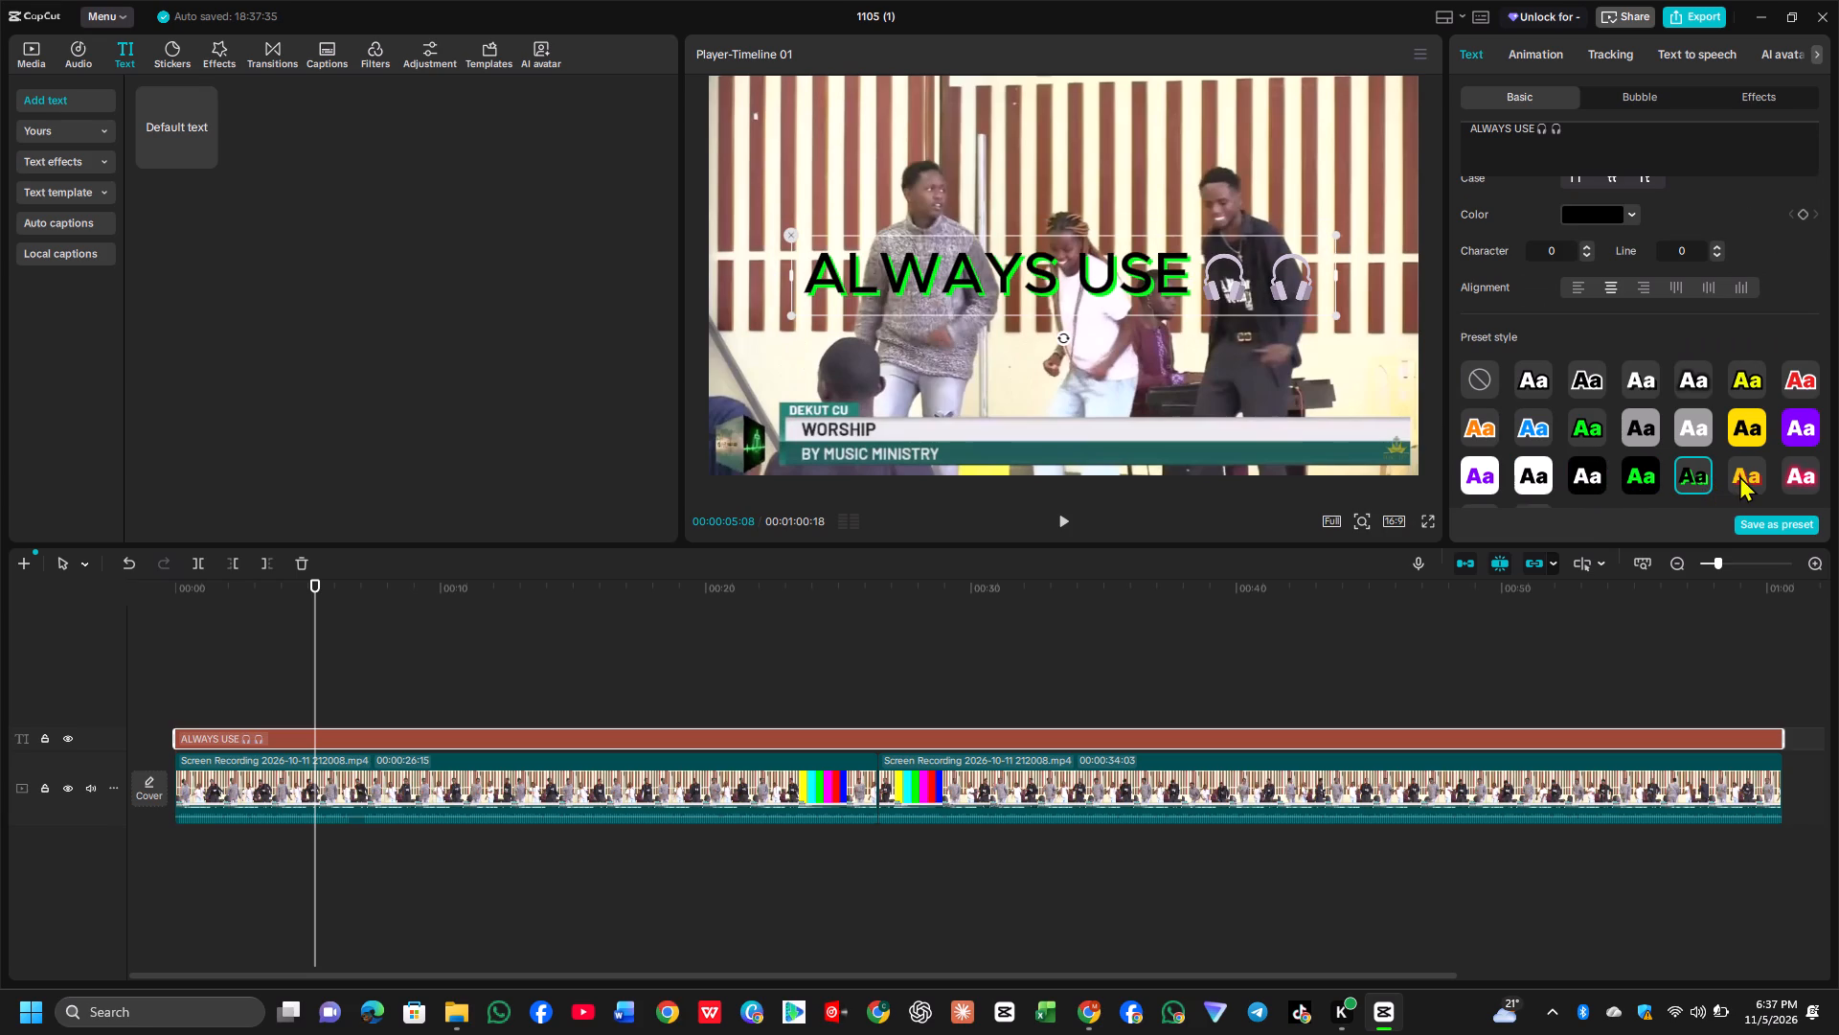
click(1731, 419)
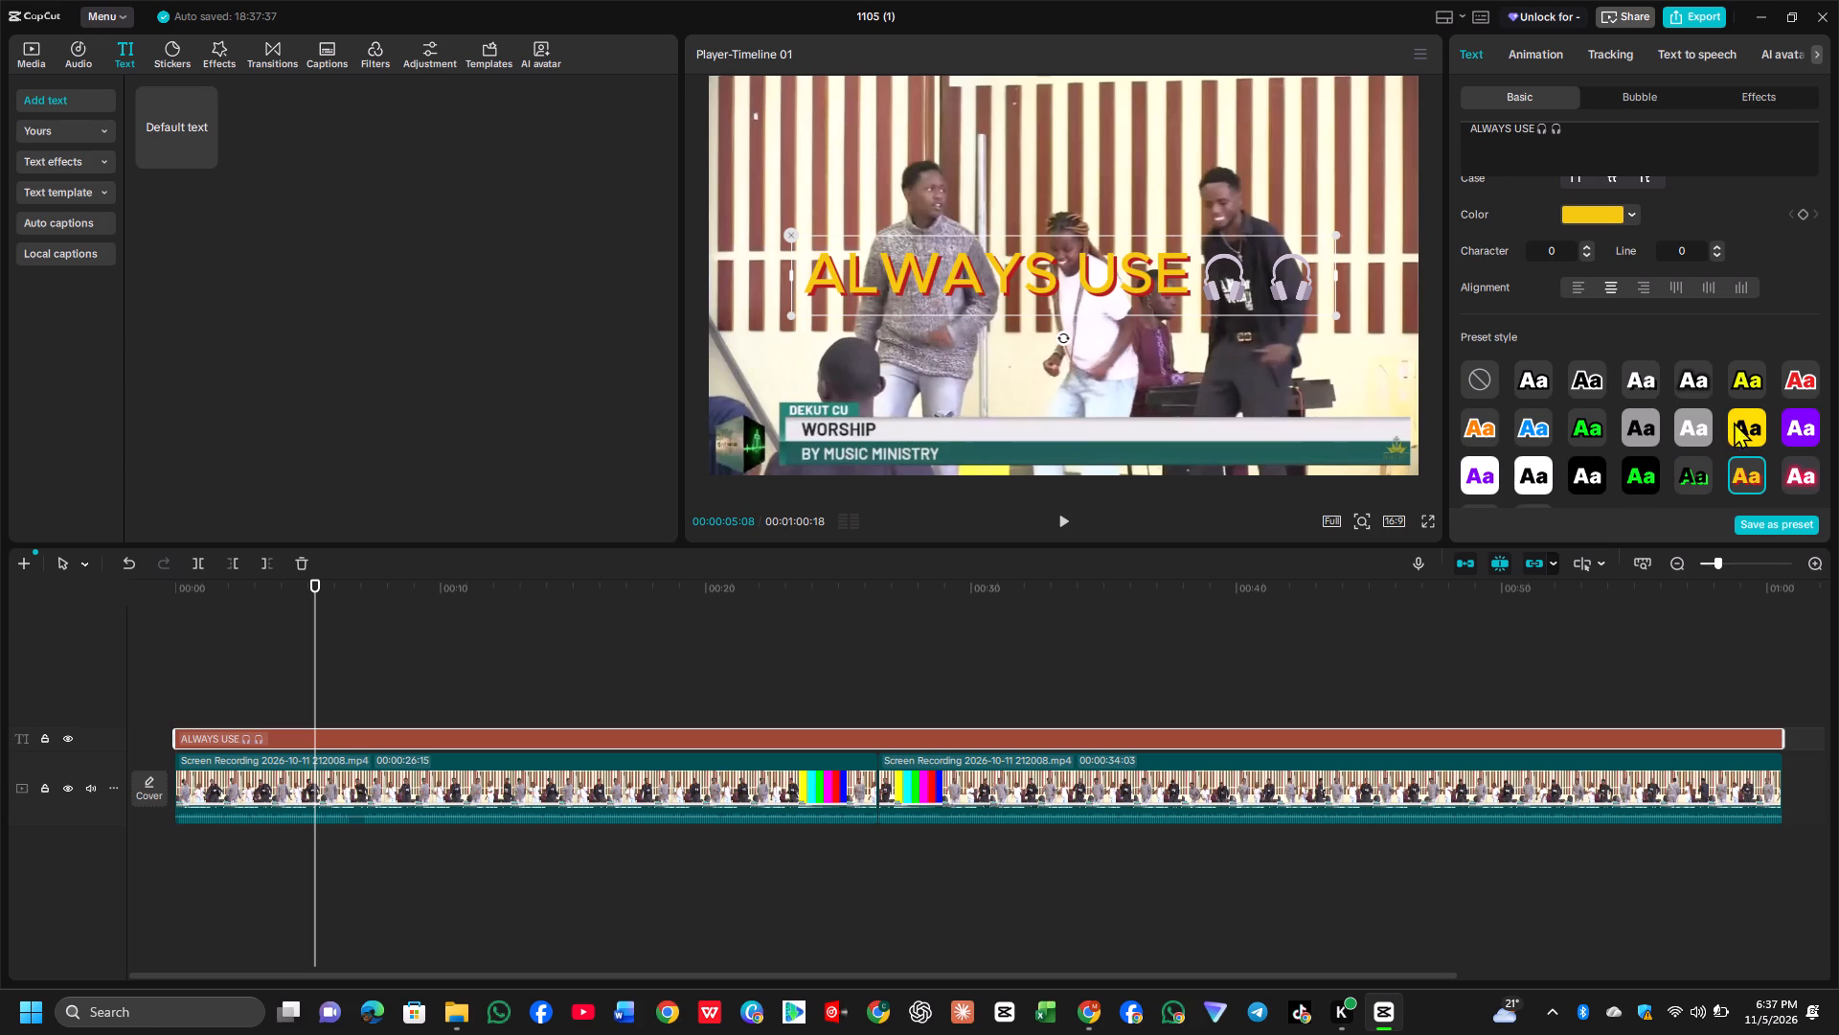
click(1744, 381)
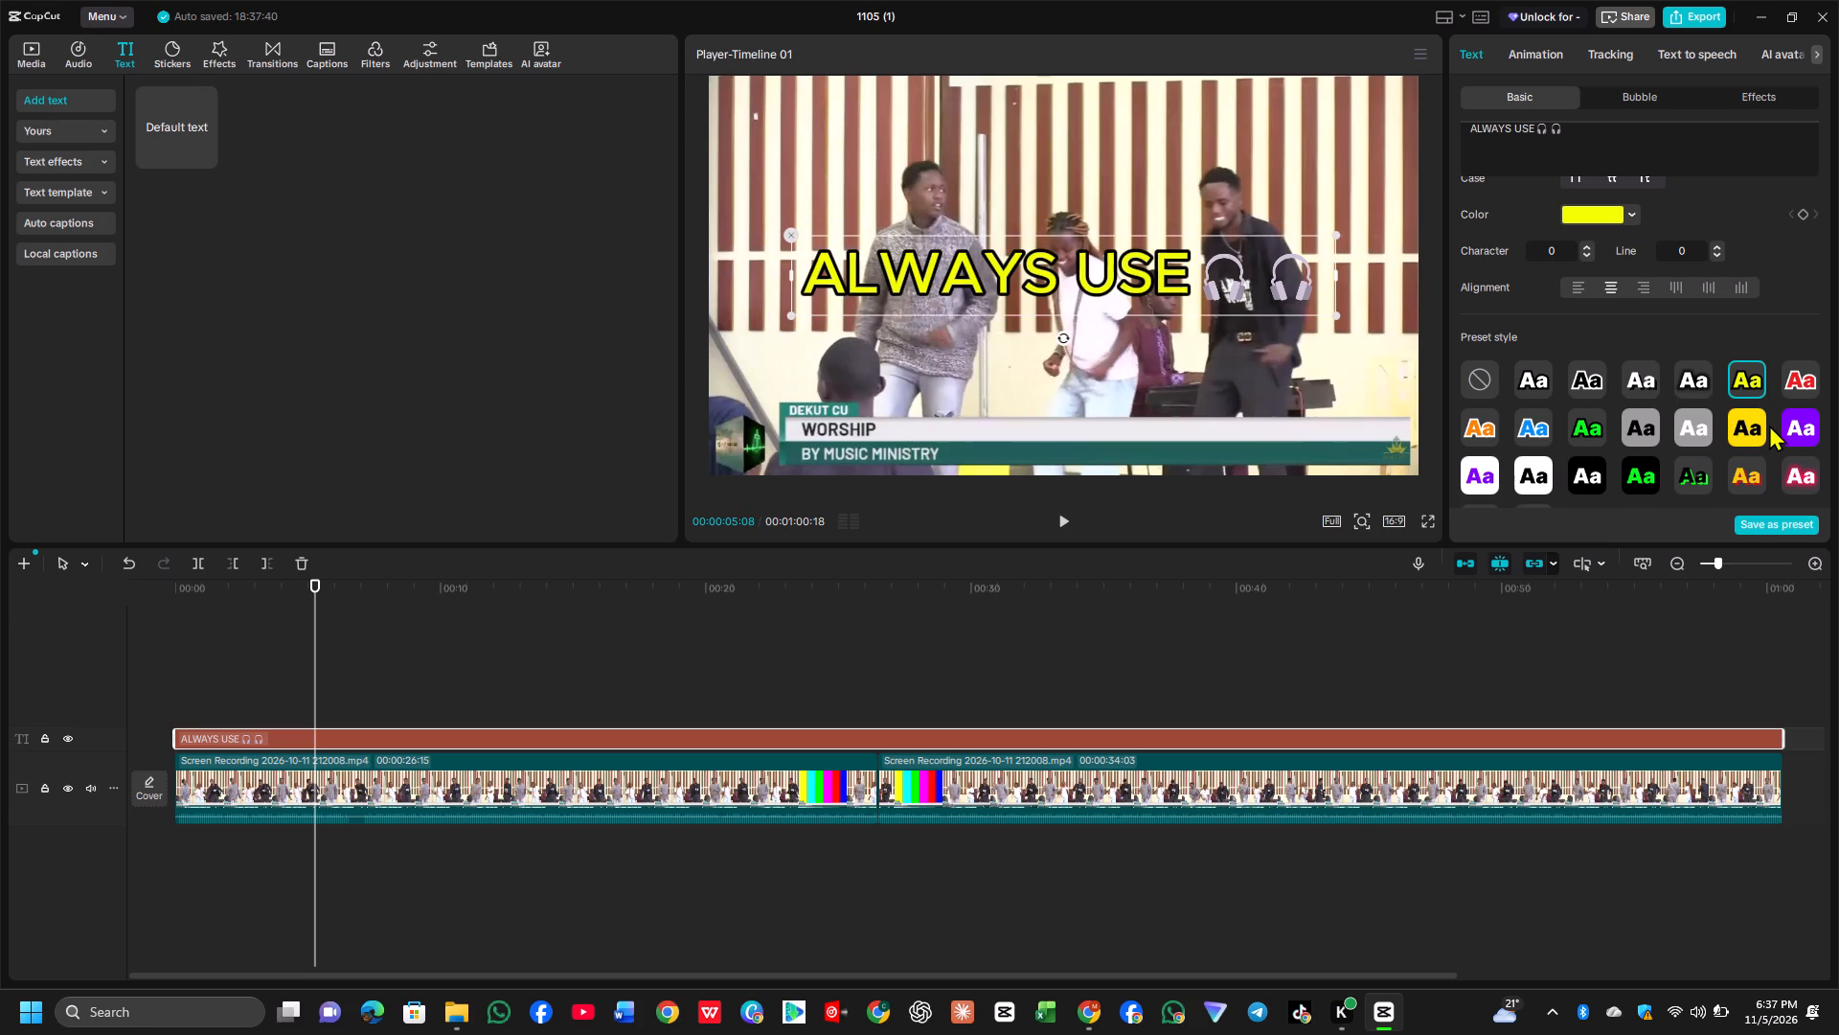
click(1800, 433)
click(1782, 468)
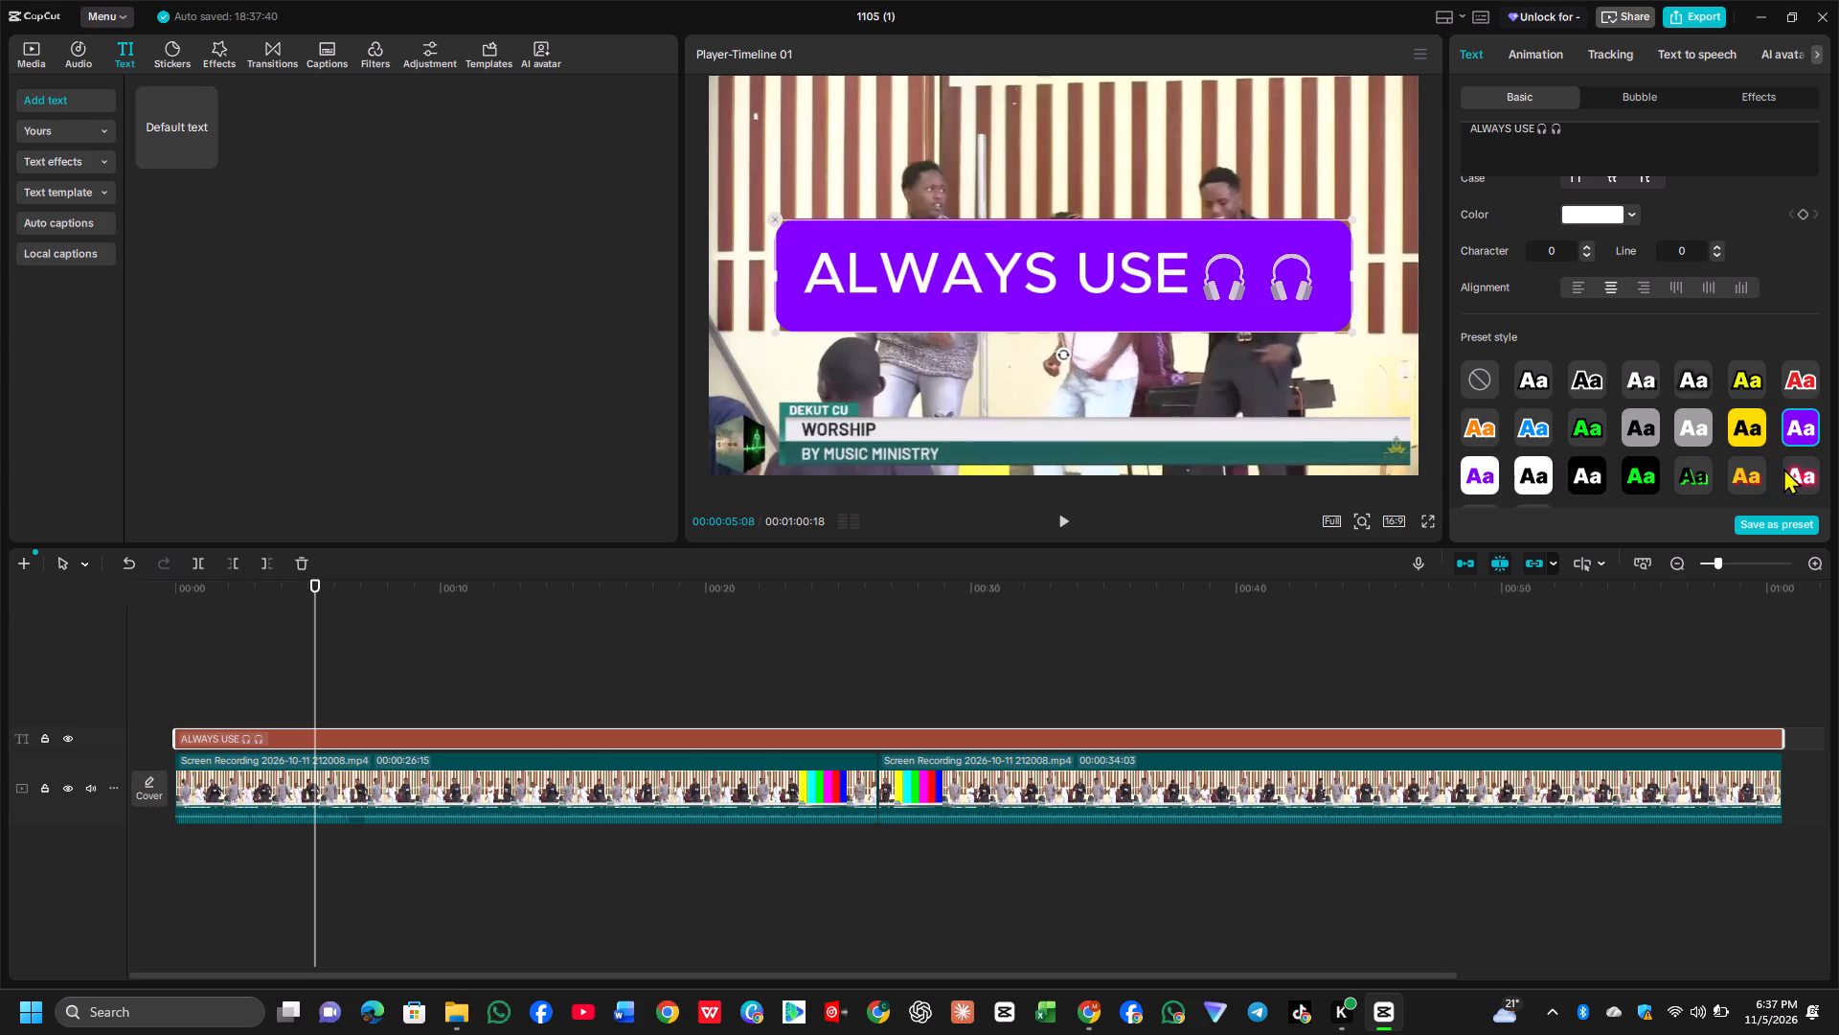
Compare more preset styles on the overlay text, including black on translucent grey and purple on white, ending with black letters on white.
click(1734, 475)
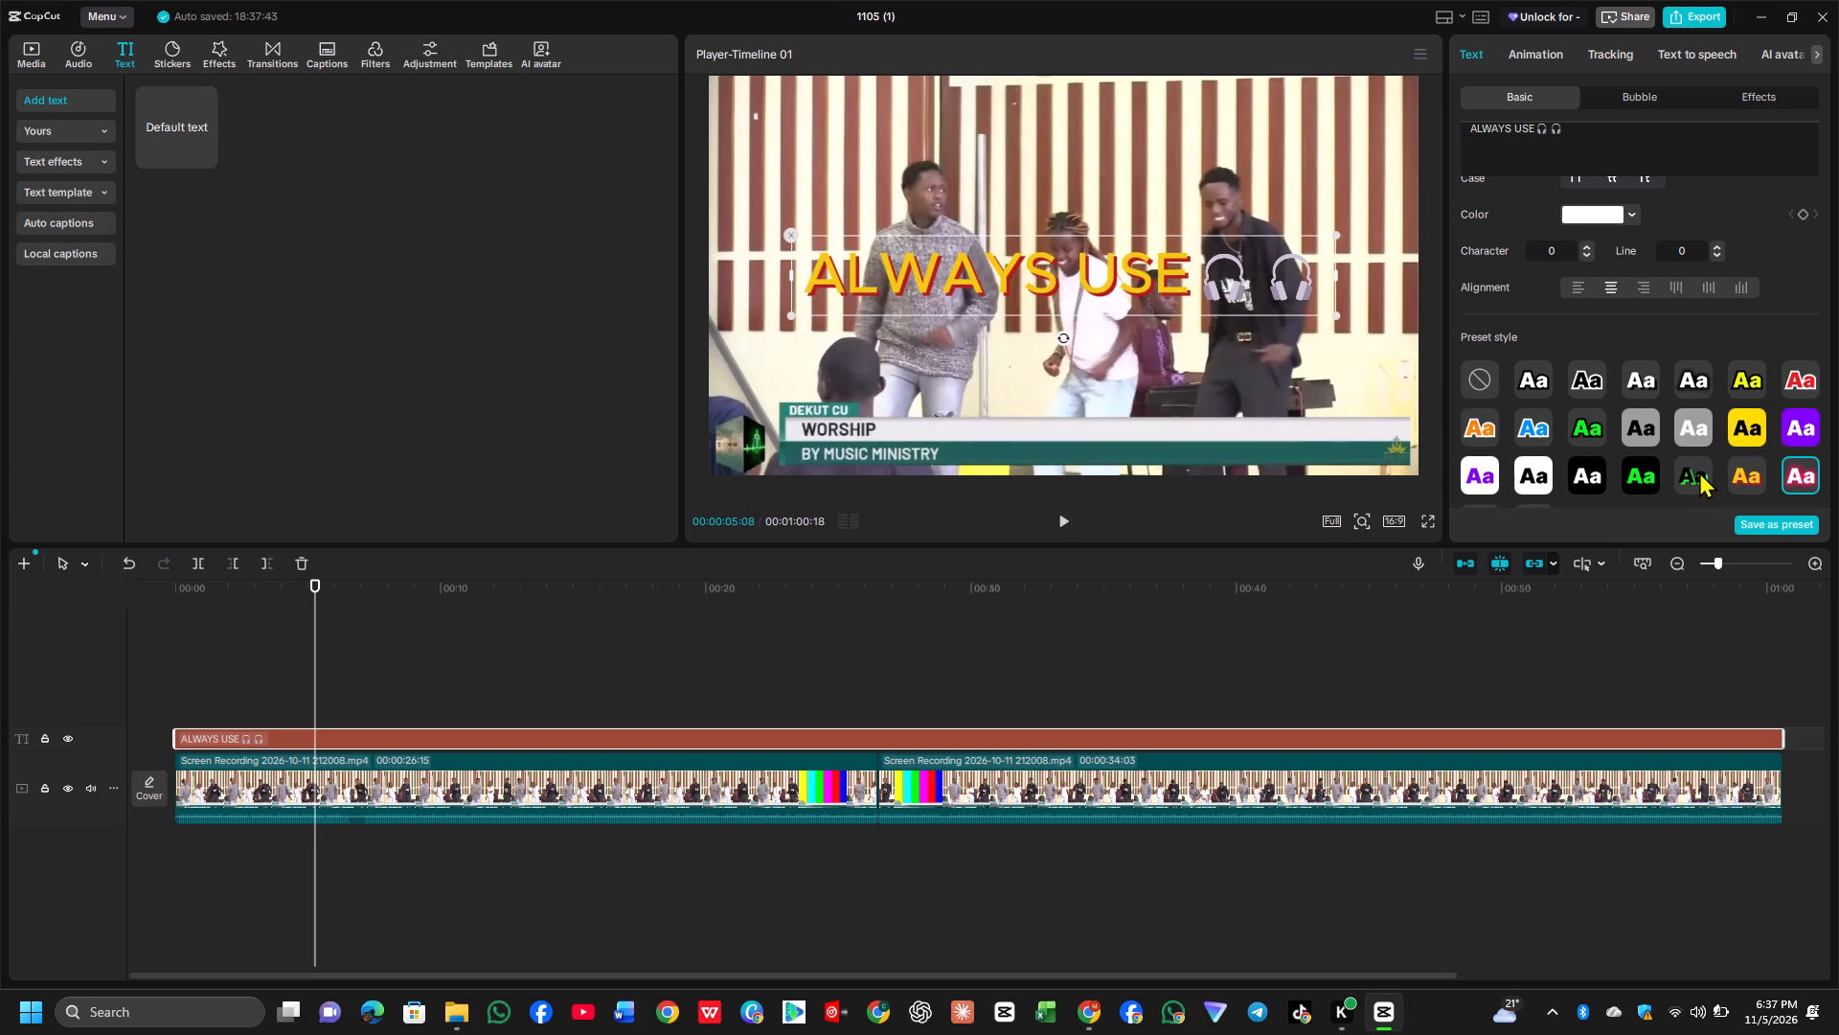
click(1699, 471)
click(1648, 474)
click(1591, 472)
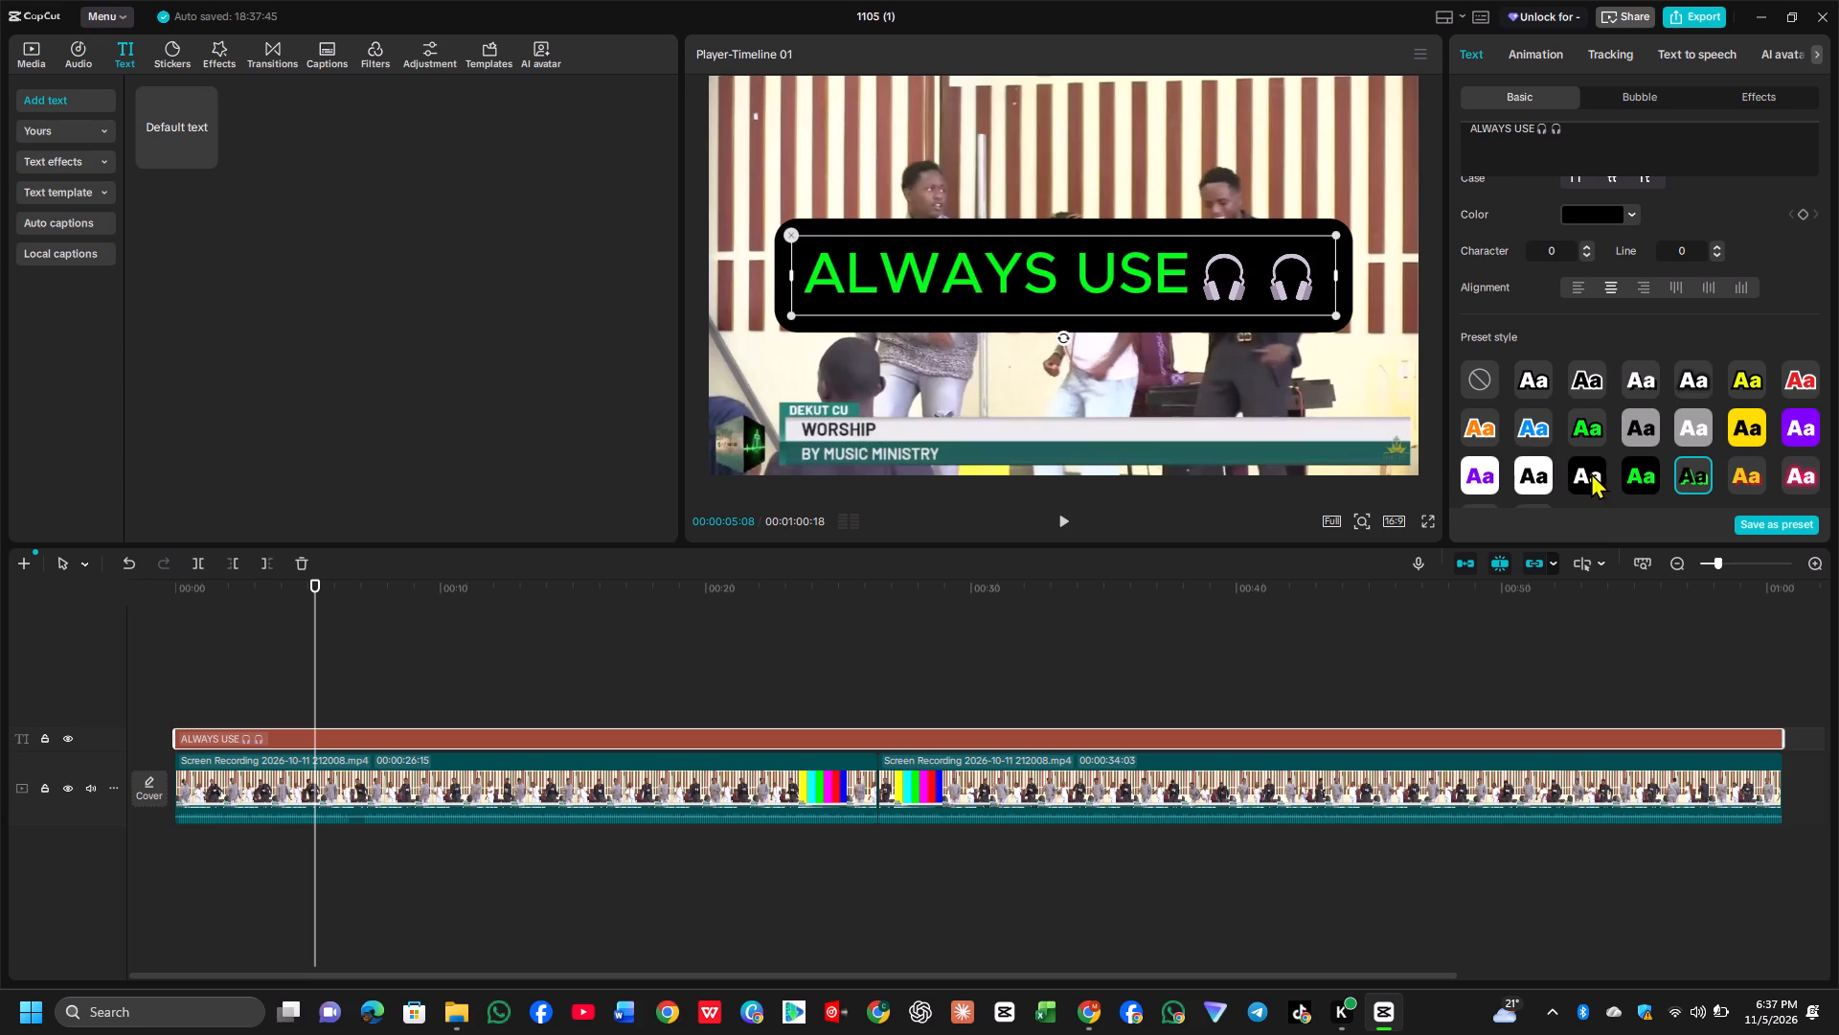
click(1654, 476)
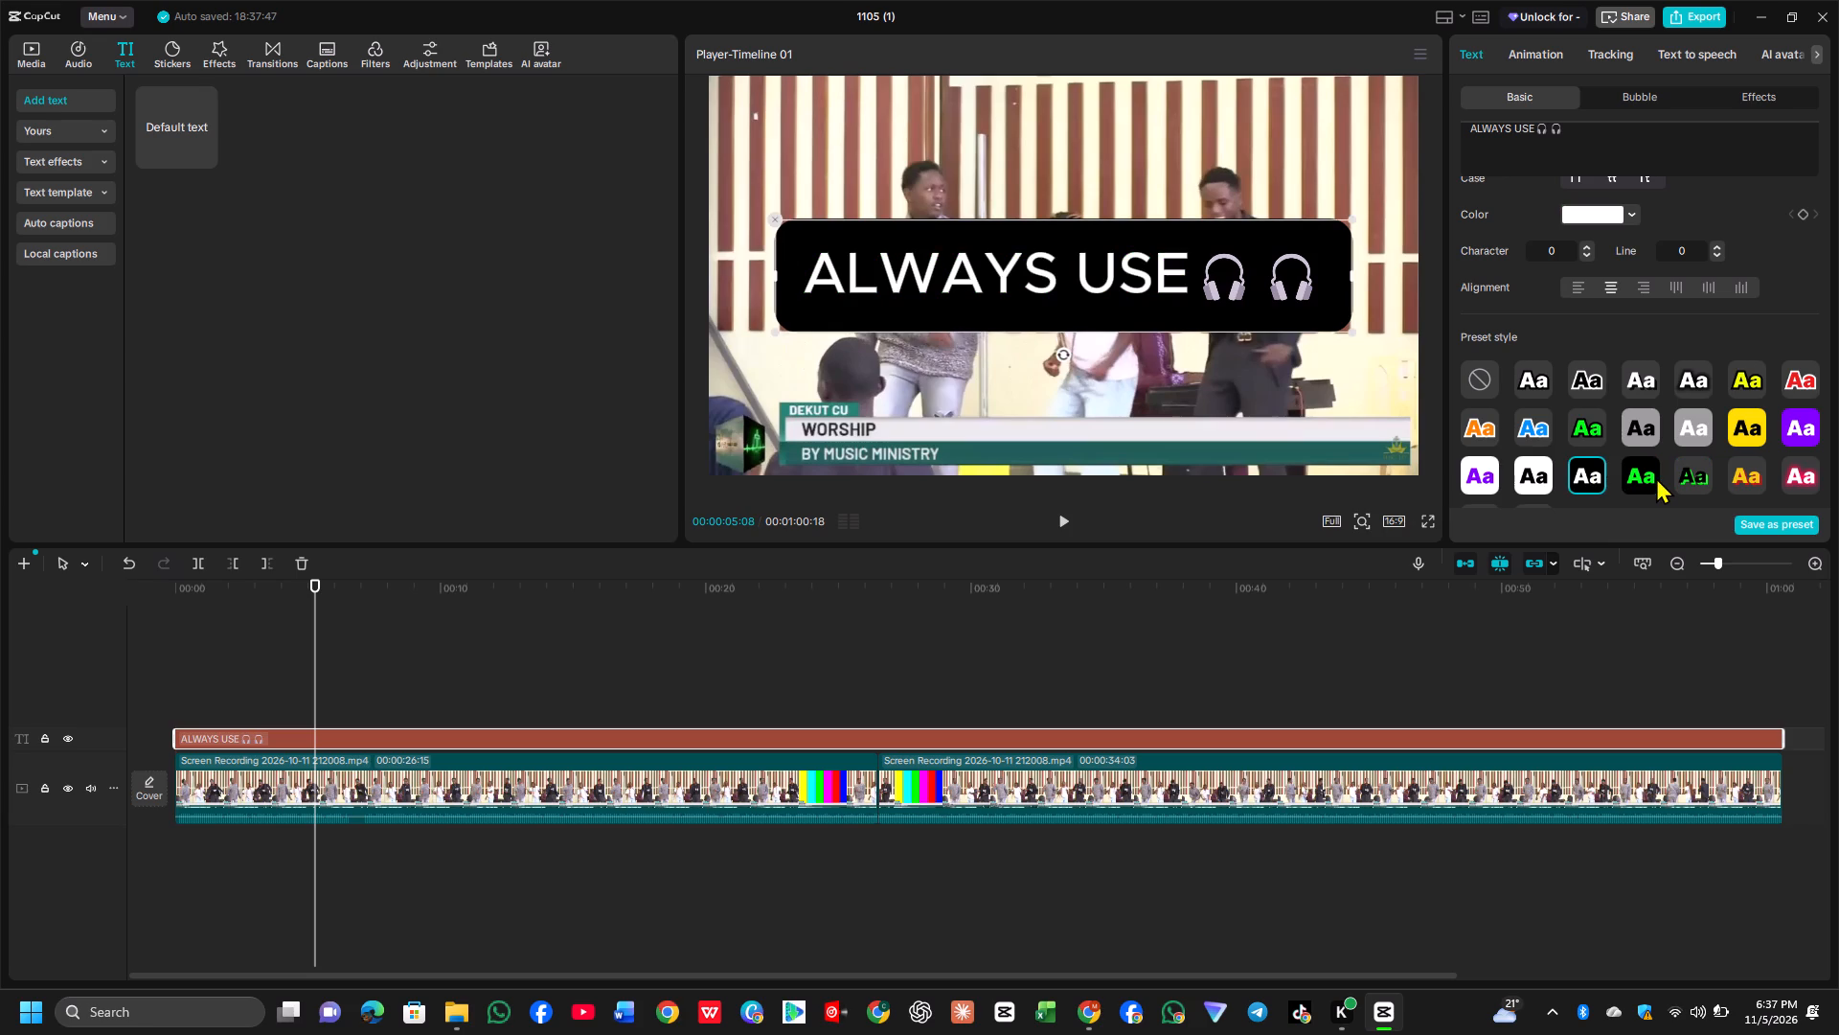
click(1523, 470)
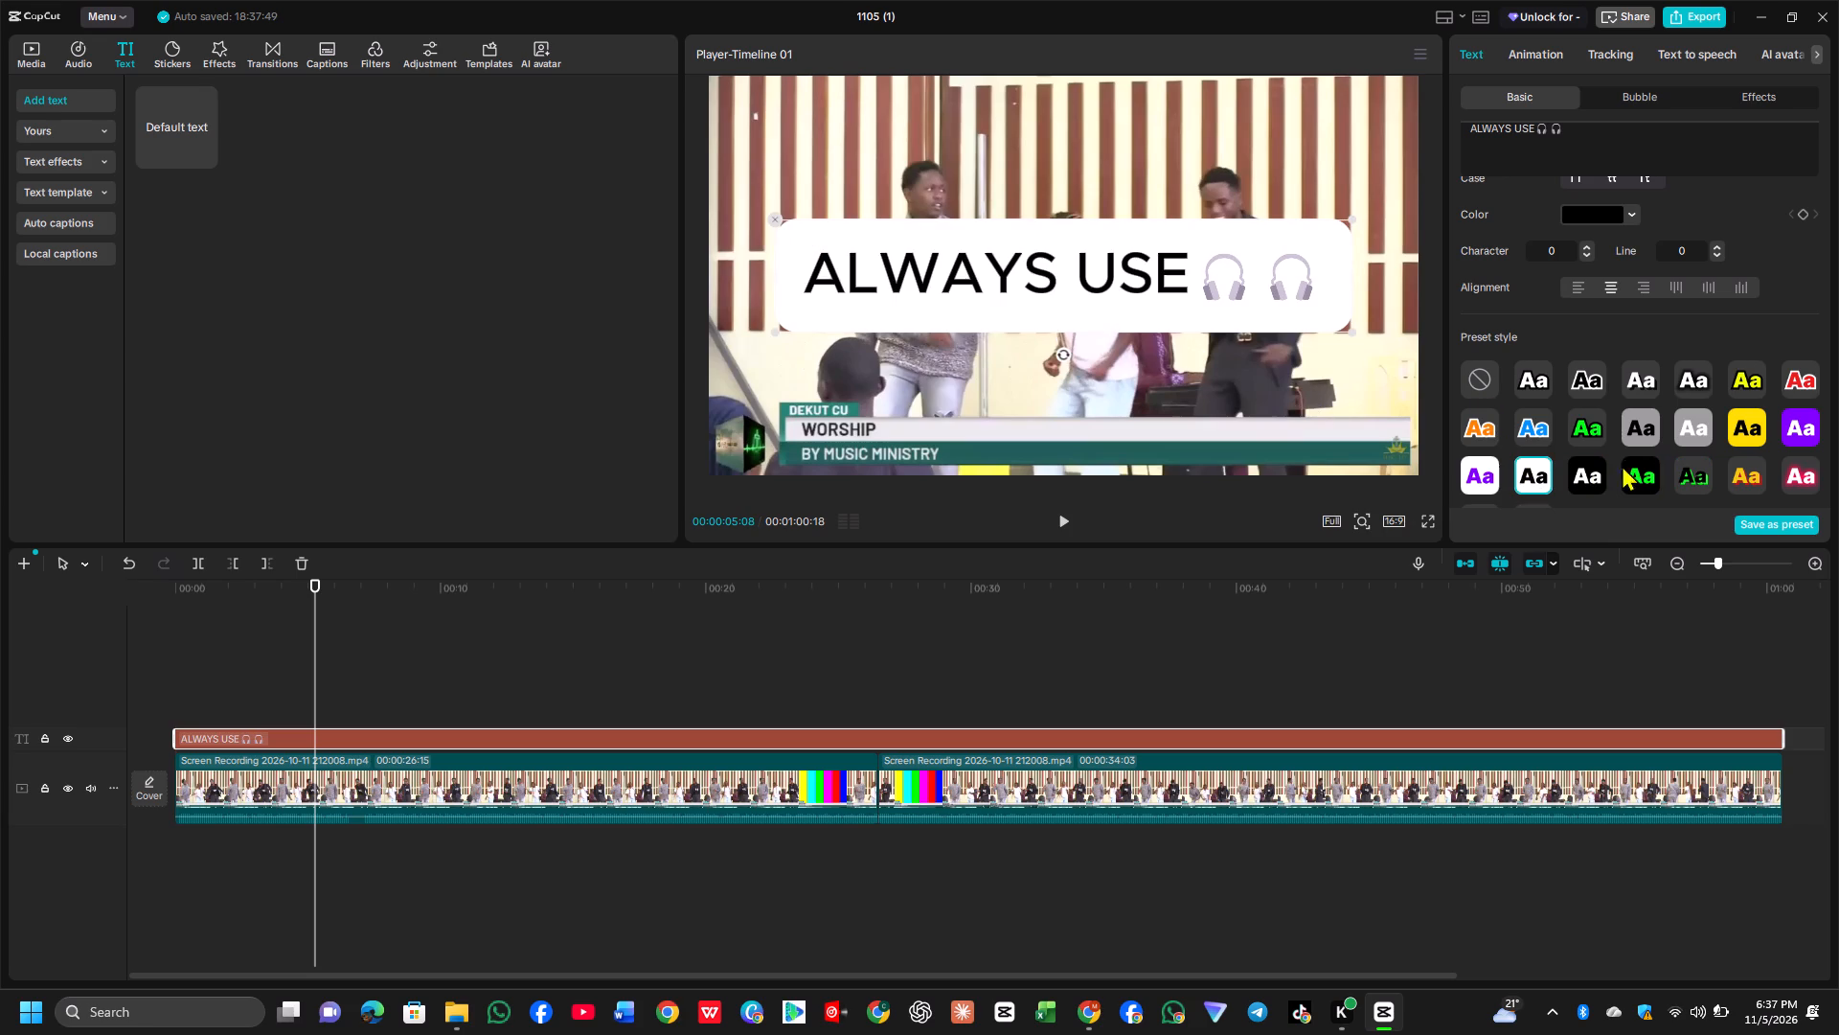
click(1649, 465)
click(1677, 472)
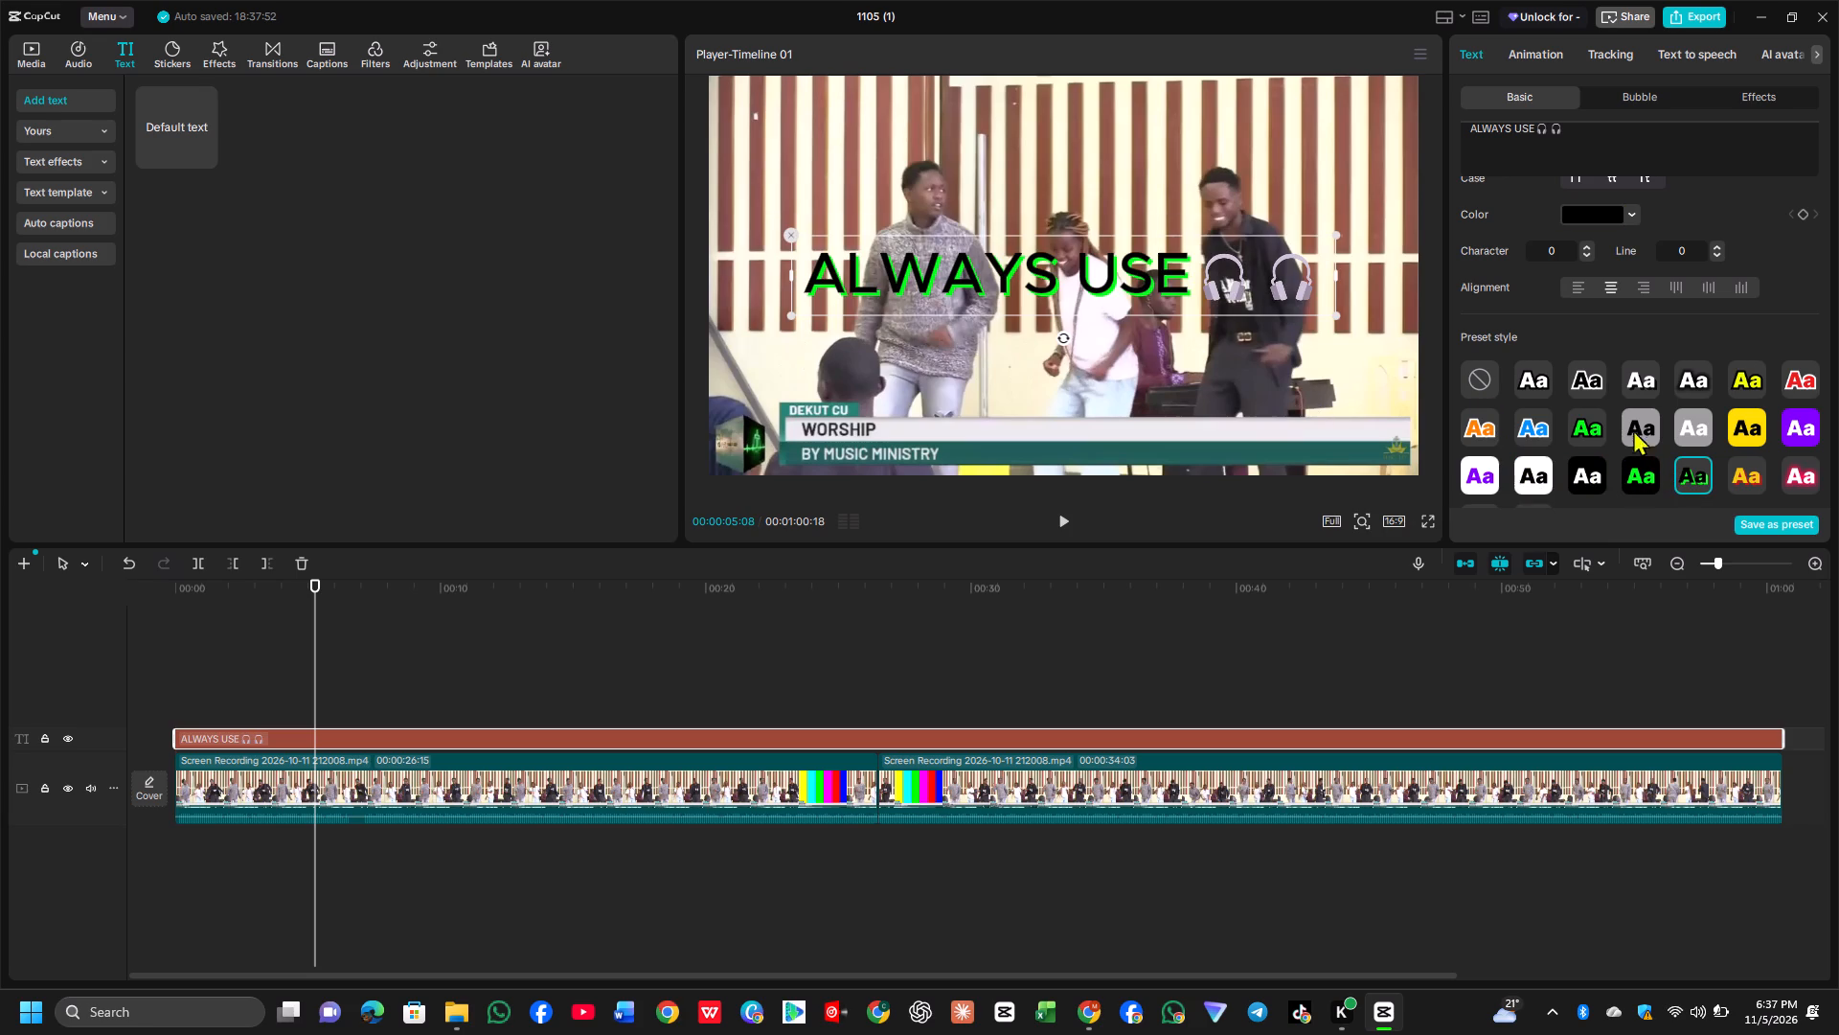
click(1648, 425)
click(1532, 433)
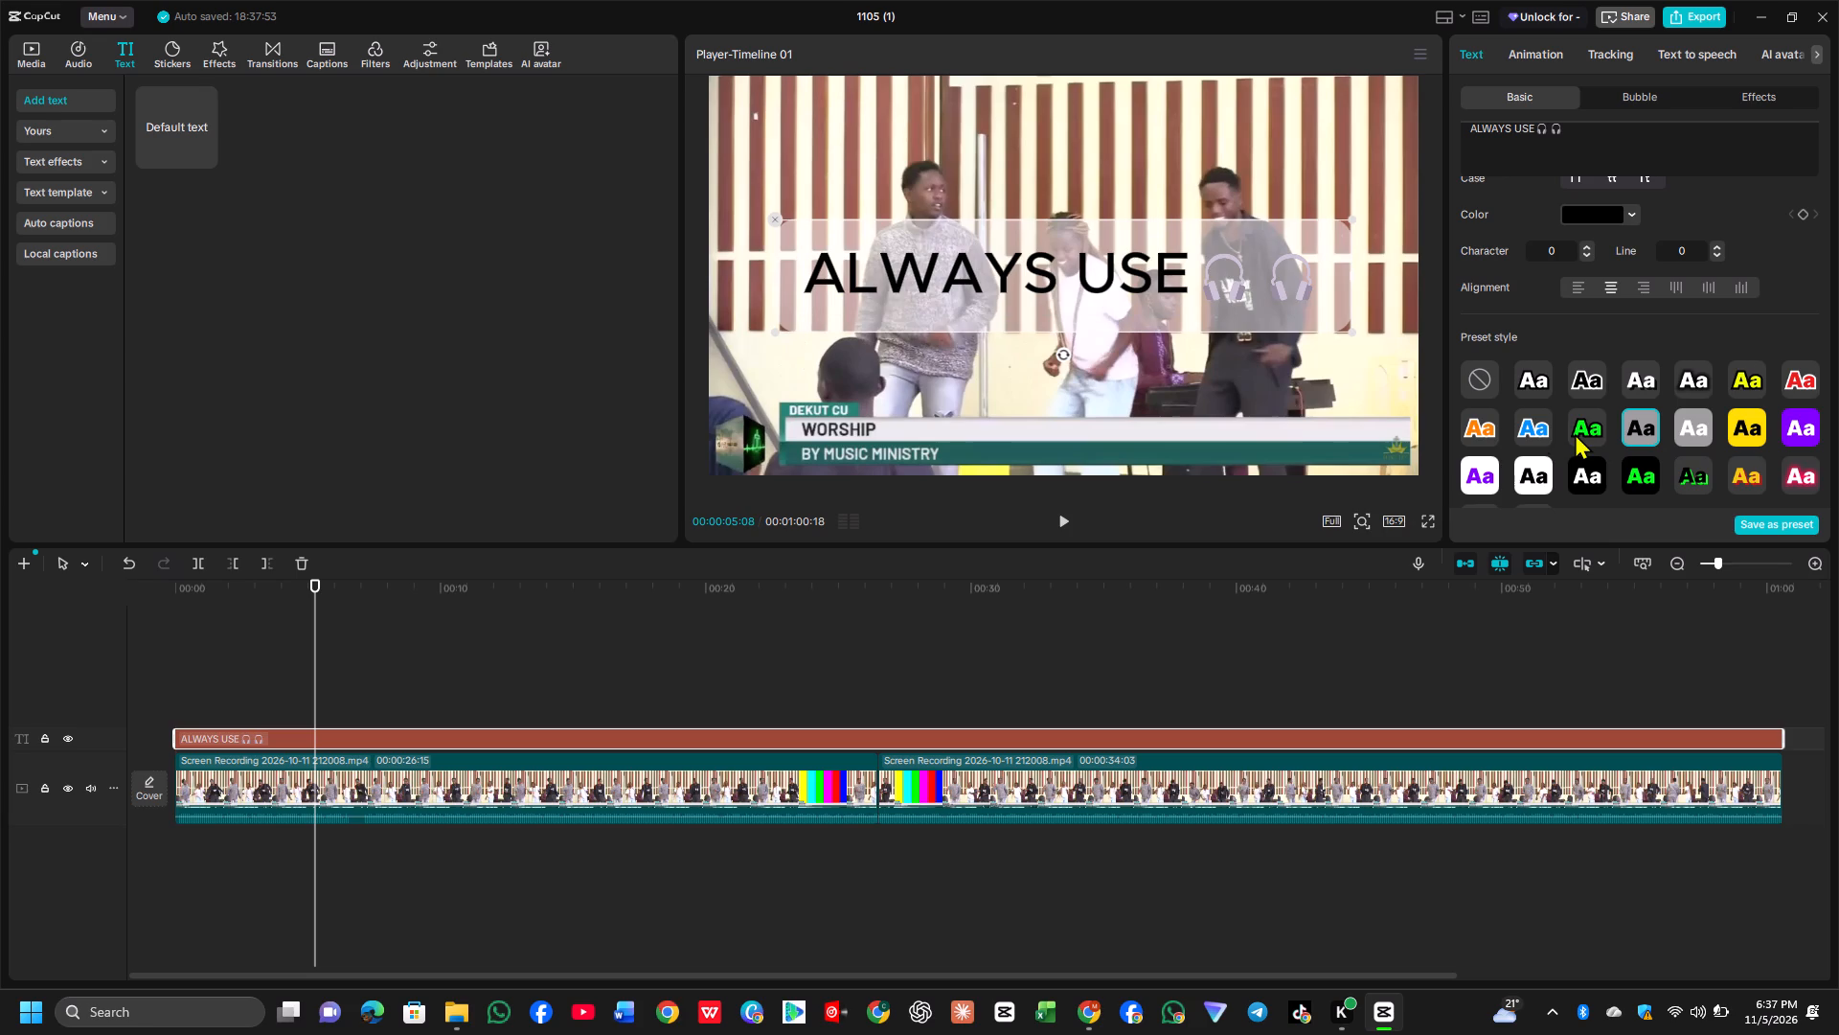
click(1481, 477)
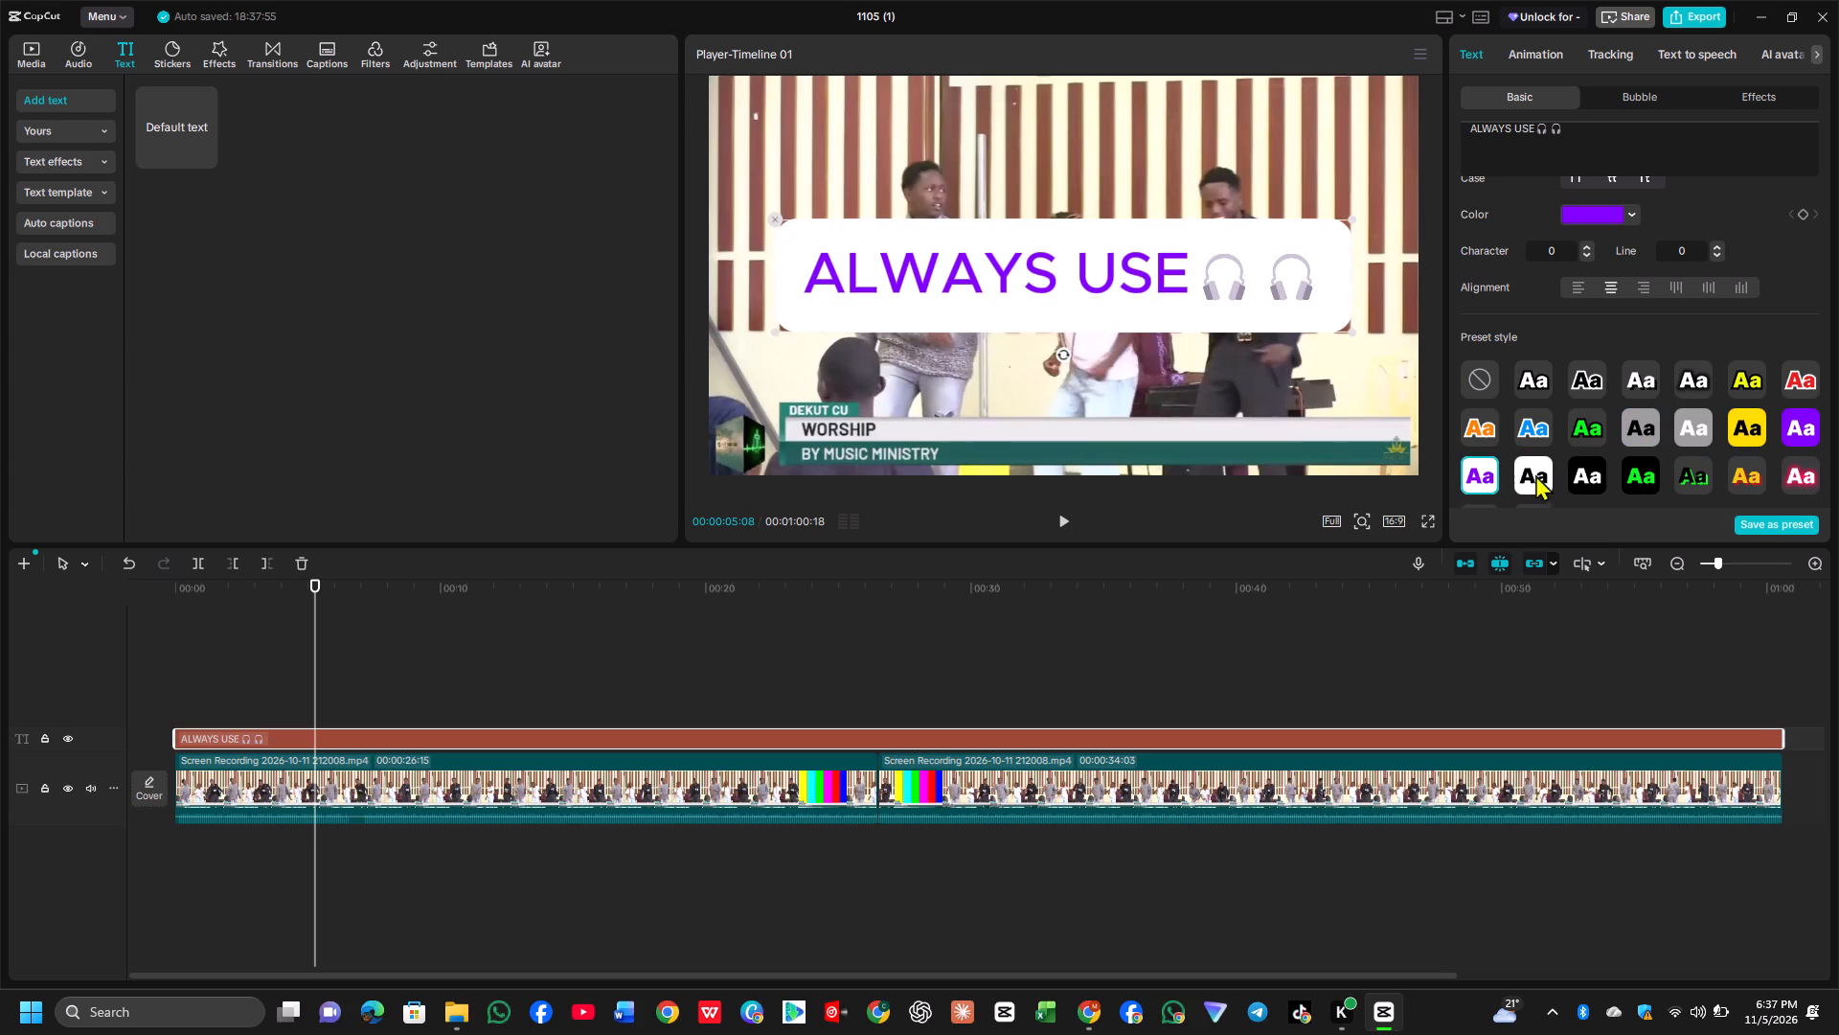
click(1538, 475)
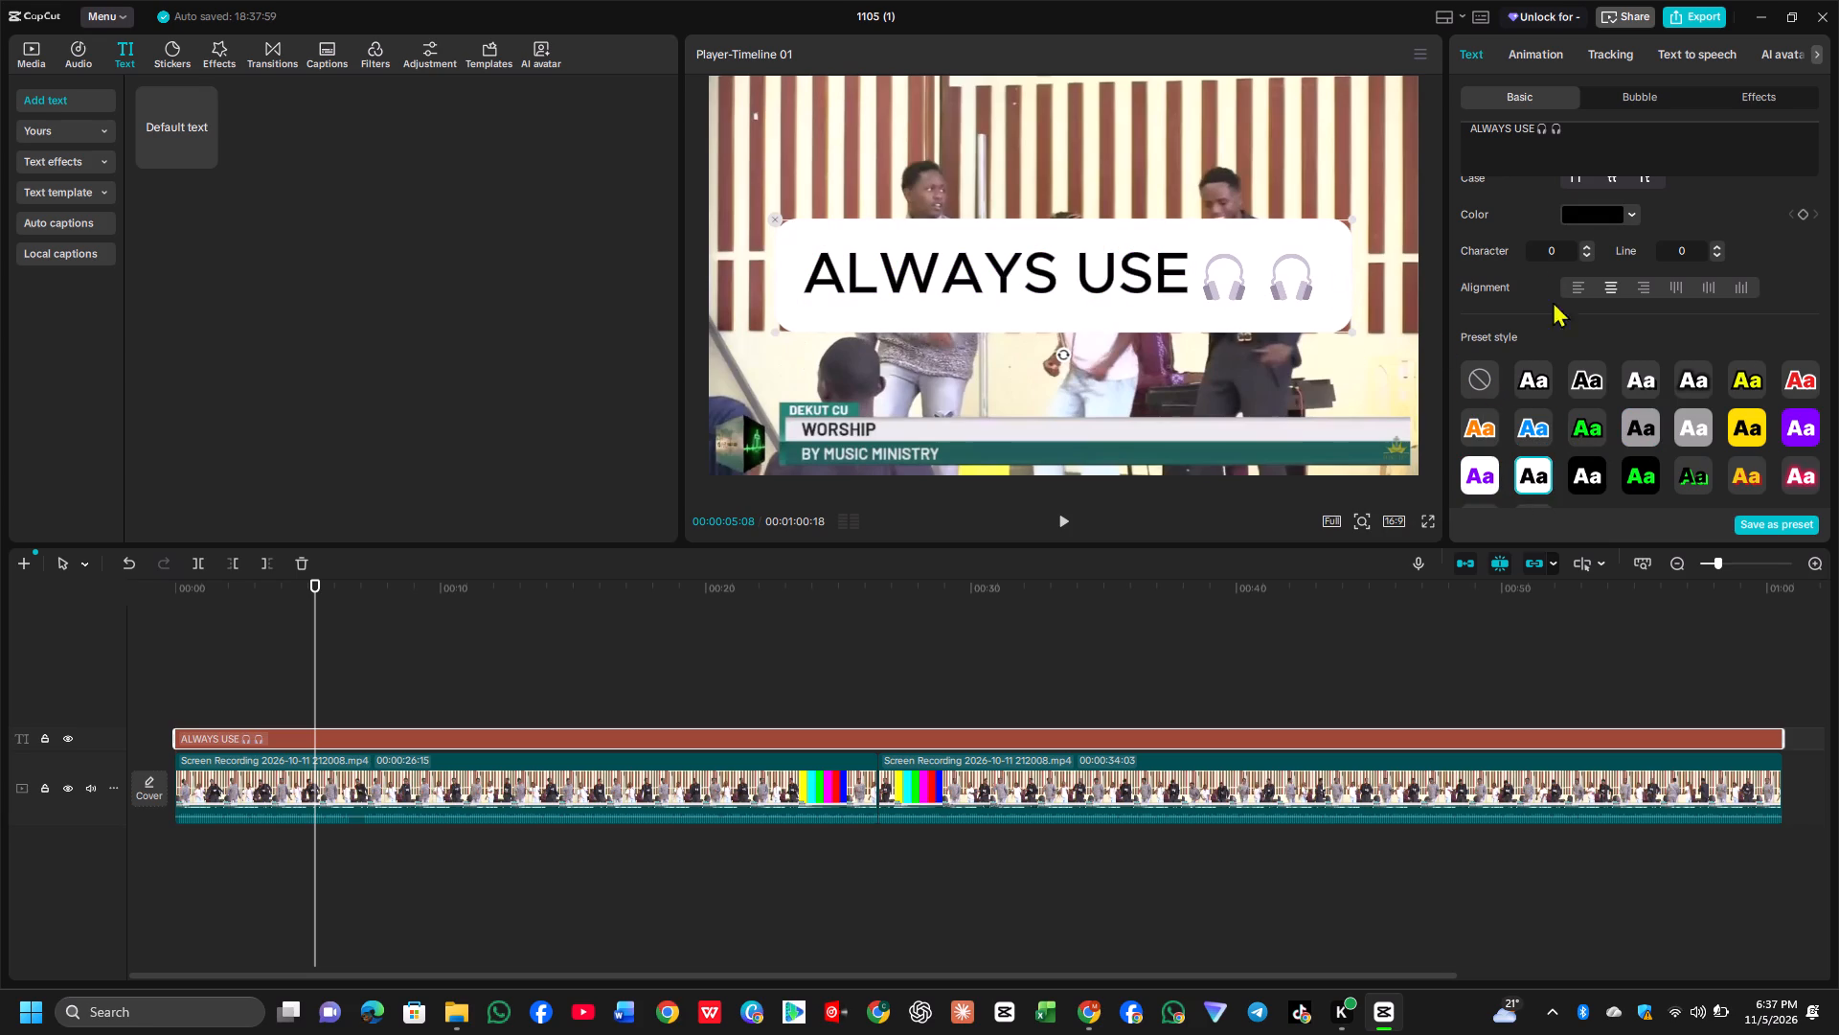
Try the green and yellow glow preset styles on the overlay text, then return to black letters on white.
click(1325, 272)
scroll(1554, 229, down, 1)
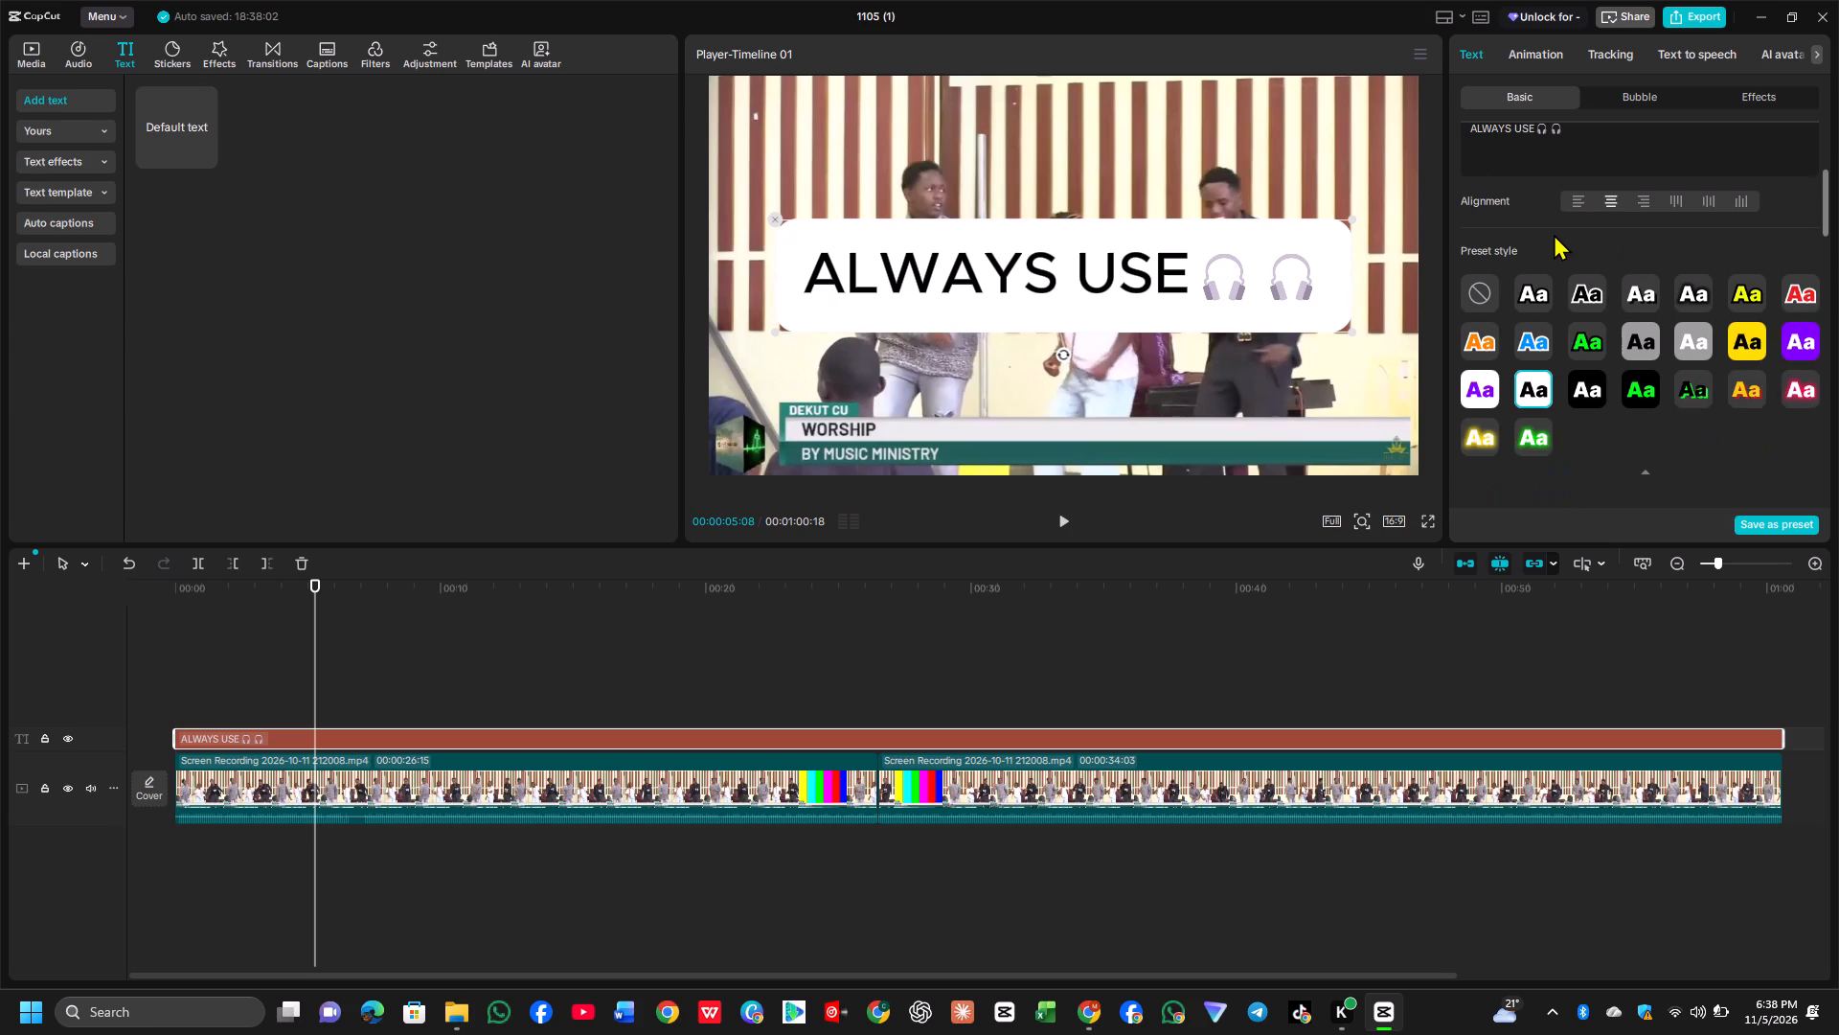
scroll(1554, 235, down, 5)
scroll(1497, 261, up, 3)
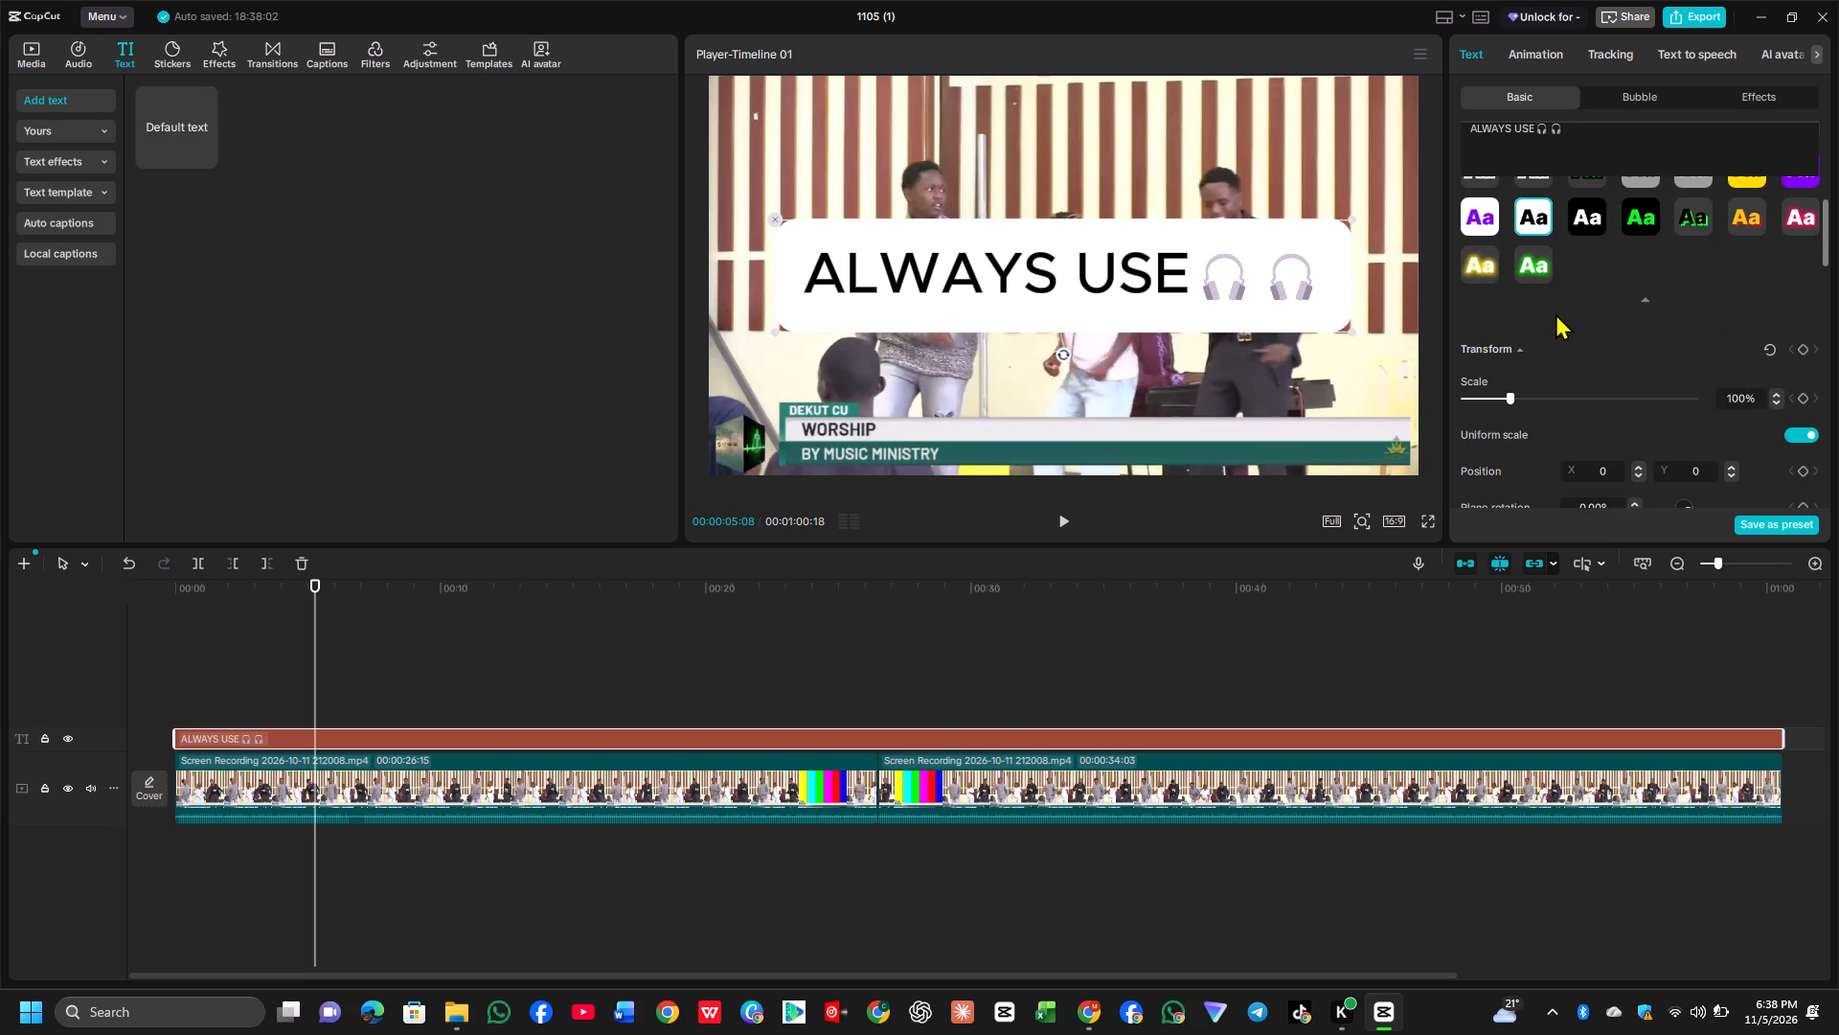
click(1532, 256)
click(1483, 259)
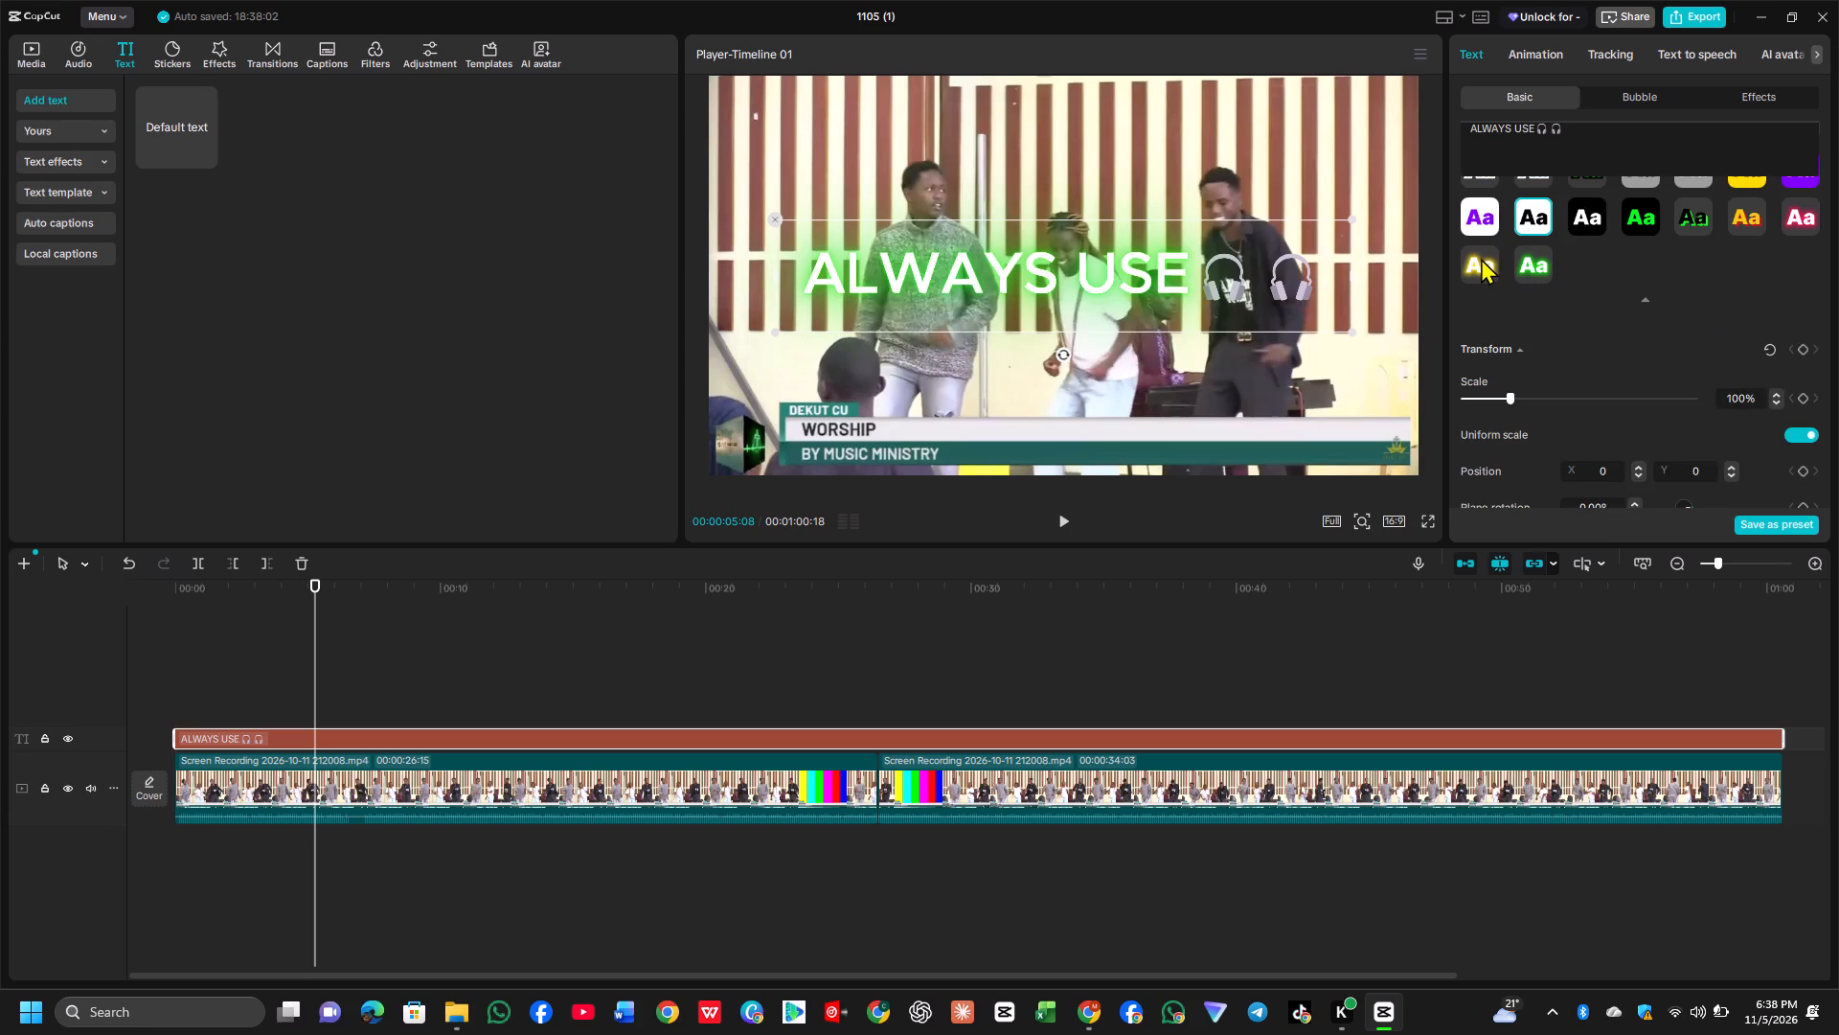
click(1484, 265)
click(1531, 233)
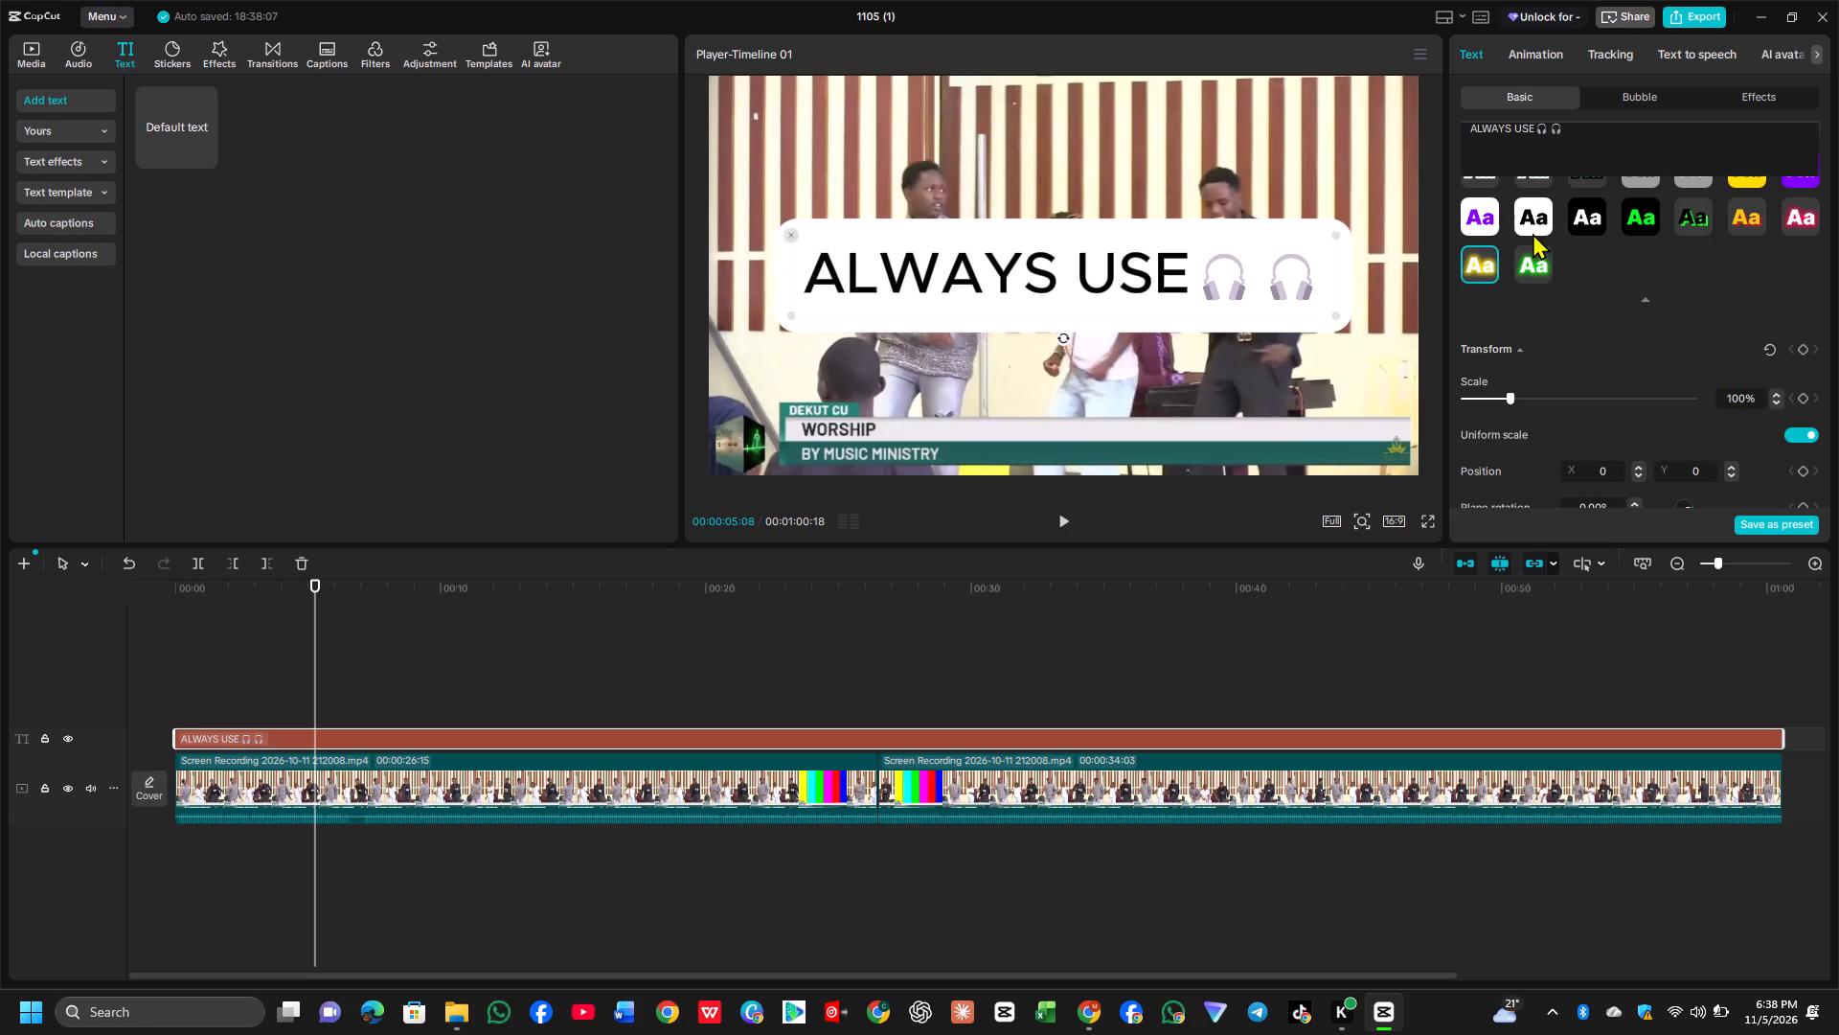
Apply the preset style with green letters on a black background to the overlay text.
click(1591, 219)
click(1637, 222)
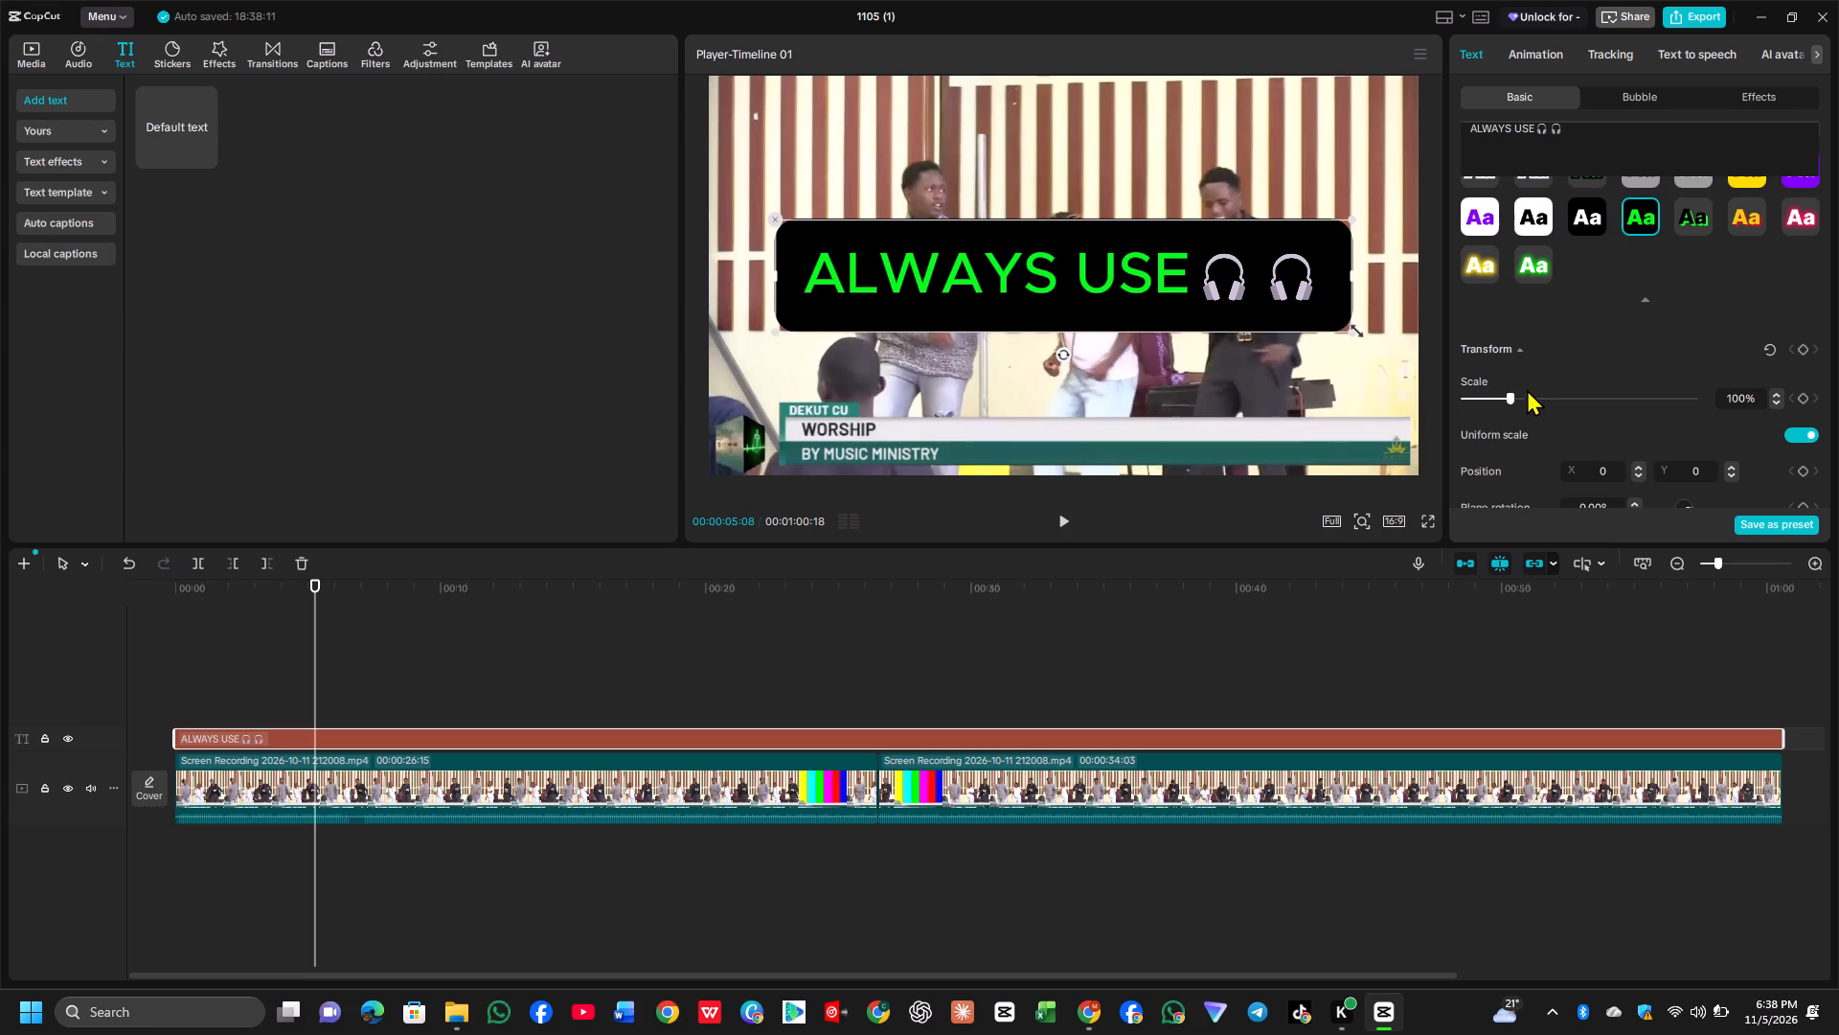
Tighten the overlay text's black background by setting rounded rectangle to 0%, height to 1% and width to 0%.
scroll(1518, 375, up, 5)
scroll(1516, 339, down, 2)
scroll(1513, 341, up, 5)
scroll(1516, 322, down, 7)
scroll(1489, 430, down, 4)
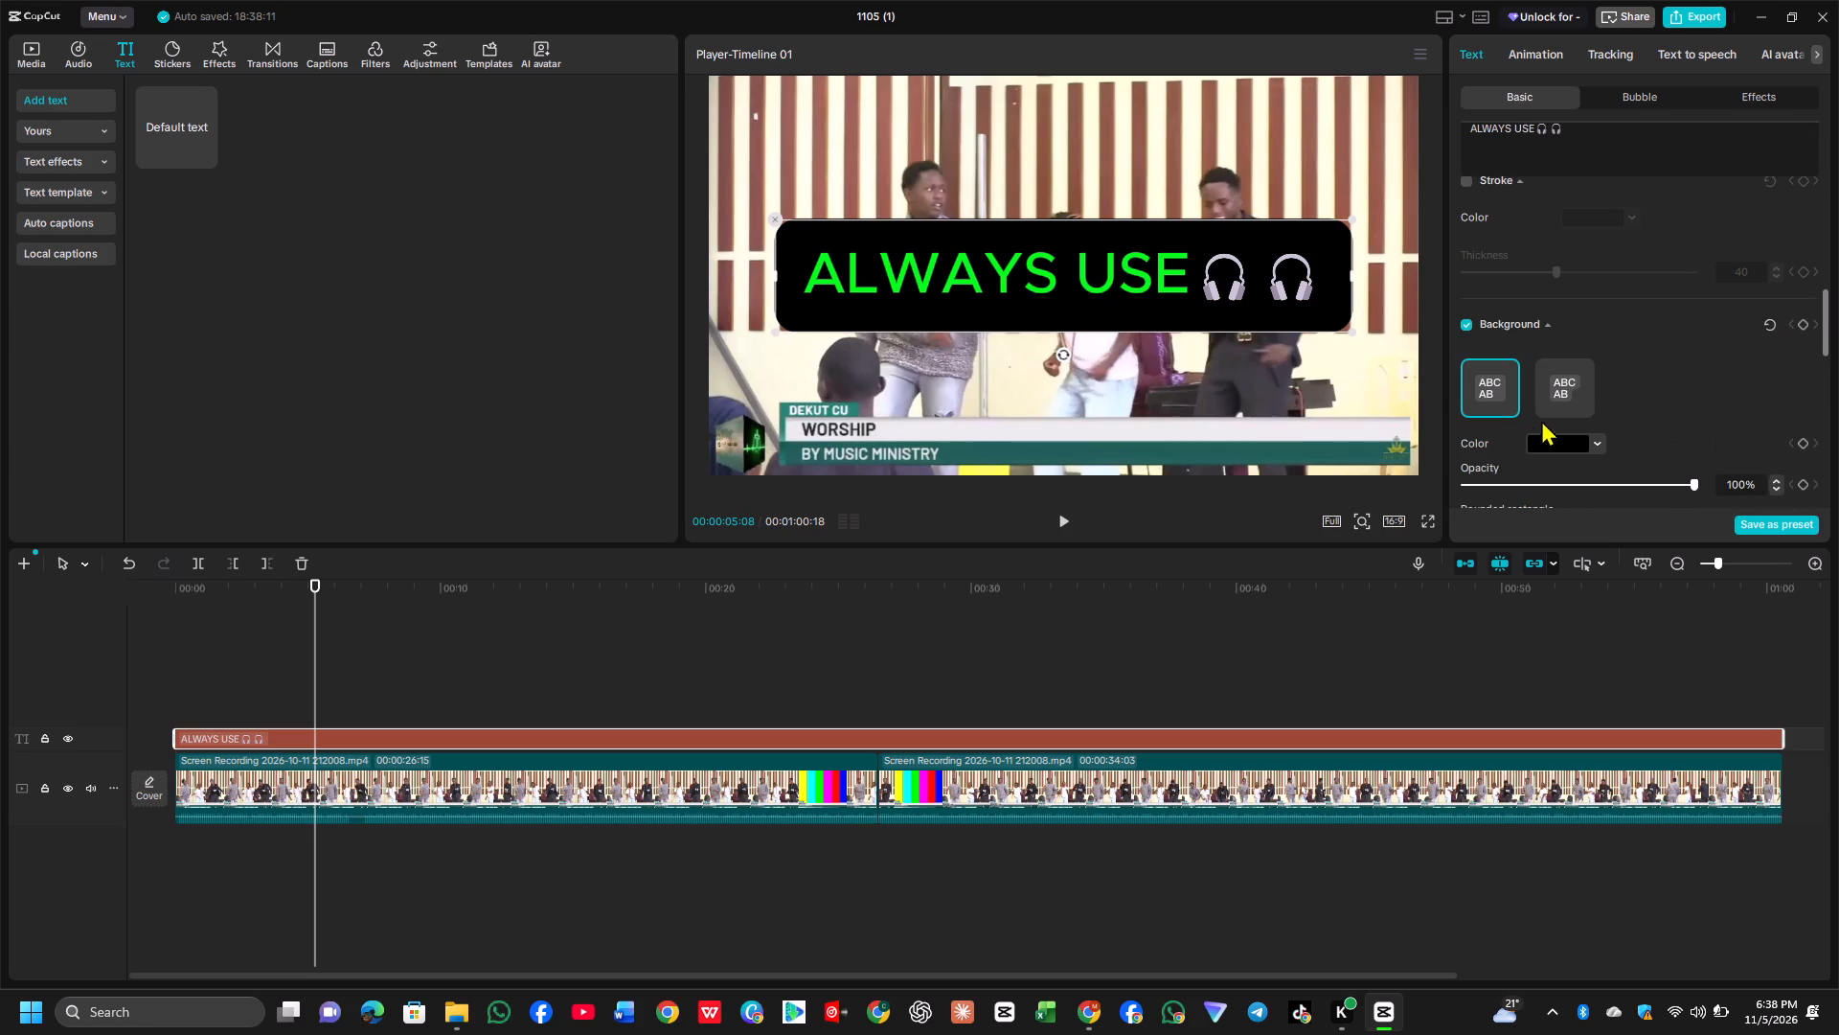
scroll(1552, 413, down, 2)
drag(1543, 349, 1540, 349)
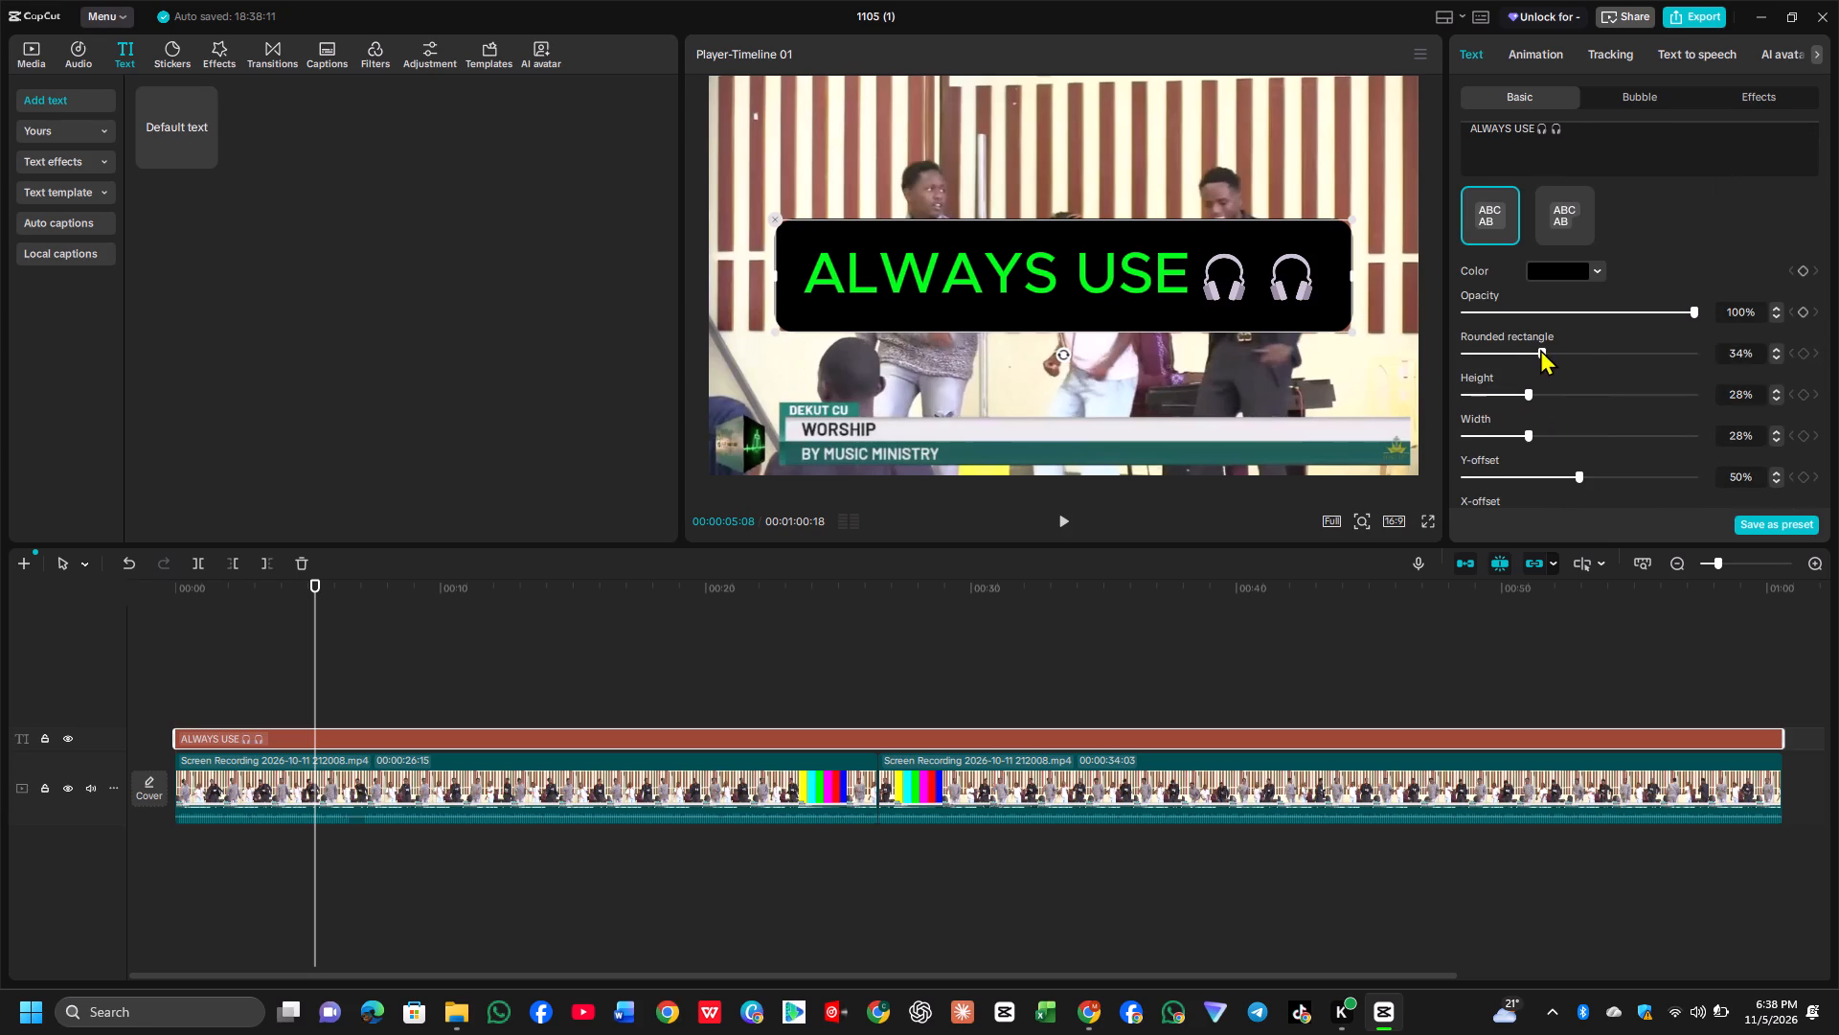
drag(1540, 349, 1447, 367)
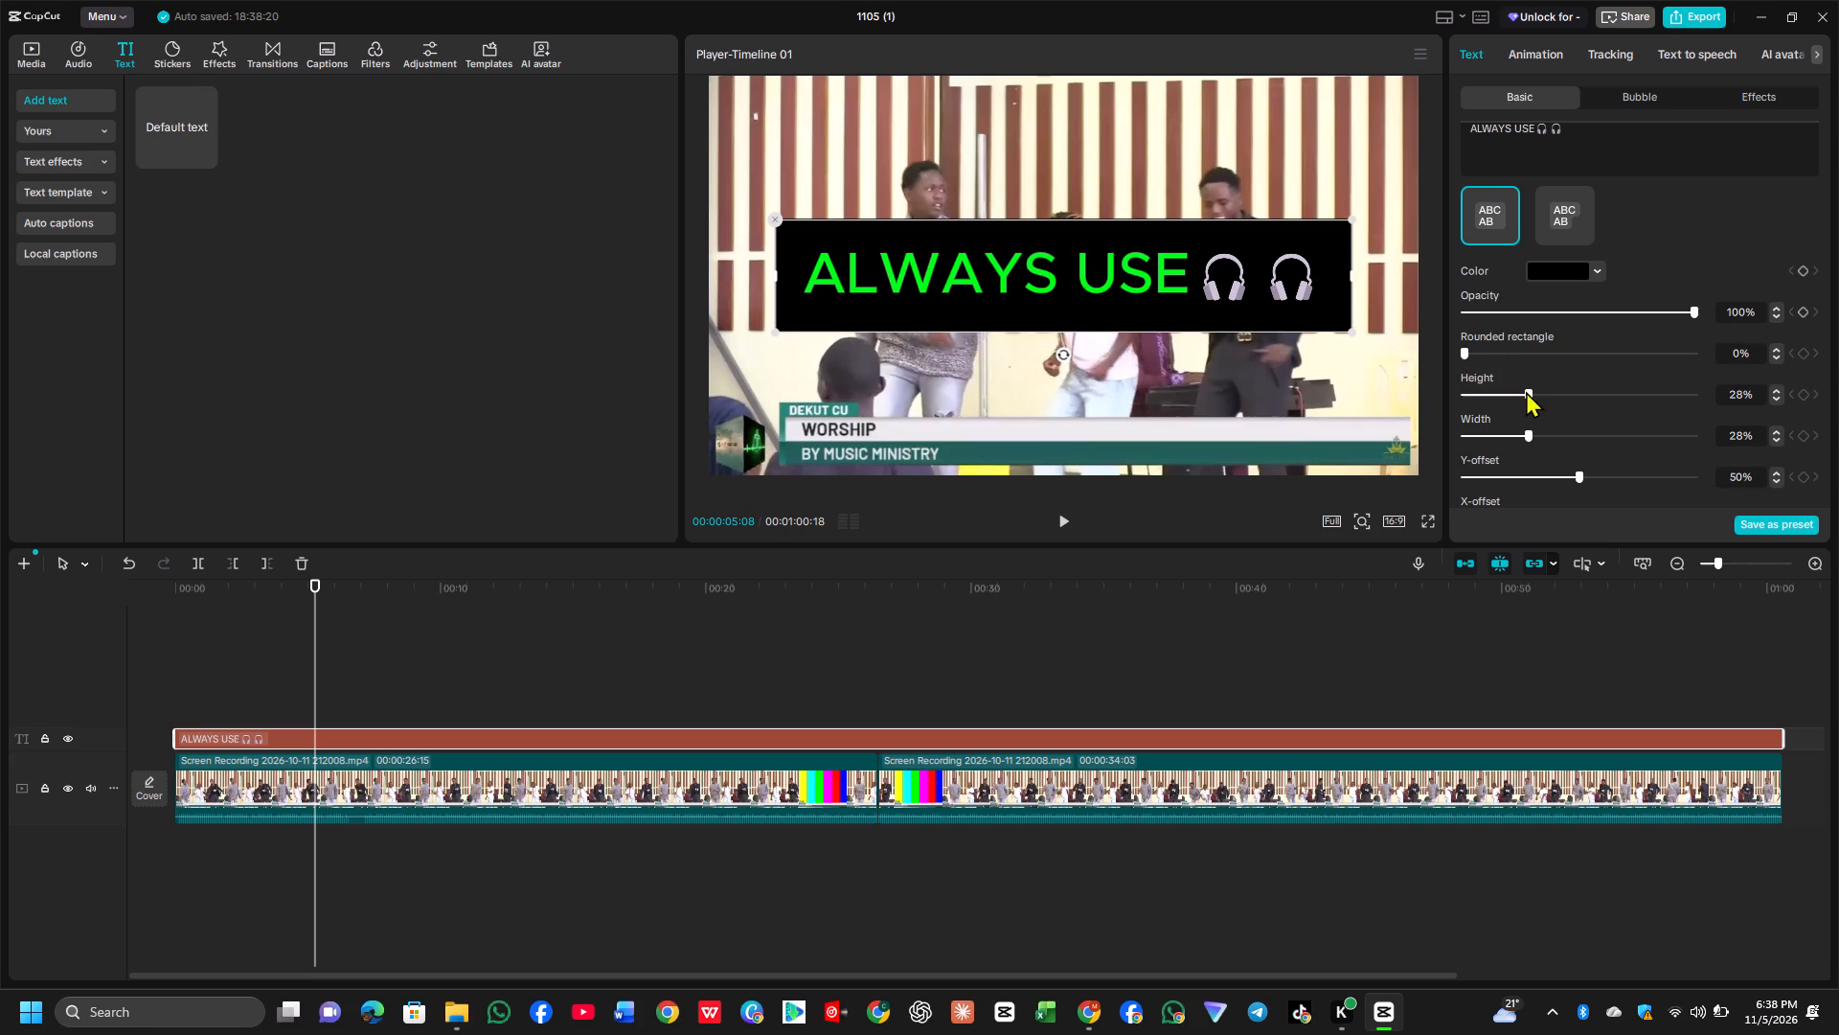
drag(1526, 391, 1464, 402)
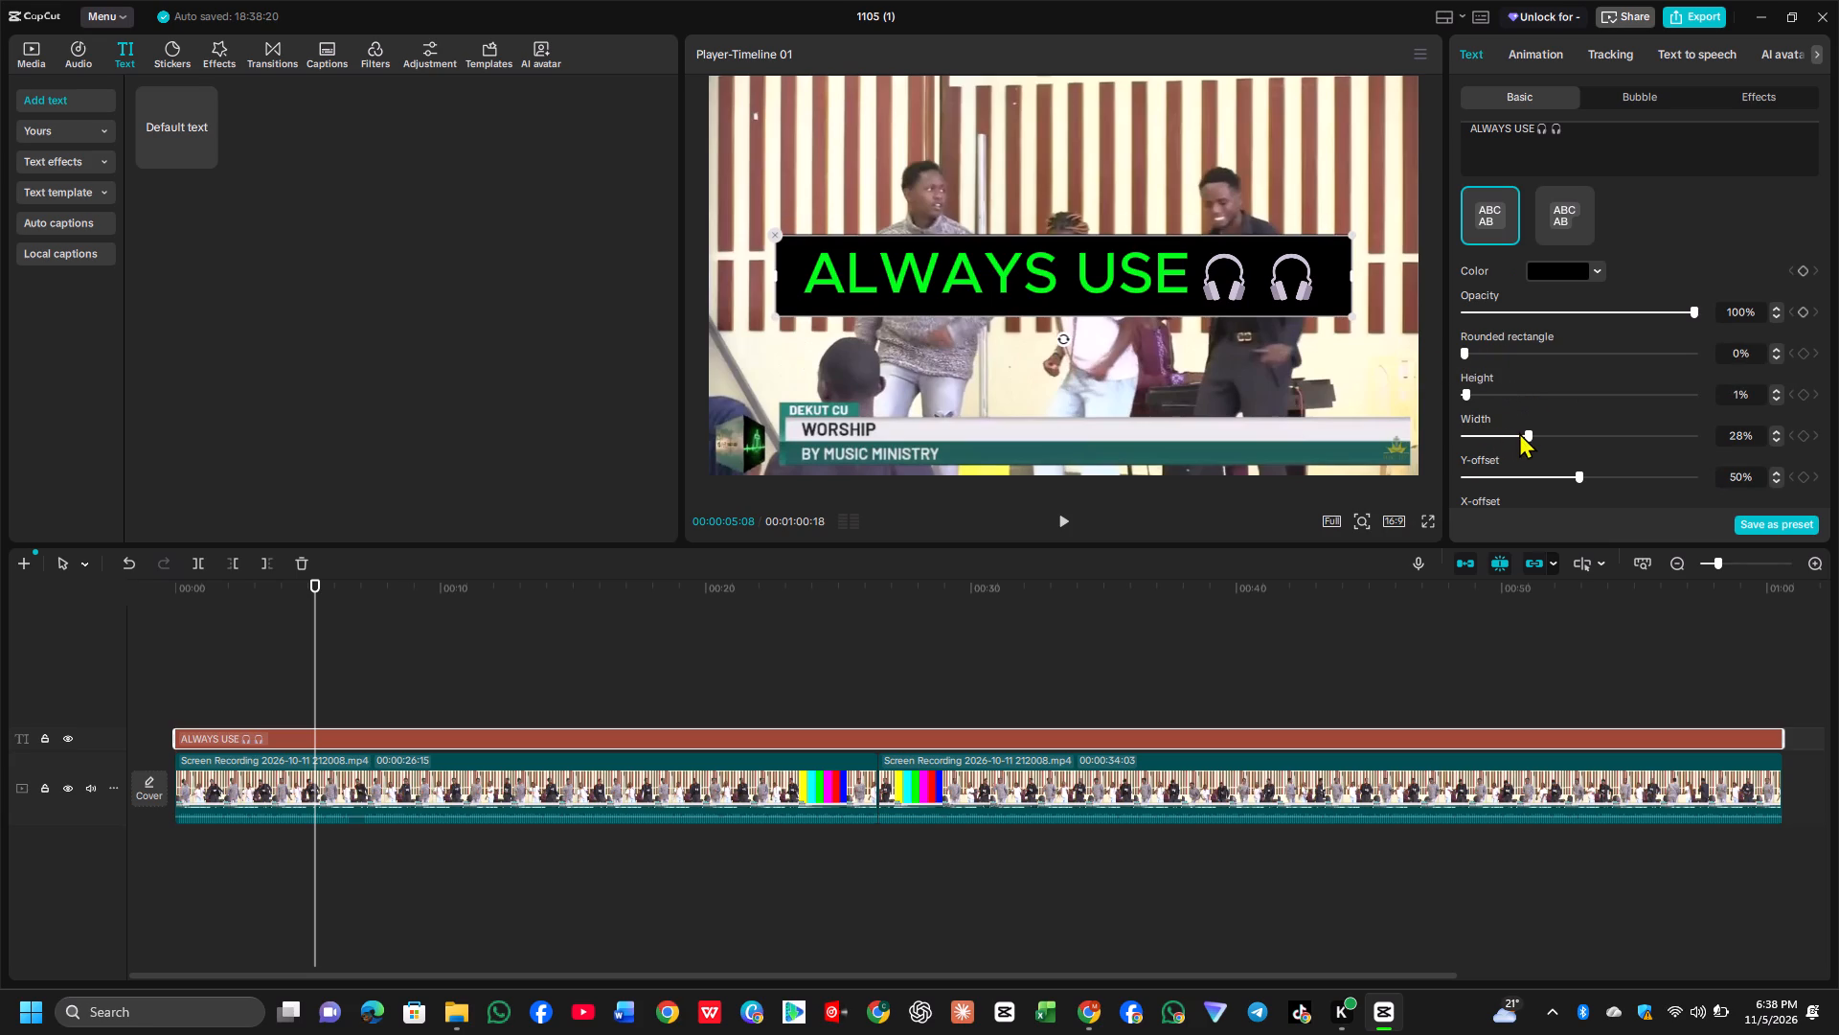
drag(1519, 432, 1437, 447)
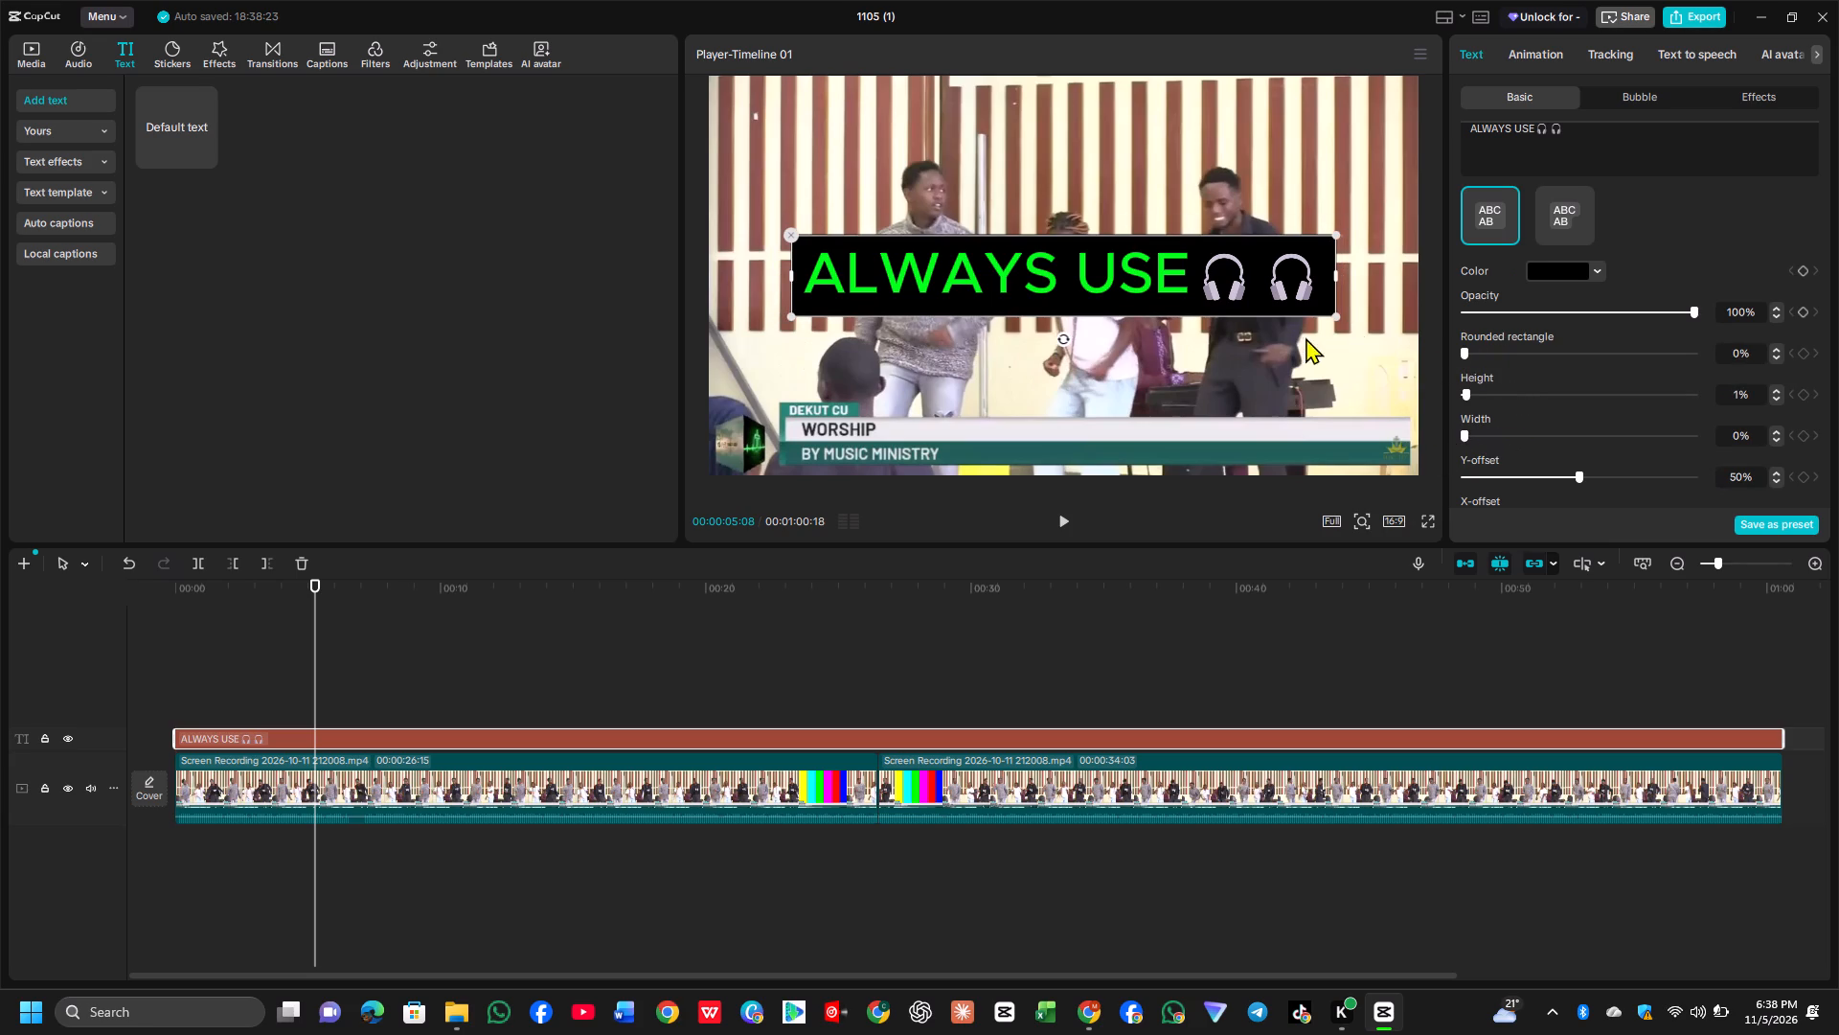
Shrink the overlay text to about half its width and place it near the top of the video frame, above the performers' heads.
drag(1339, 315, 1215, 253)
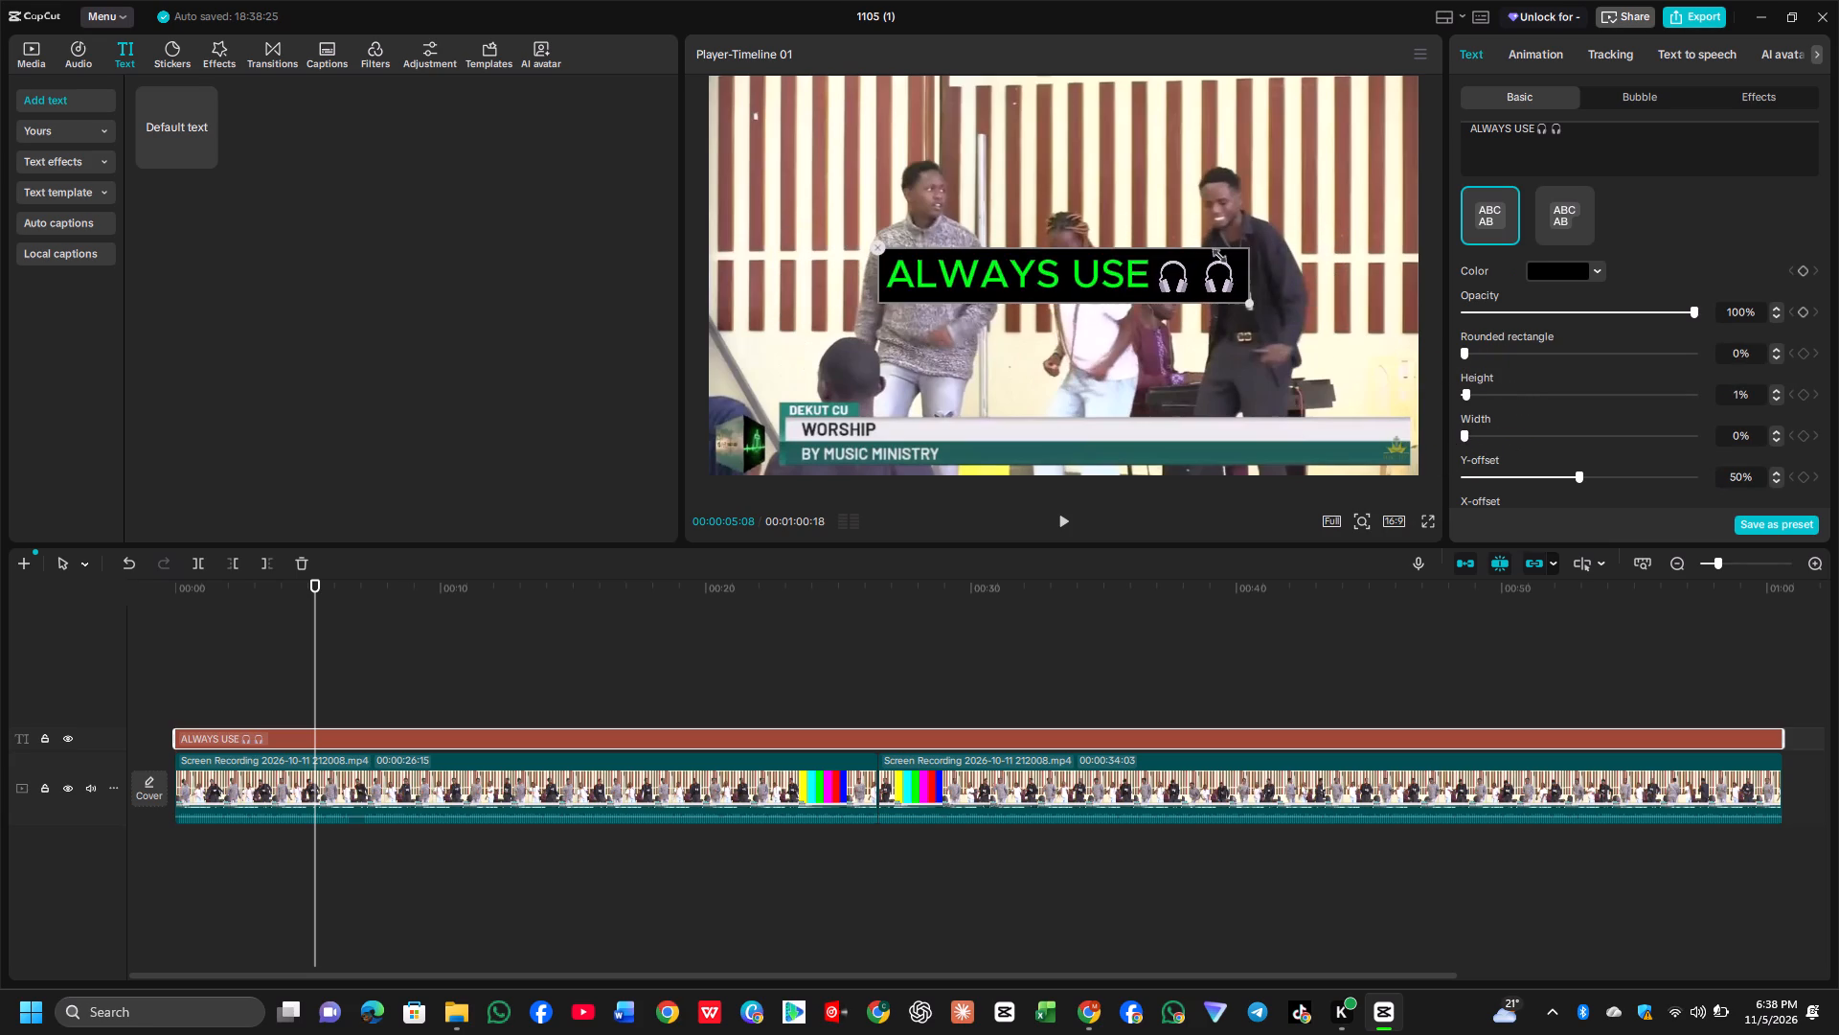
drag(1215, 253, 1159, 228)
drag(1132, 278, 1115, 174)
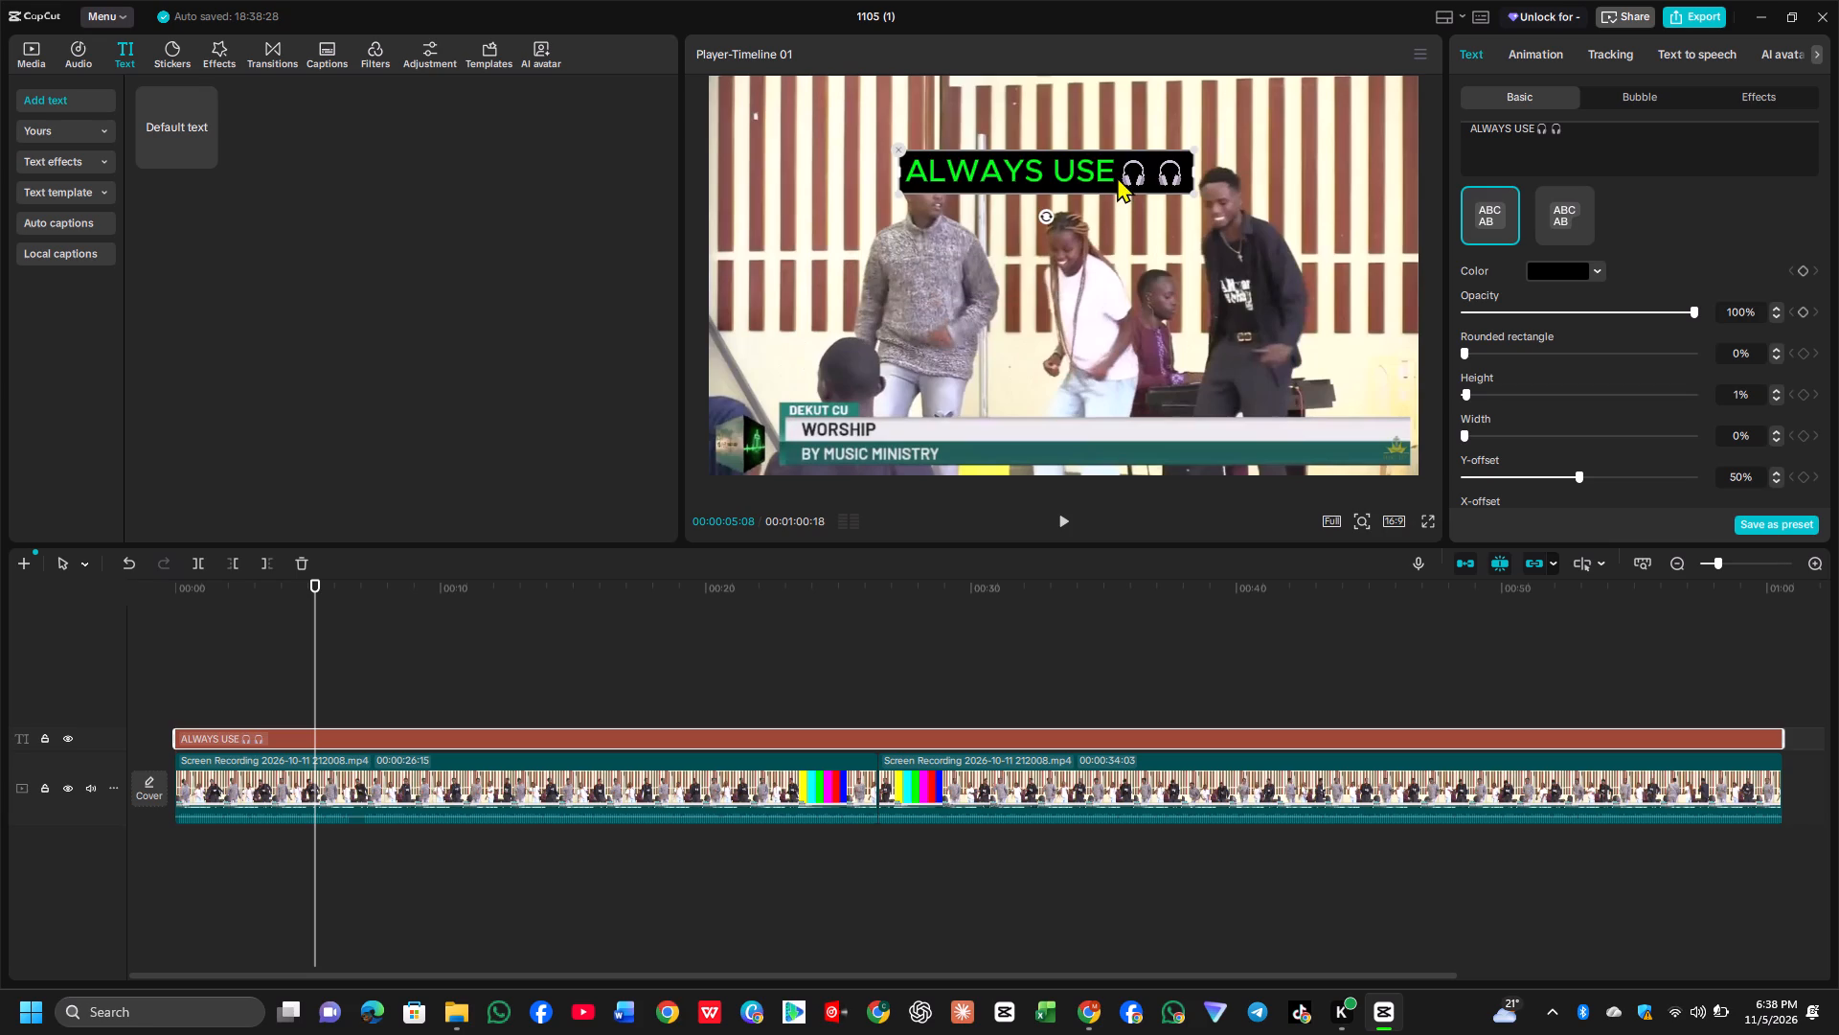
drag(1103, 172, 1126, 149)
drag(1134, 149, 1144, 134)
drag(1144, 134, 1146, 132)
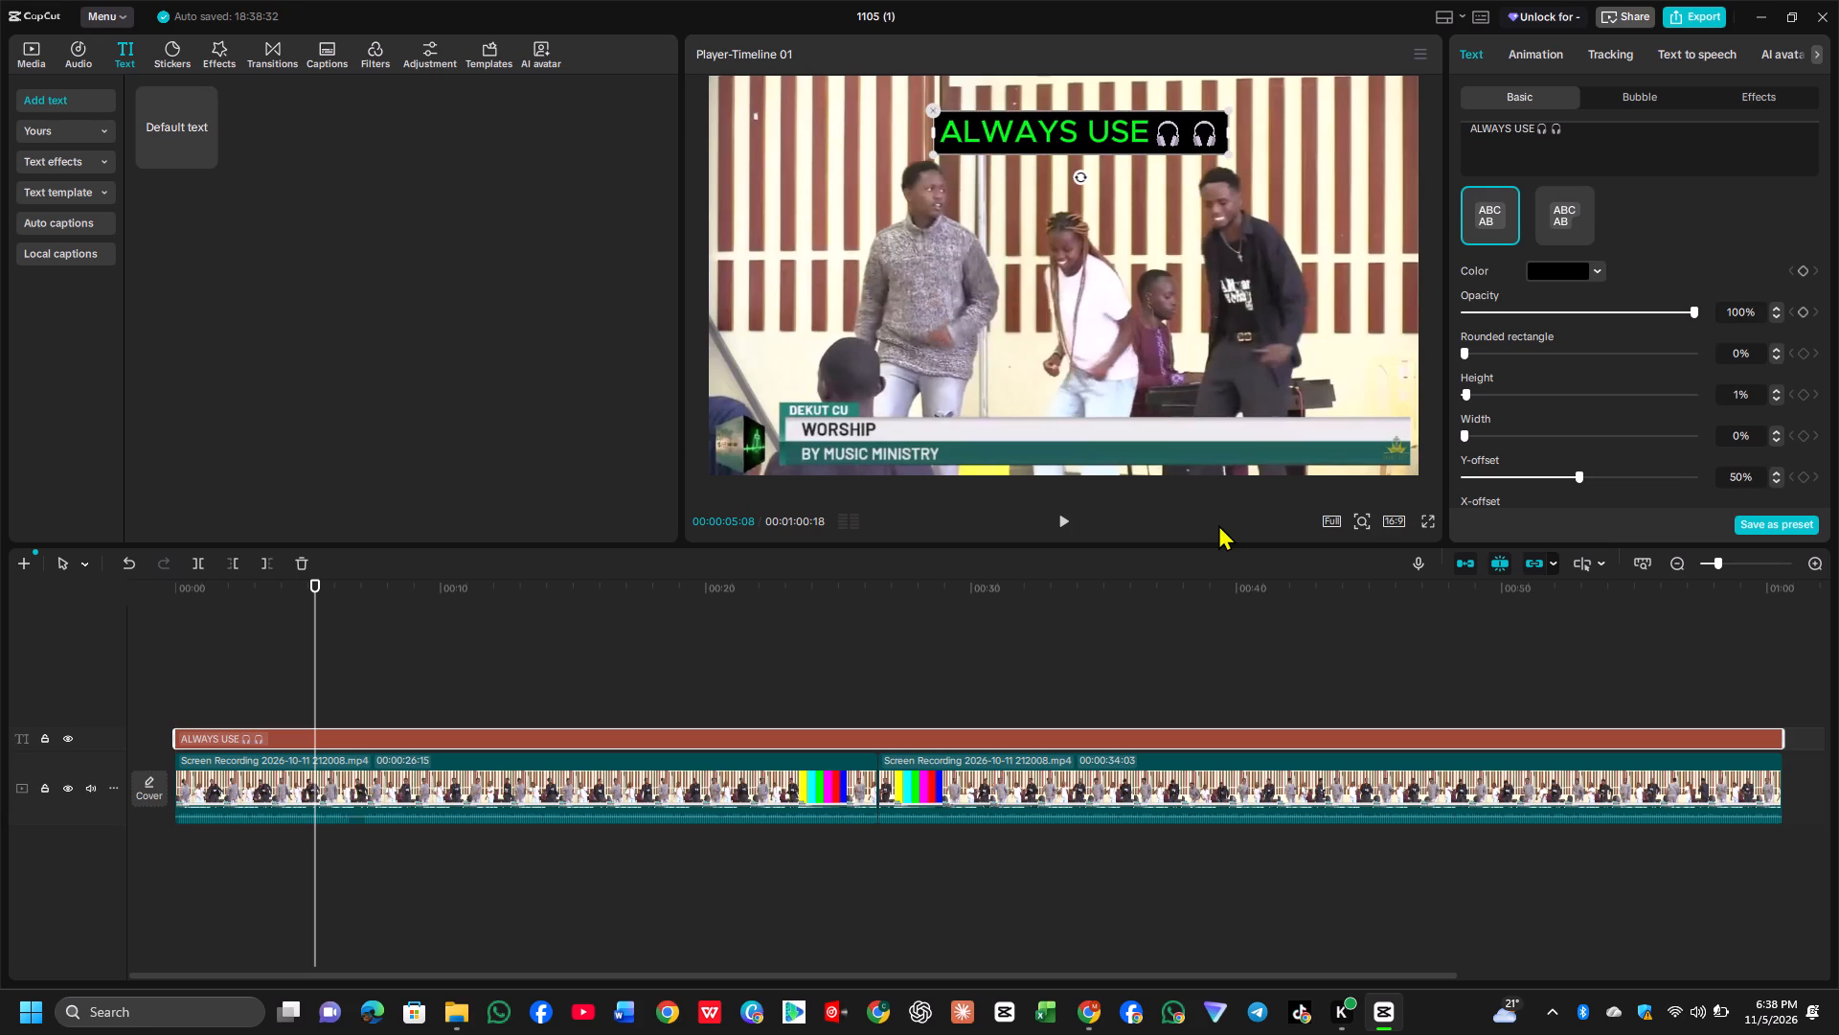
Export the timeline as a 4K mp4 video named "I walk i walk" and close the export window once it is saved.
click(1688, 12)
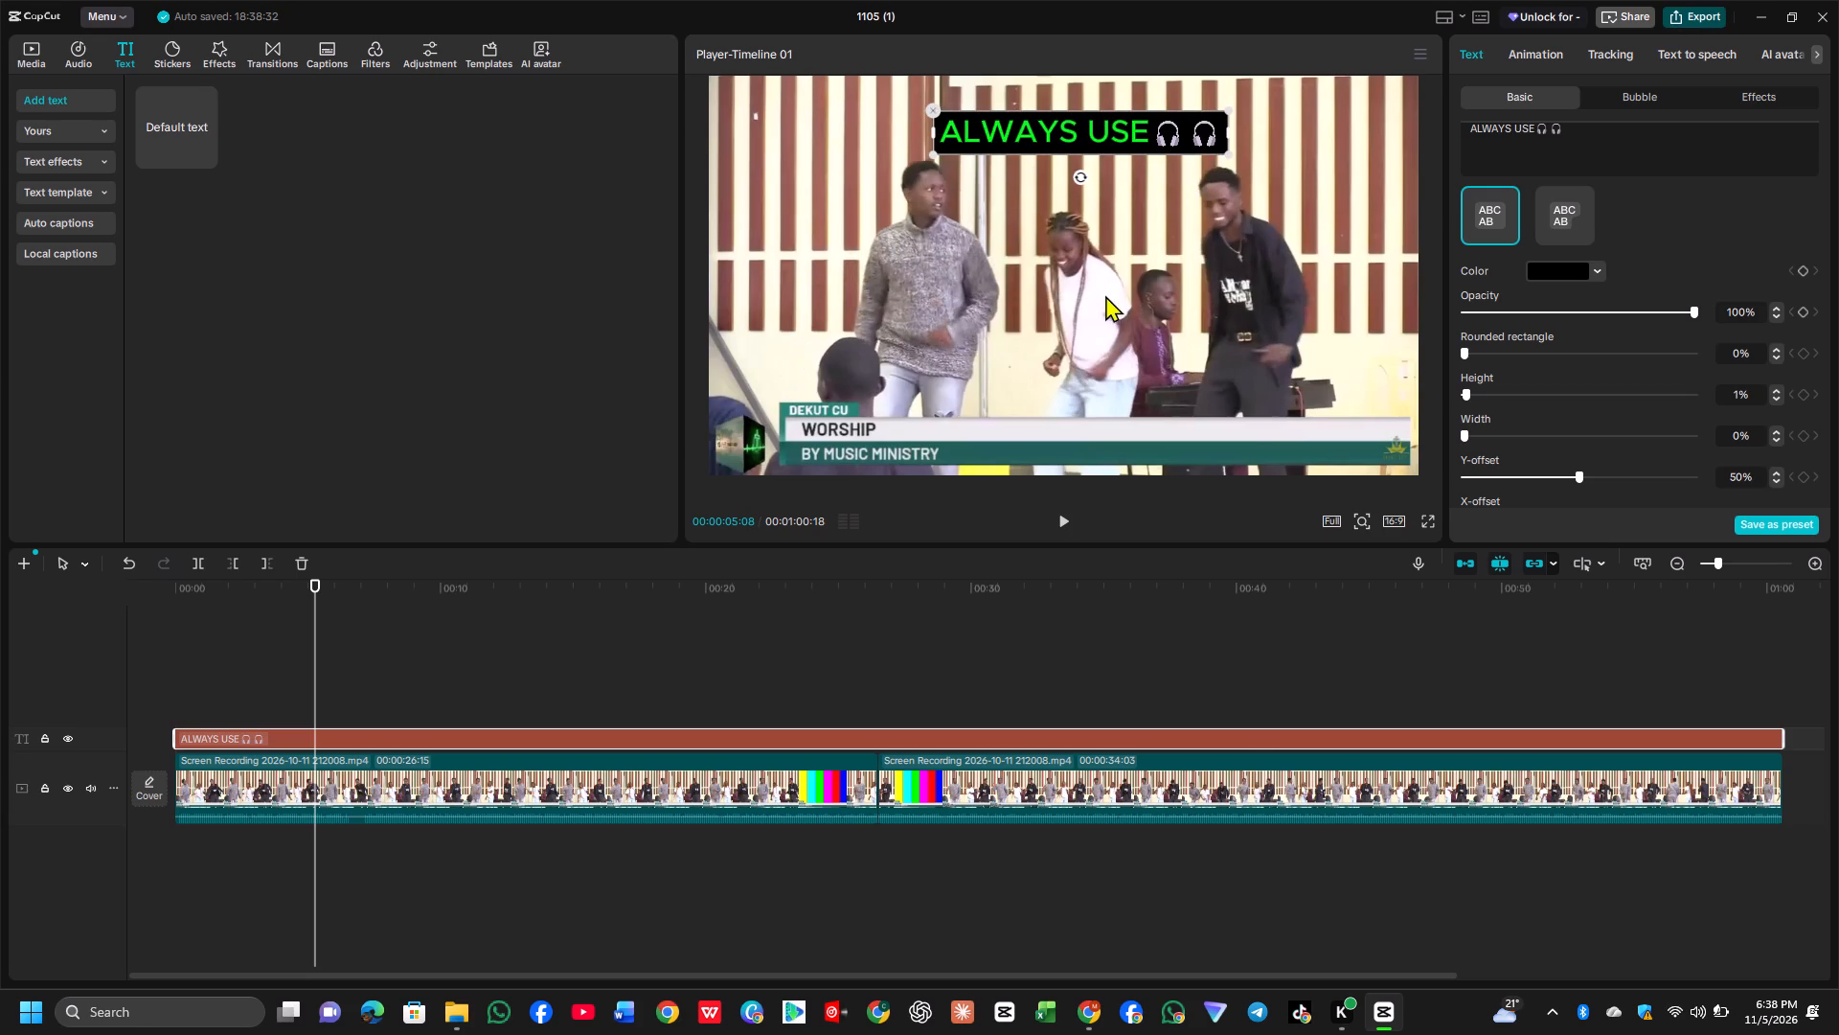
triple_click(1093, 269)
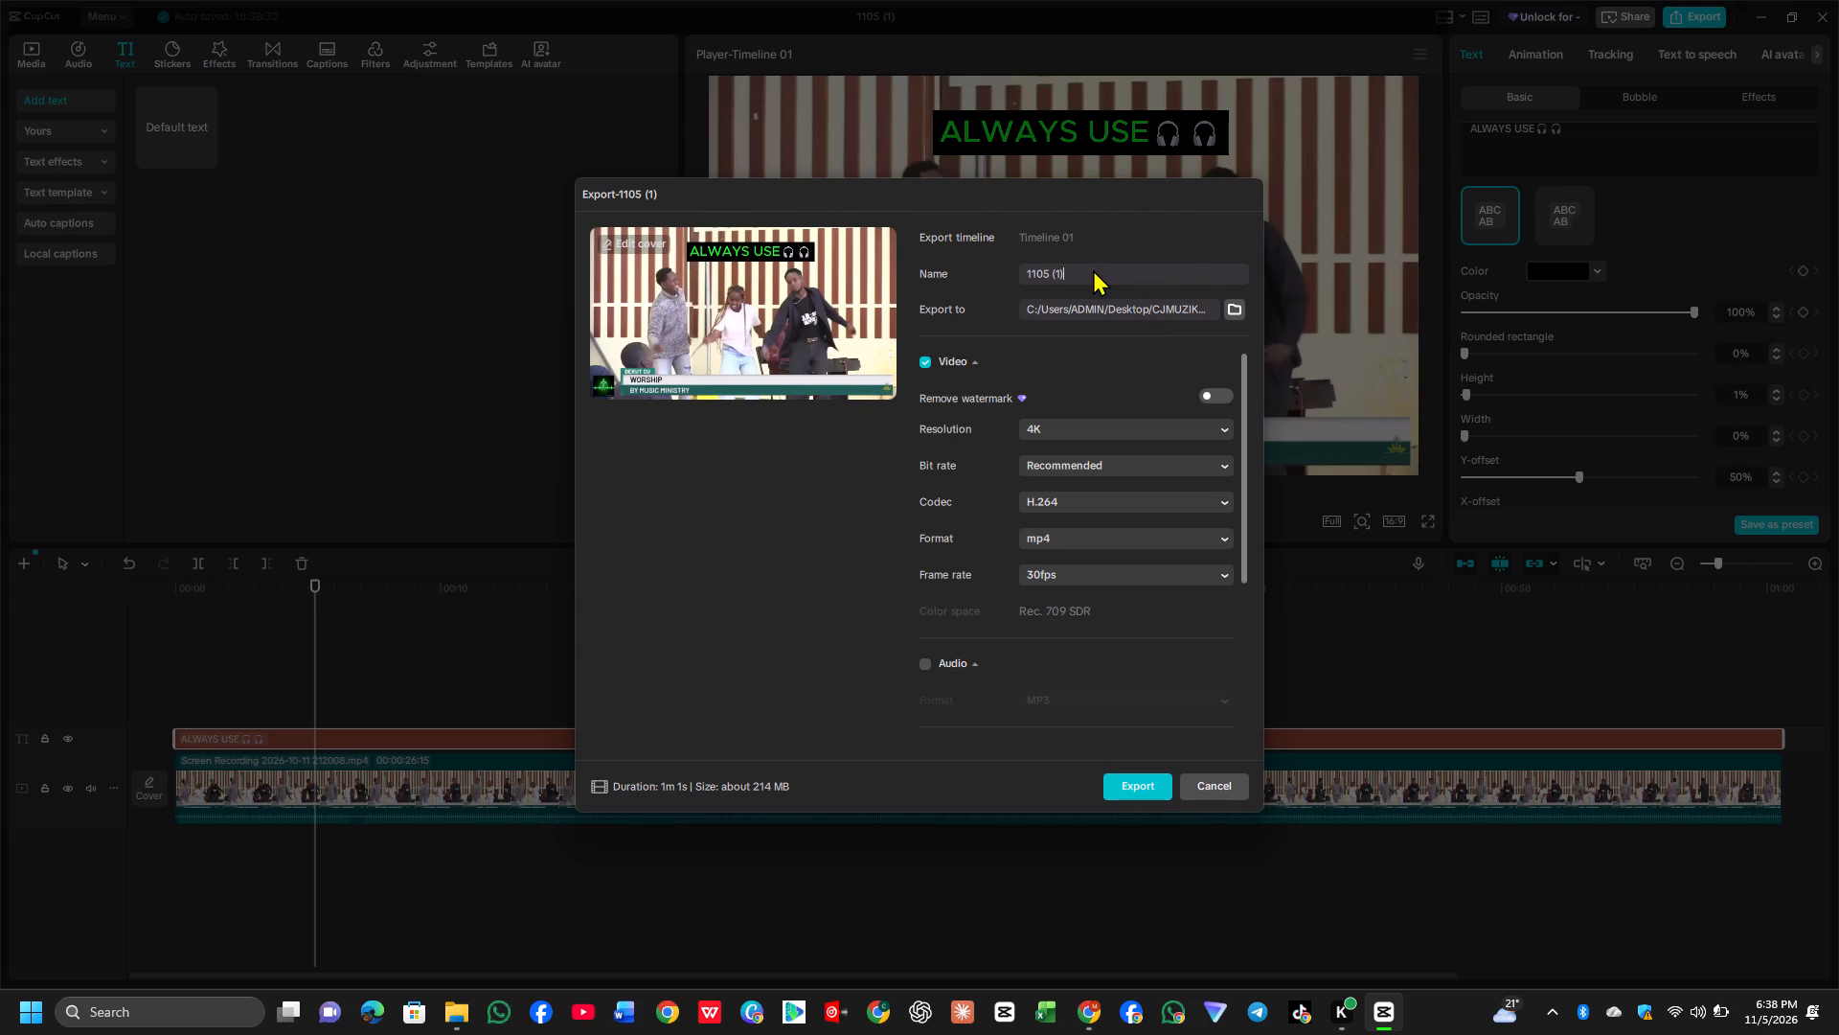
click(1093, 268)
triple_click(1093, 268)
text(lk)
click(1134, 793)
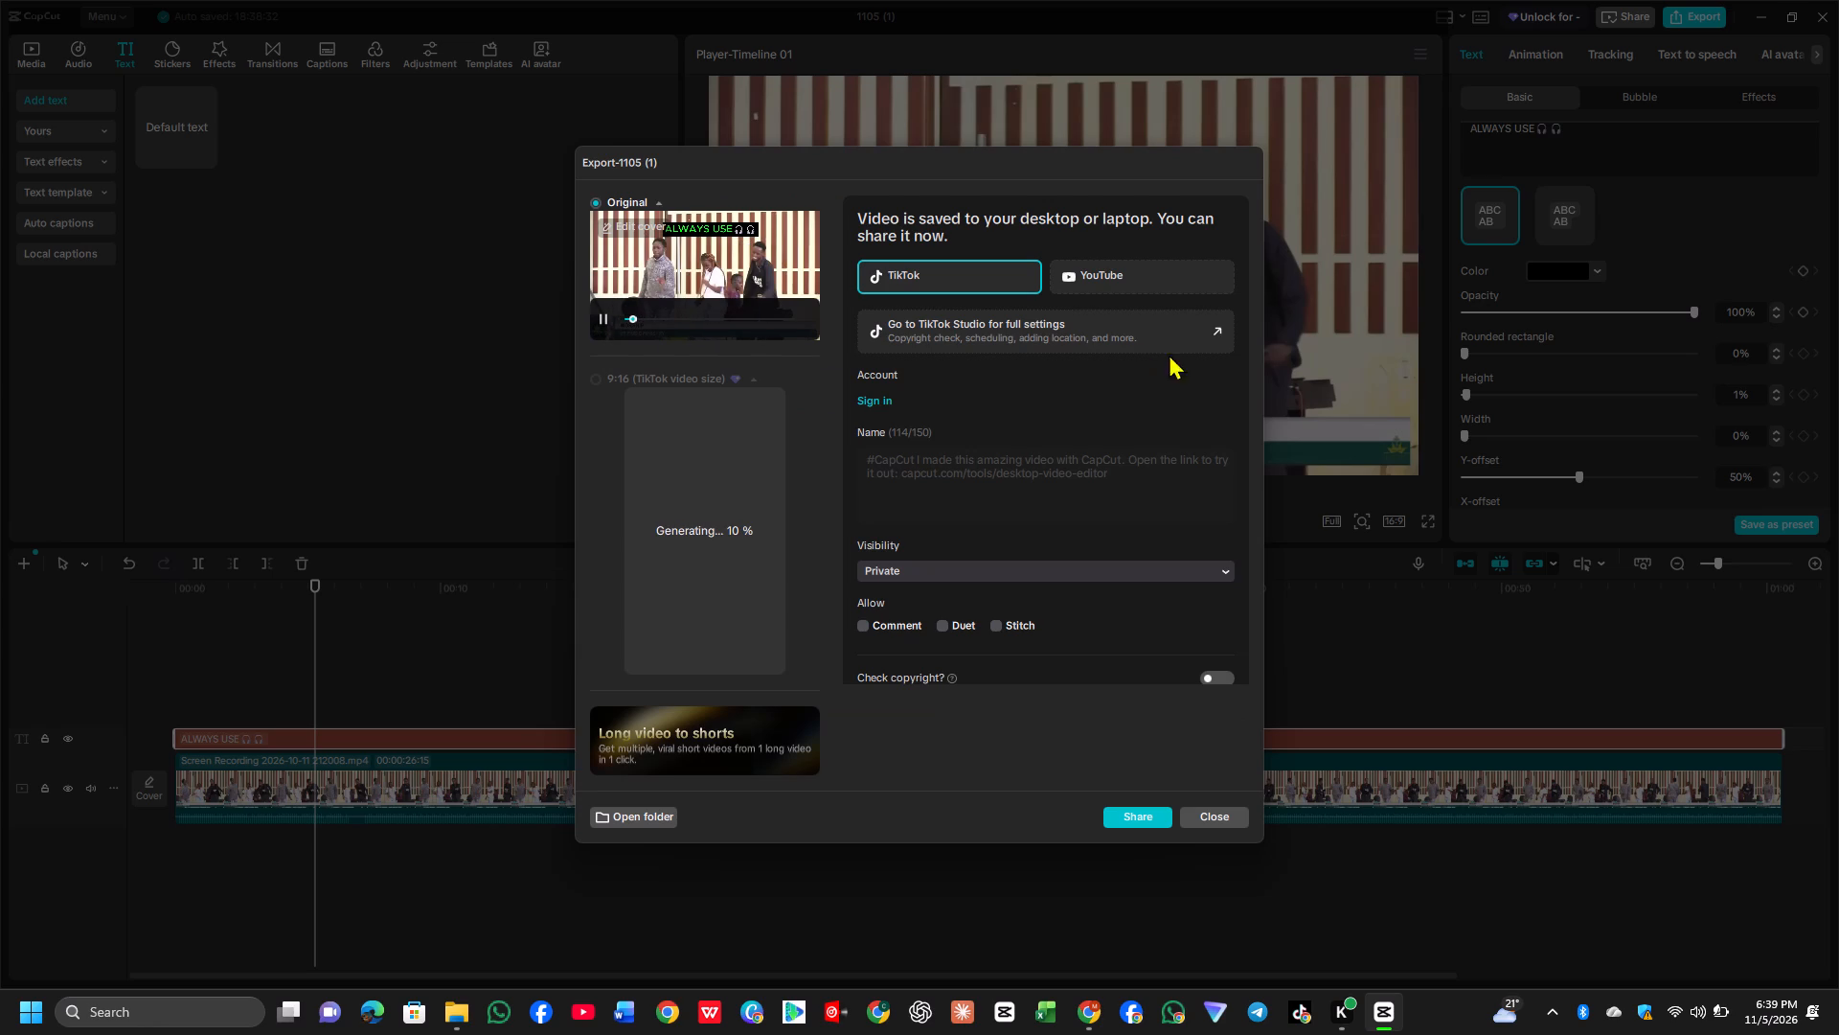
click(1225, 815)
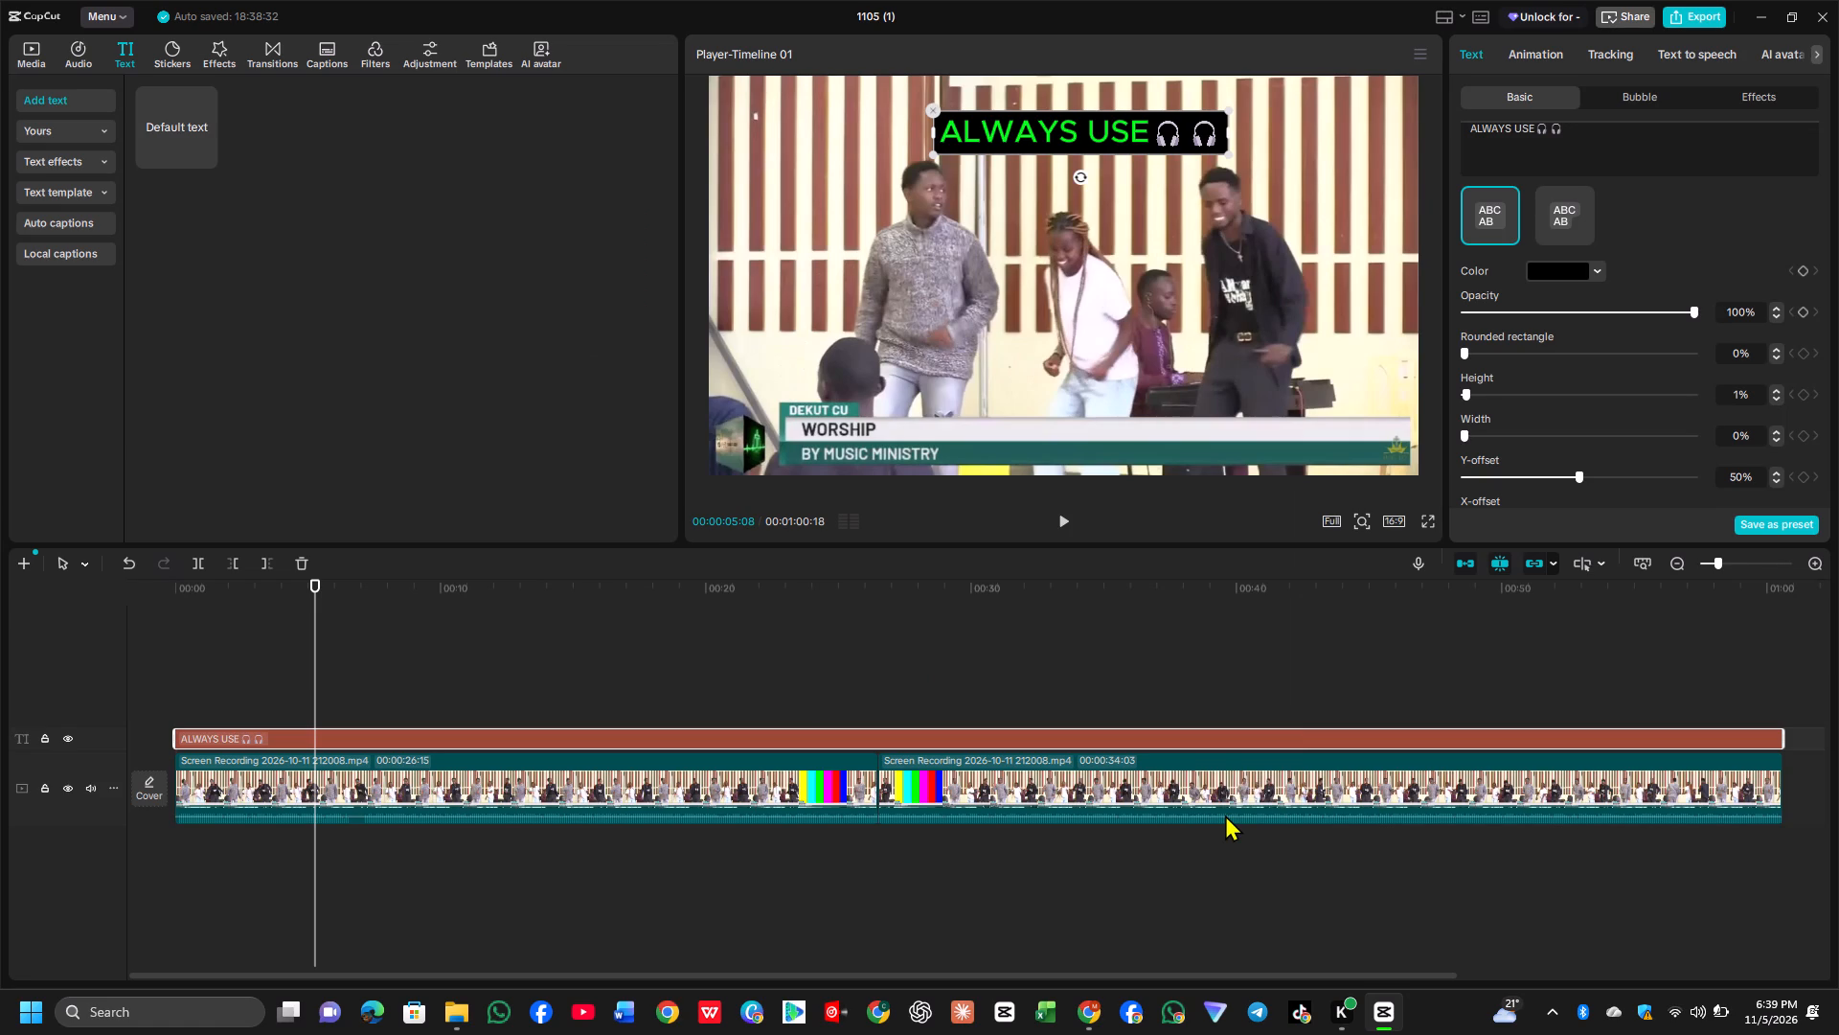
click(28, 55)
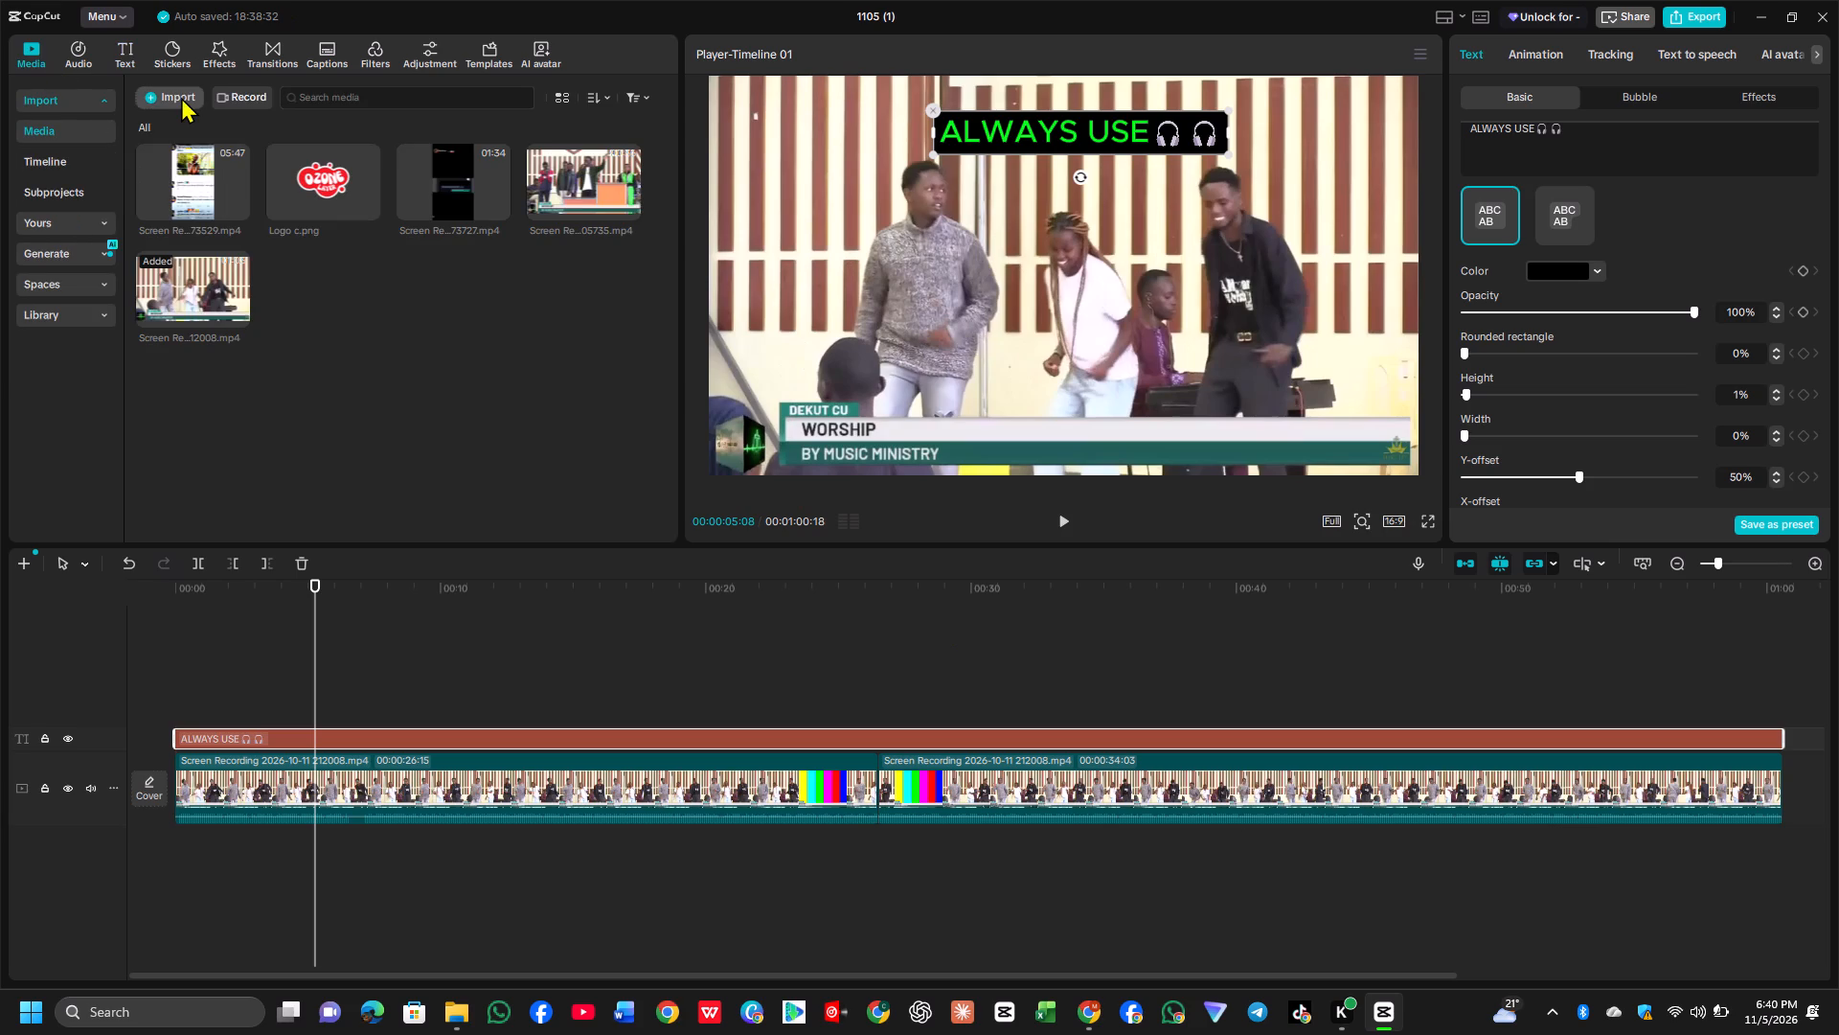
click(179, 95)
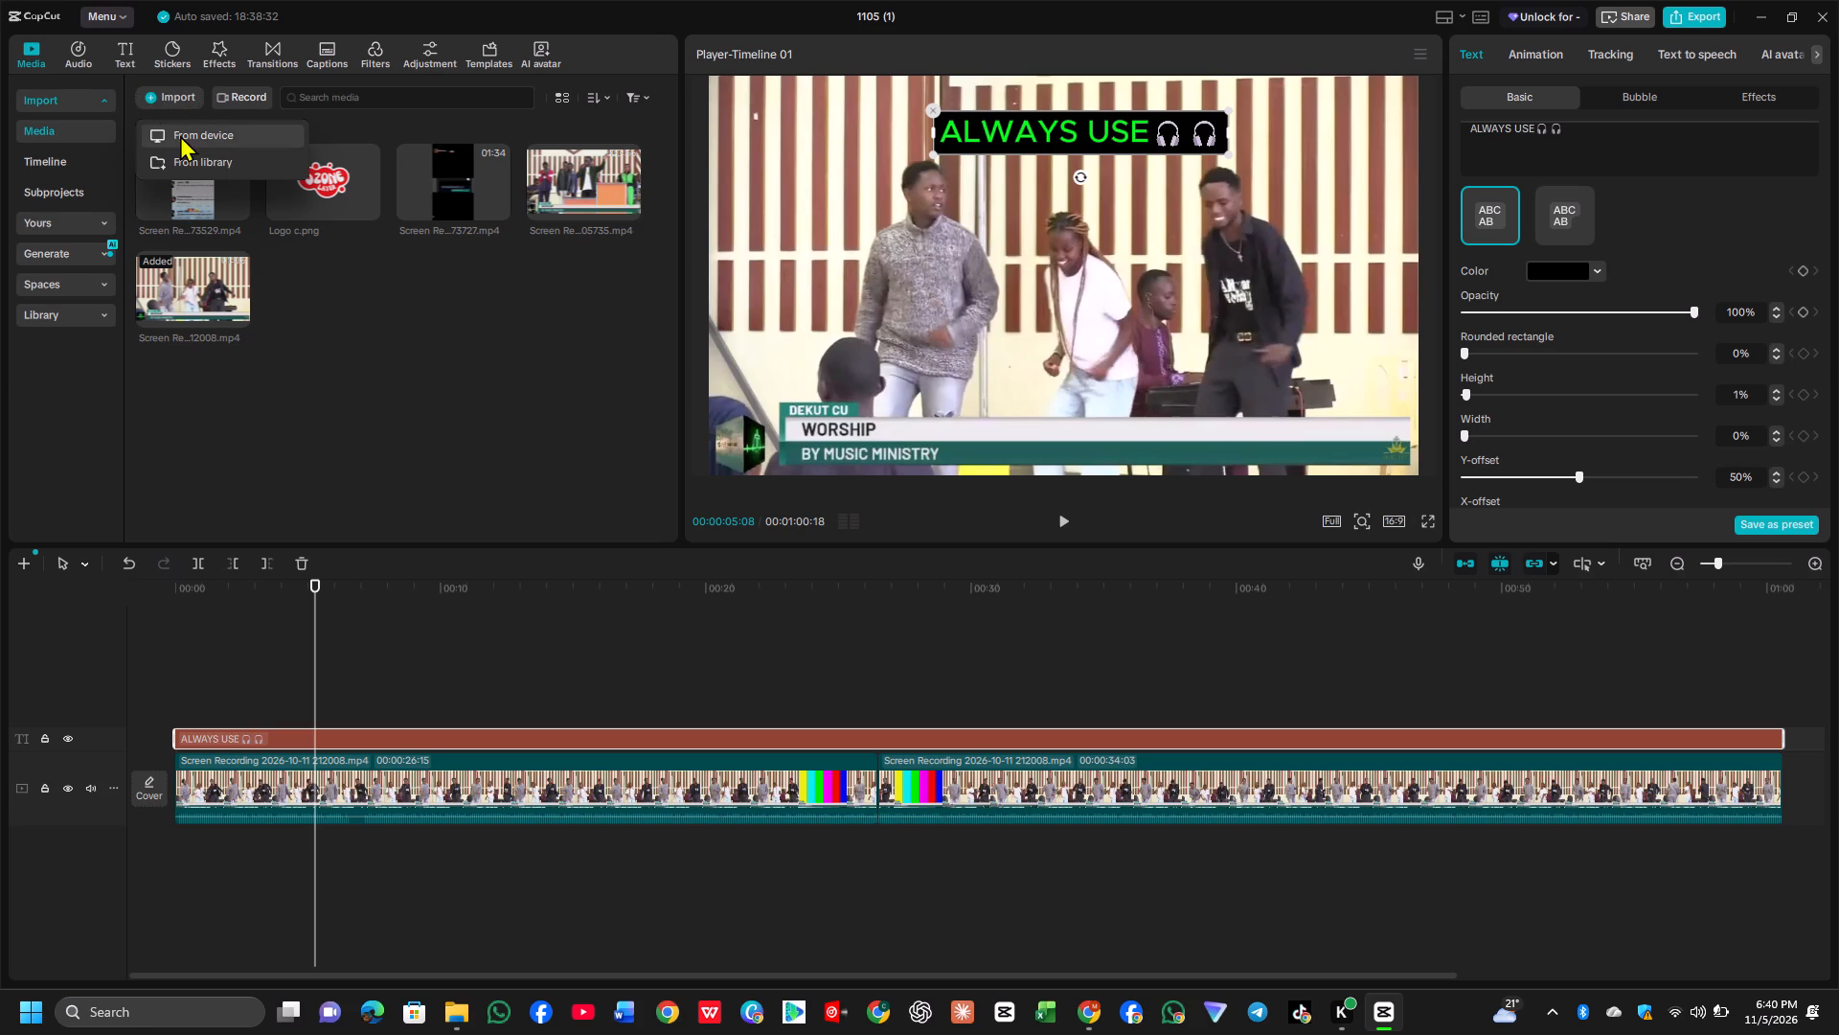
click(180, 136)
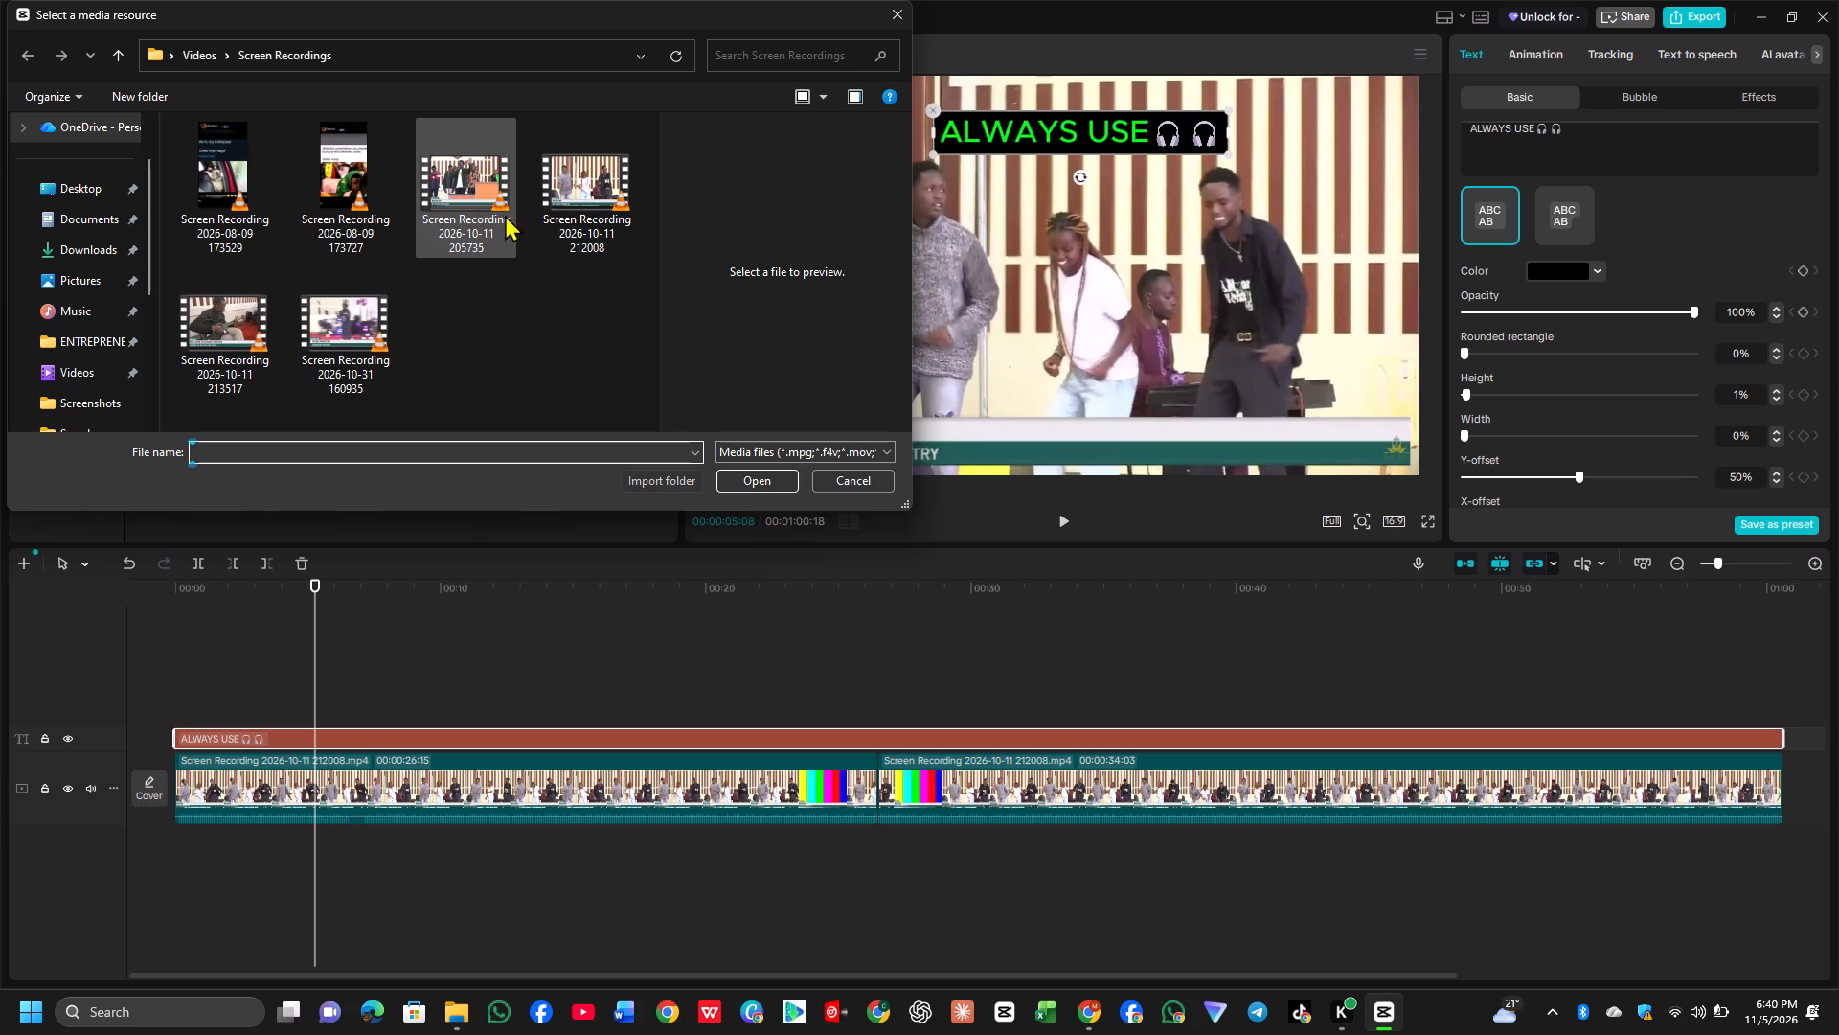
click(251, 286)
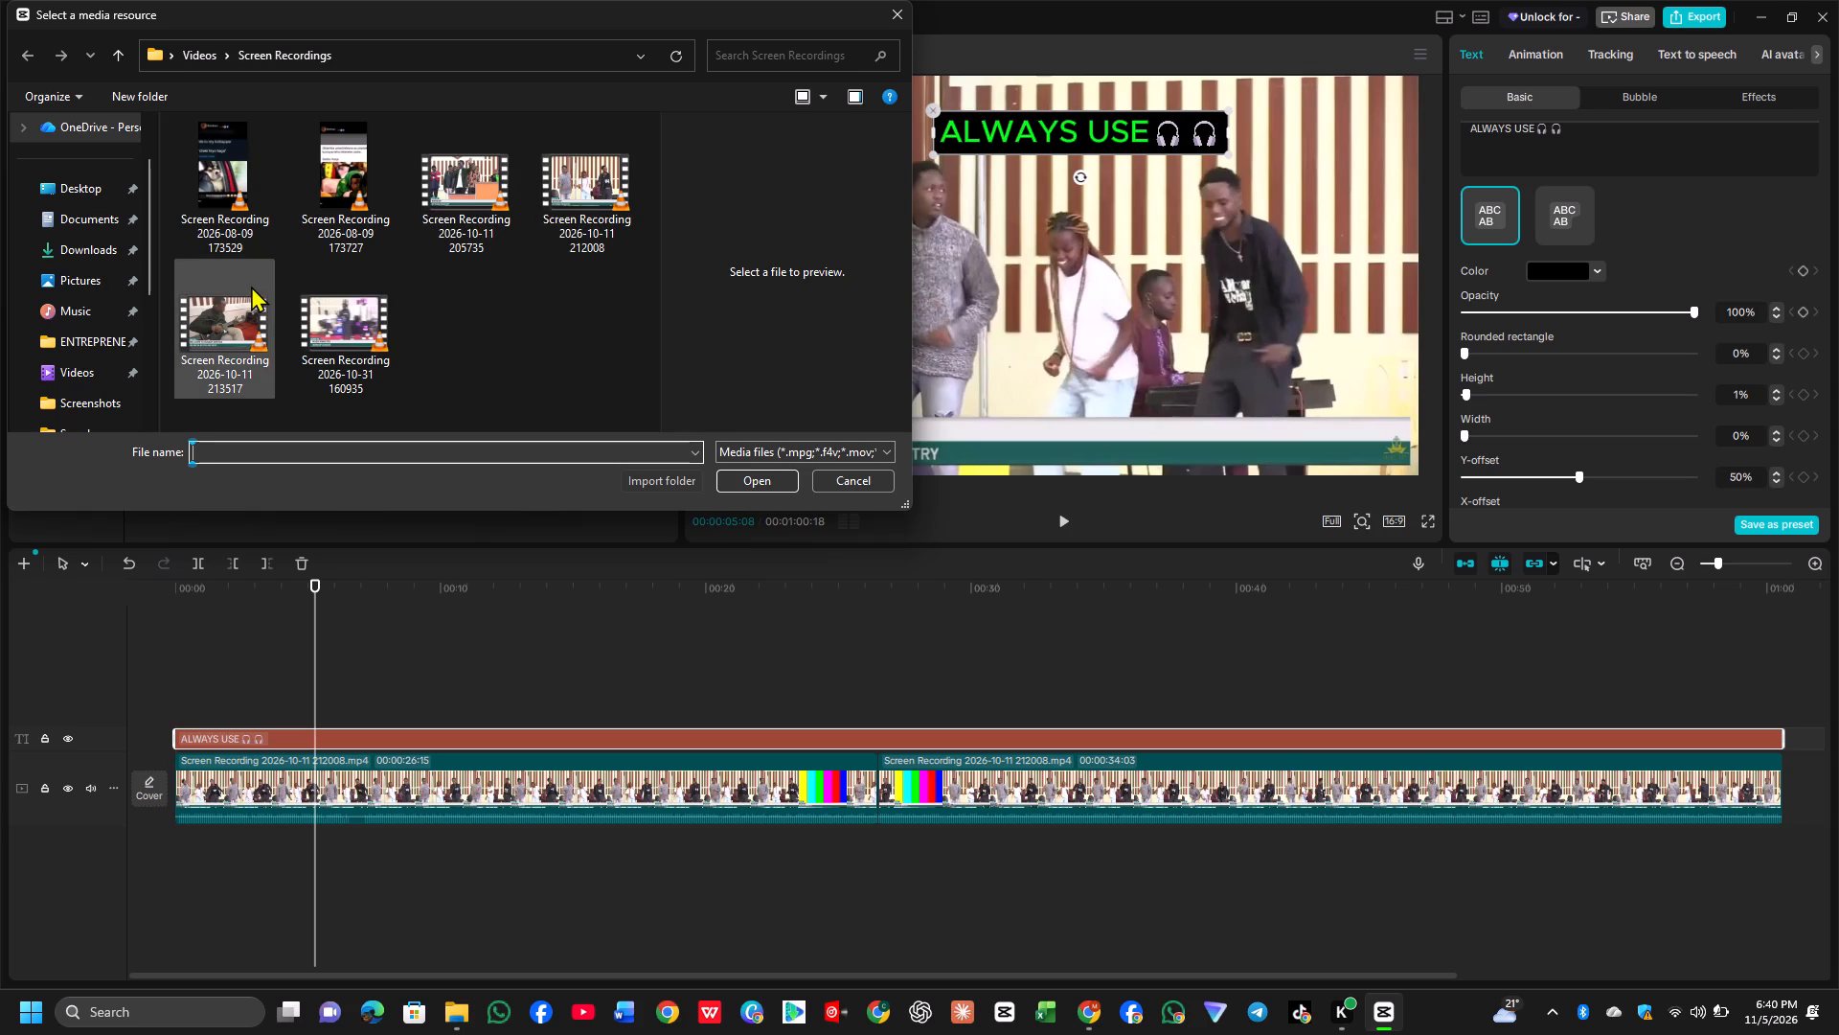
click(739, 477)
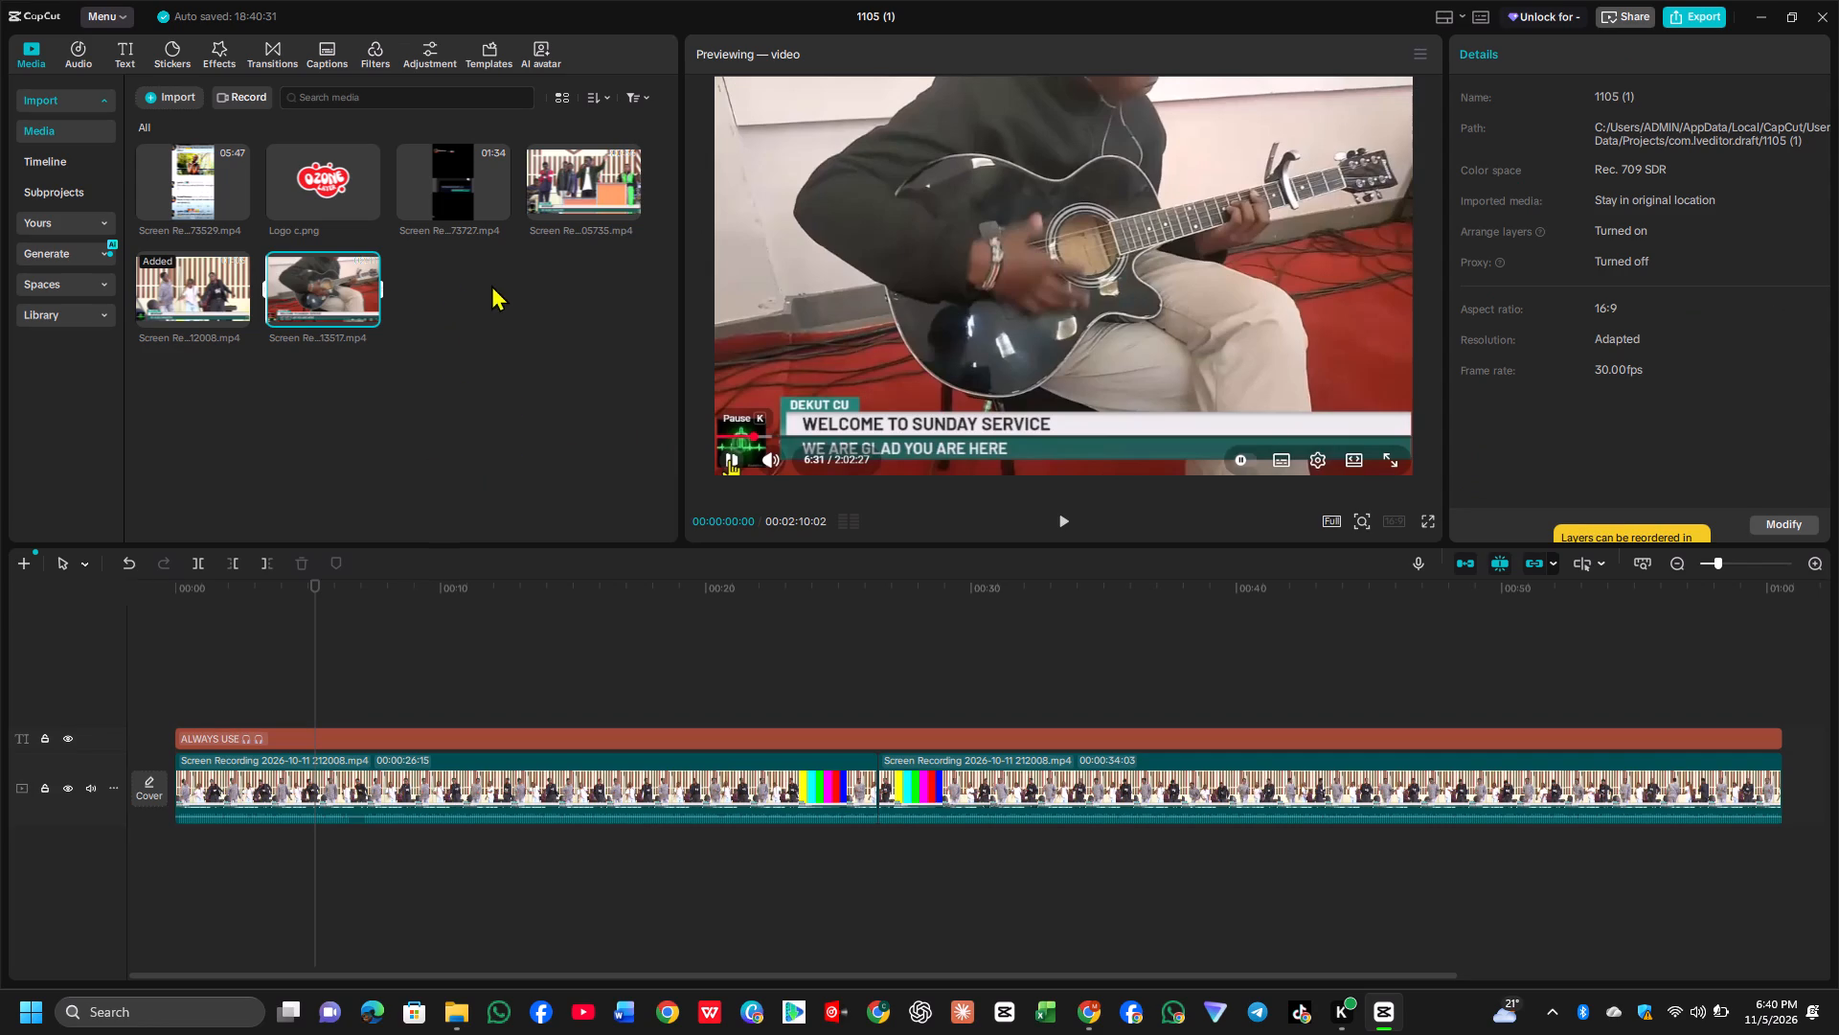
drag(303, 271, 188, 797)
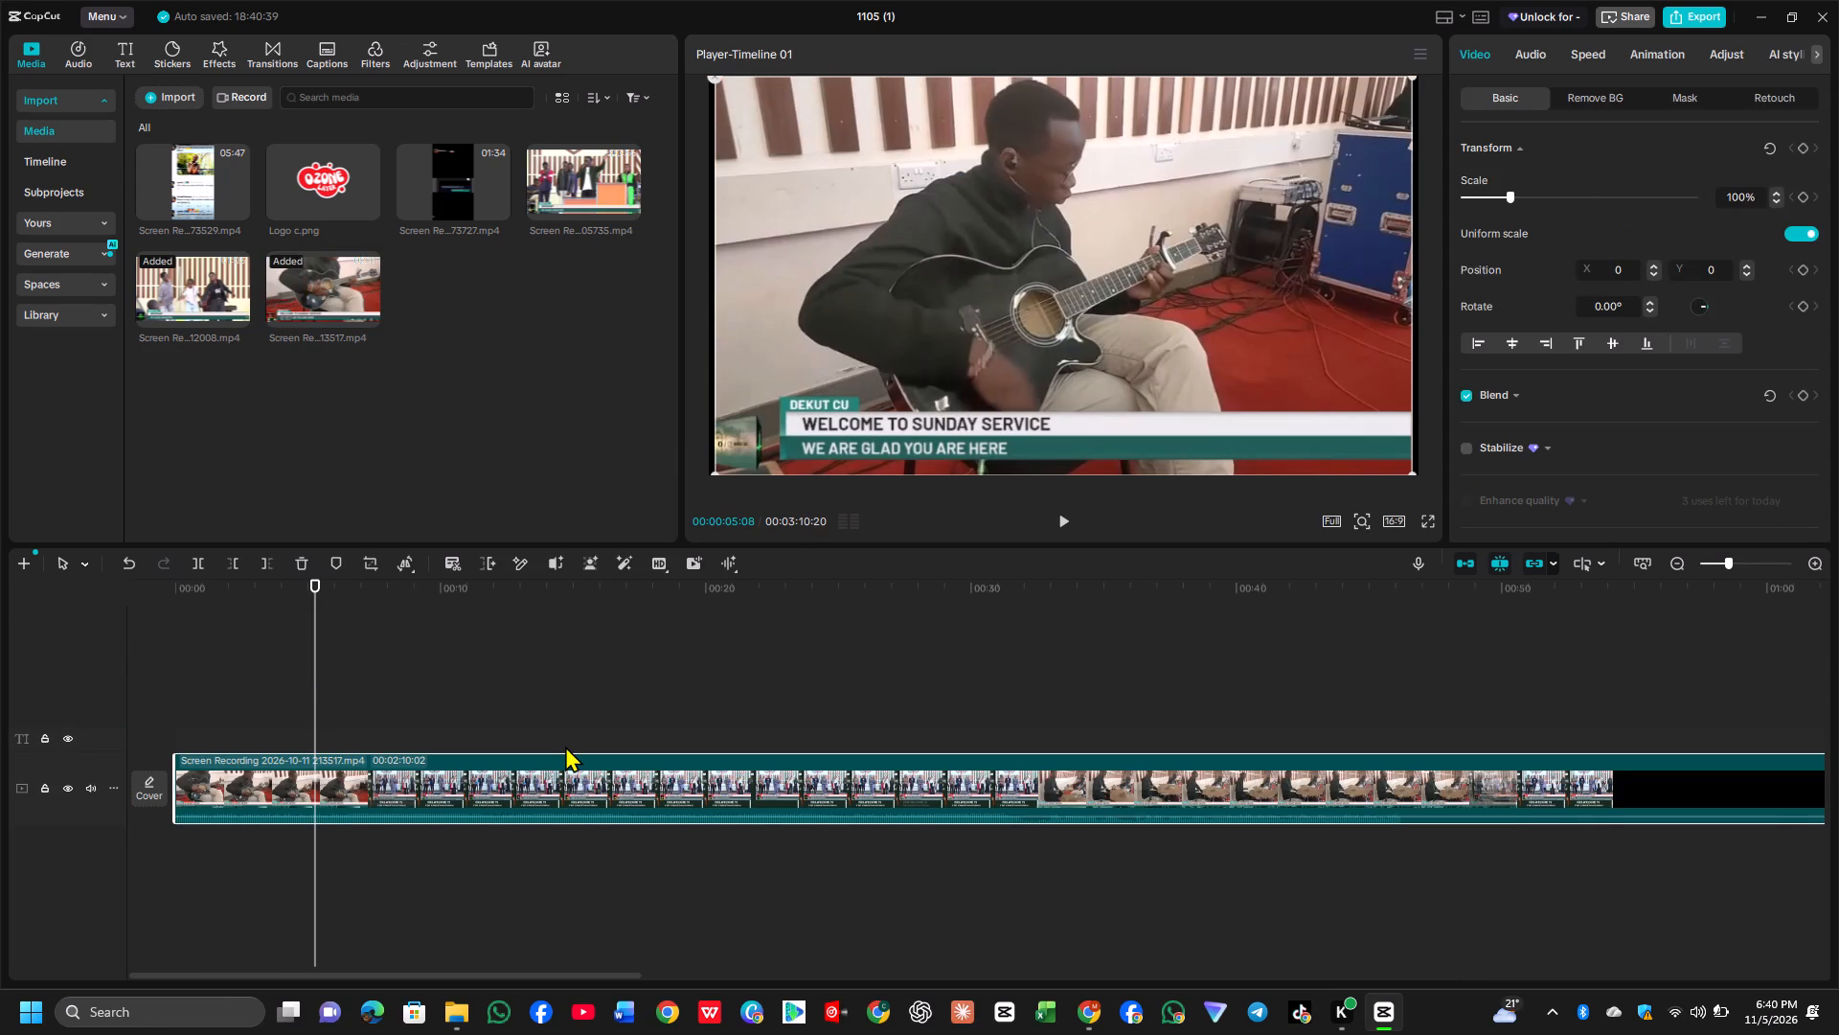
Delete both 212008 clips that follow the 213517 clip on the timeline.
scroll(587, 736, left, 3)
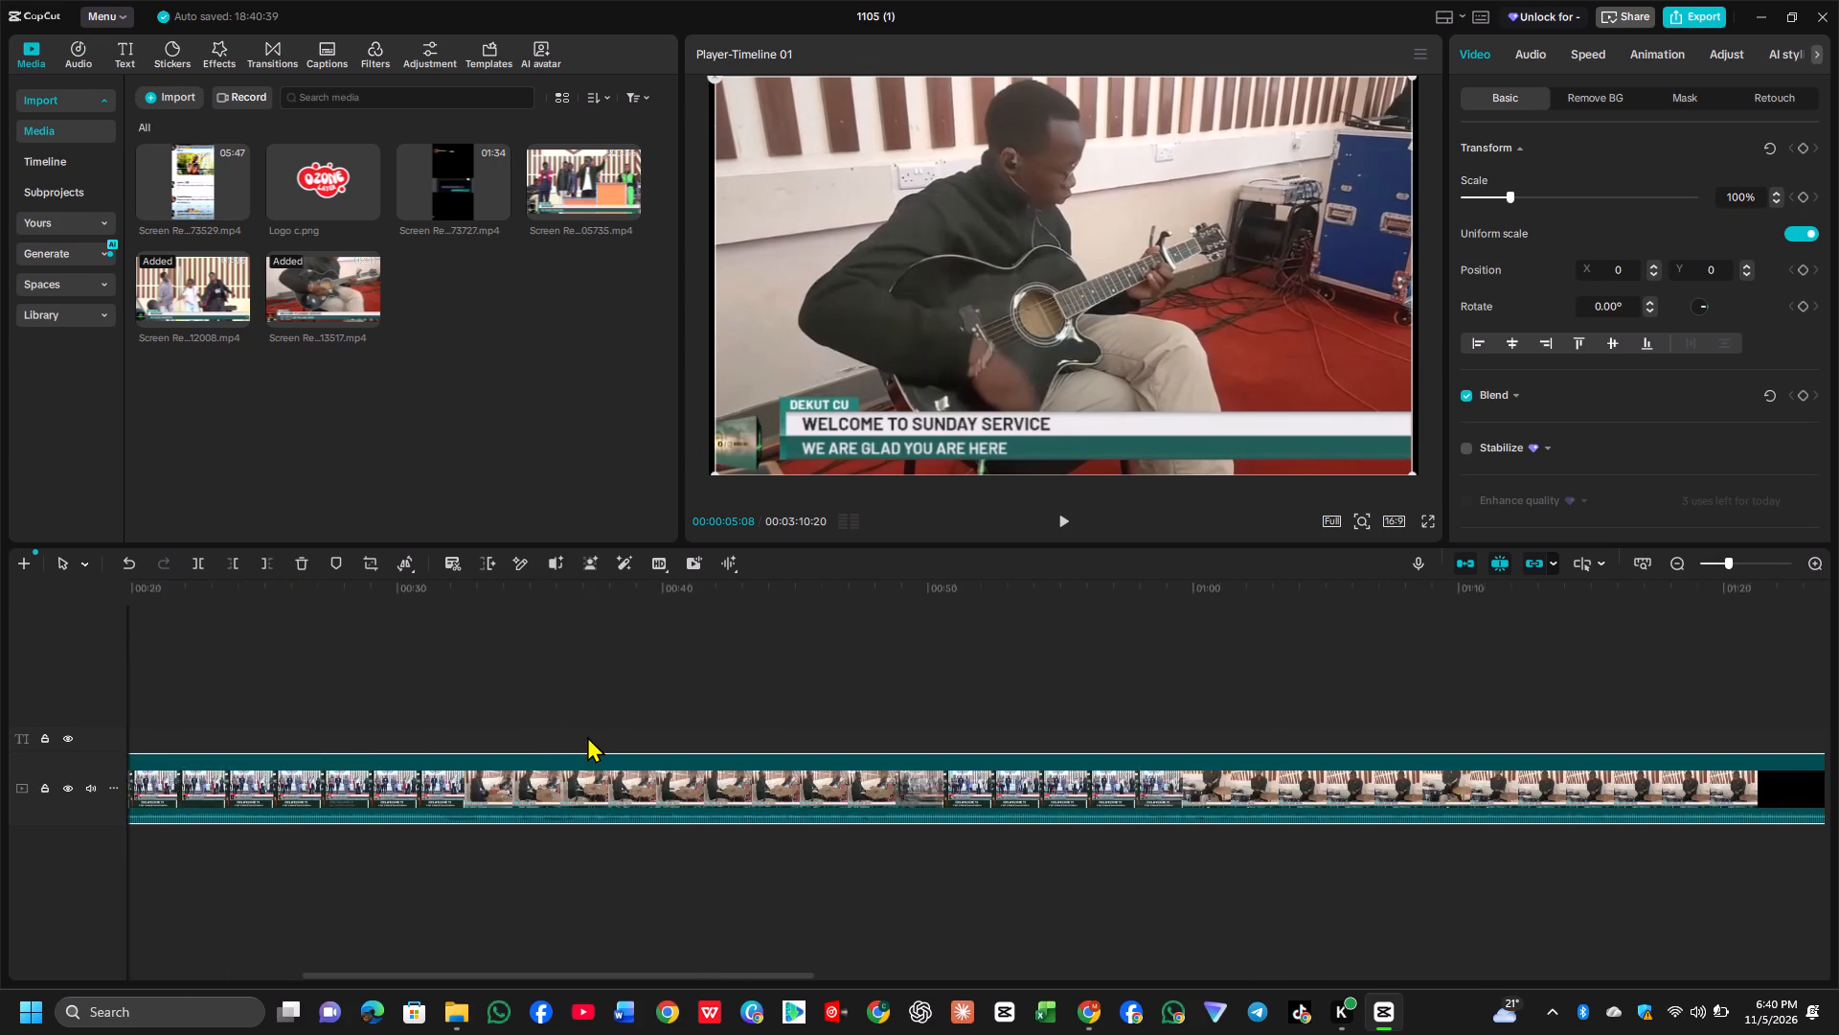
scroll(587, 736, left, 10)
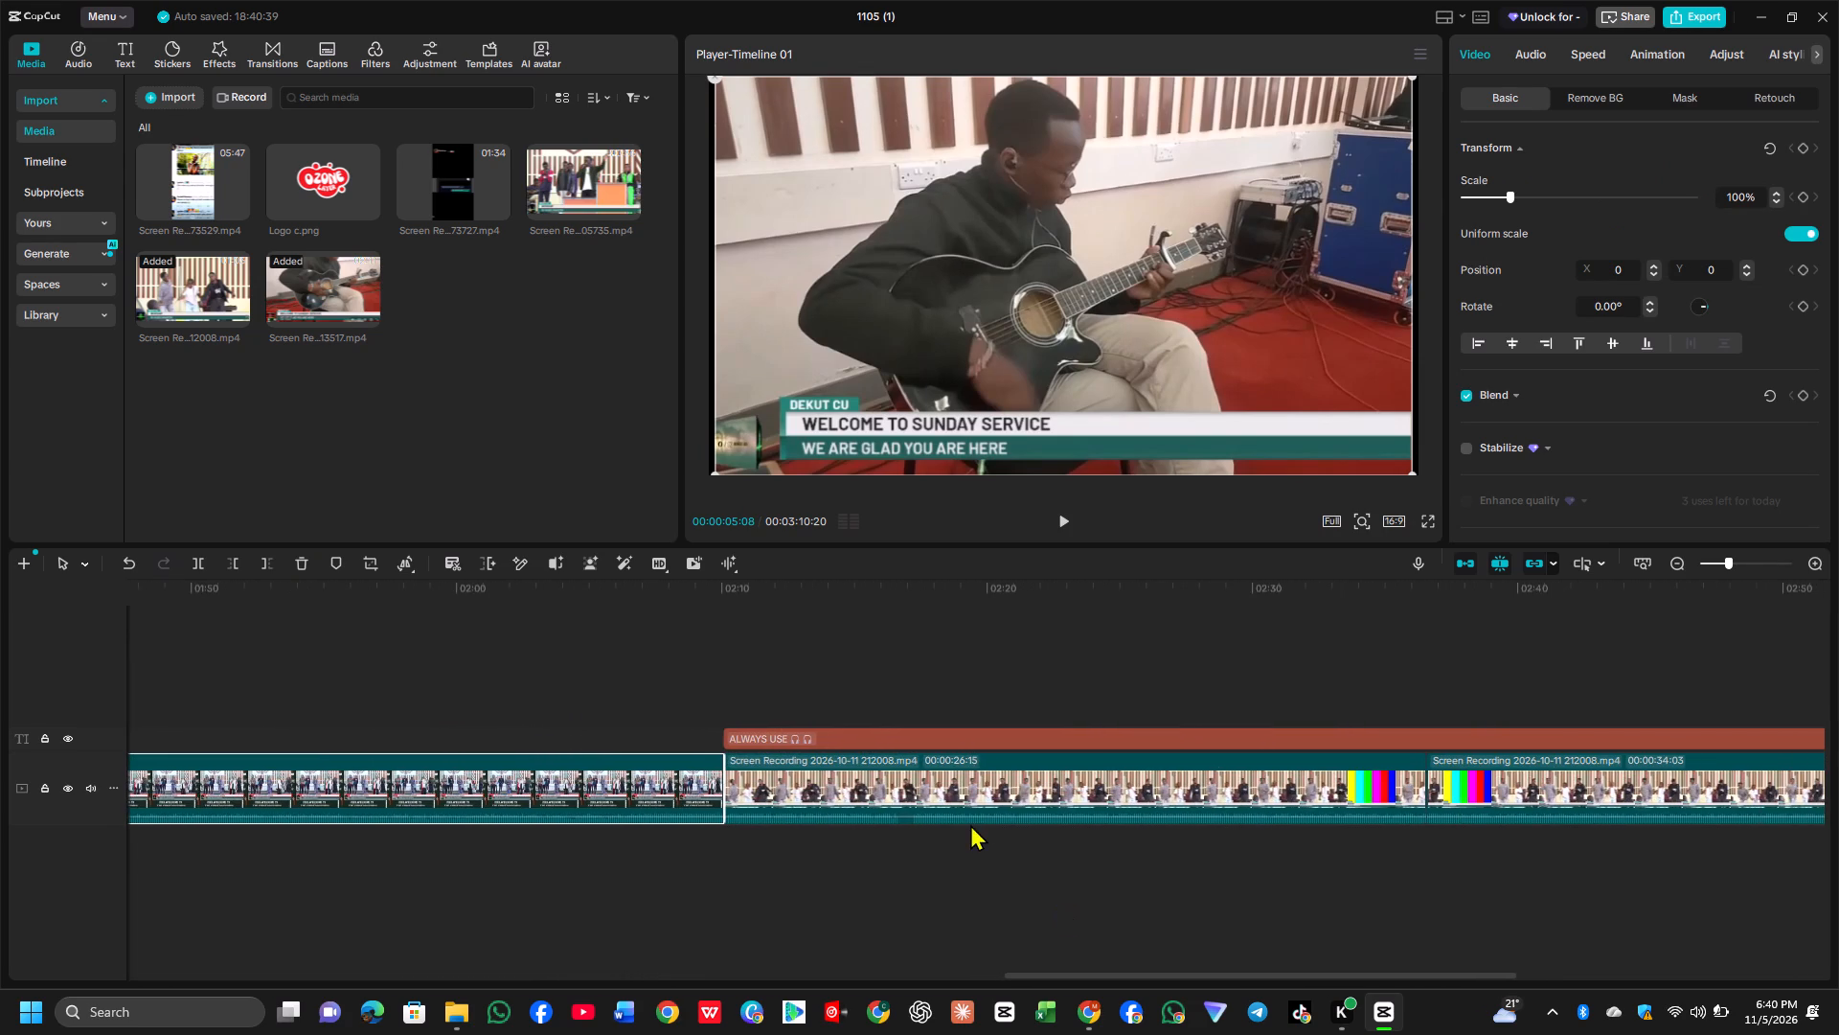
scroll(970, 824, left, 1)
click(960, 803)
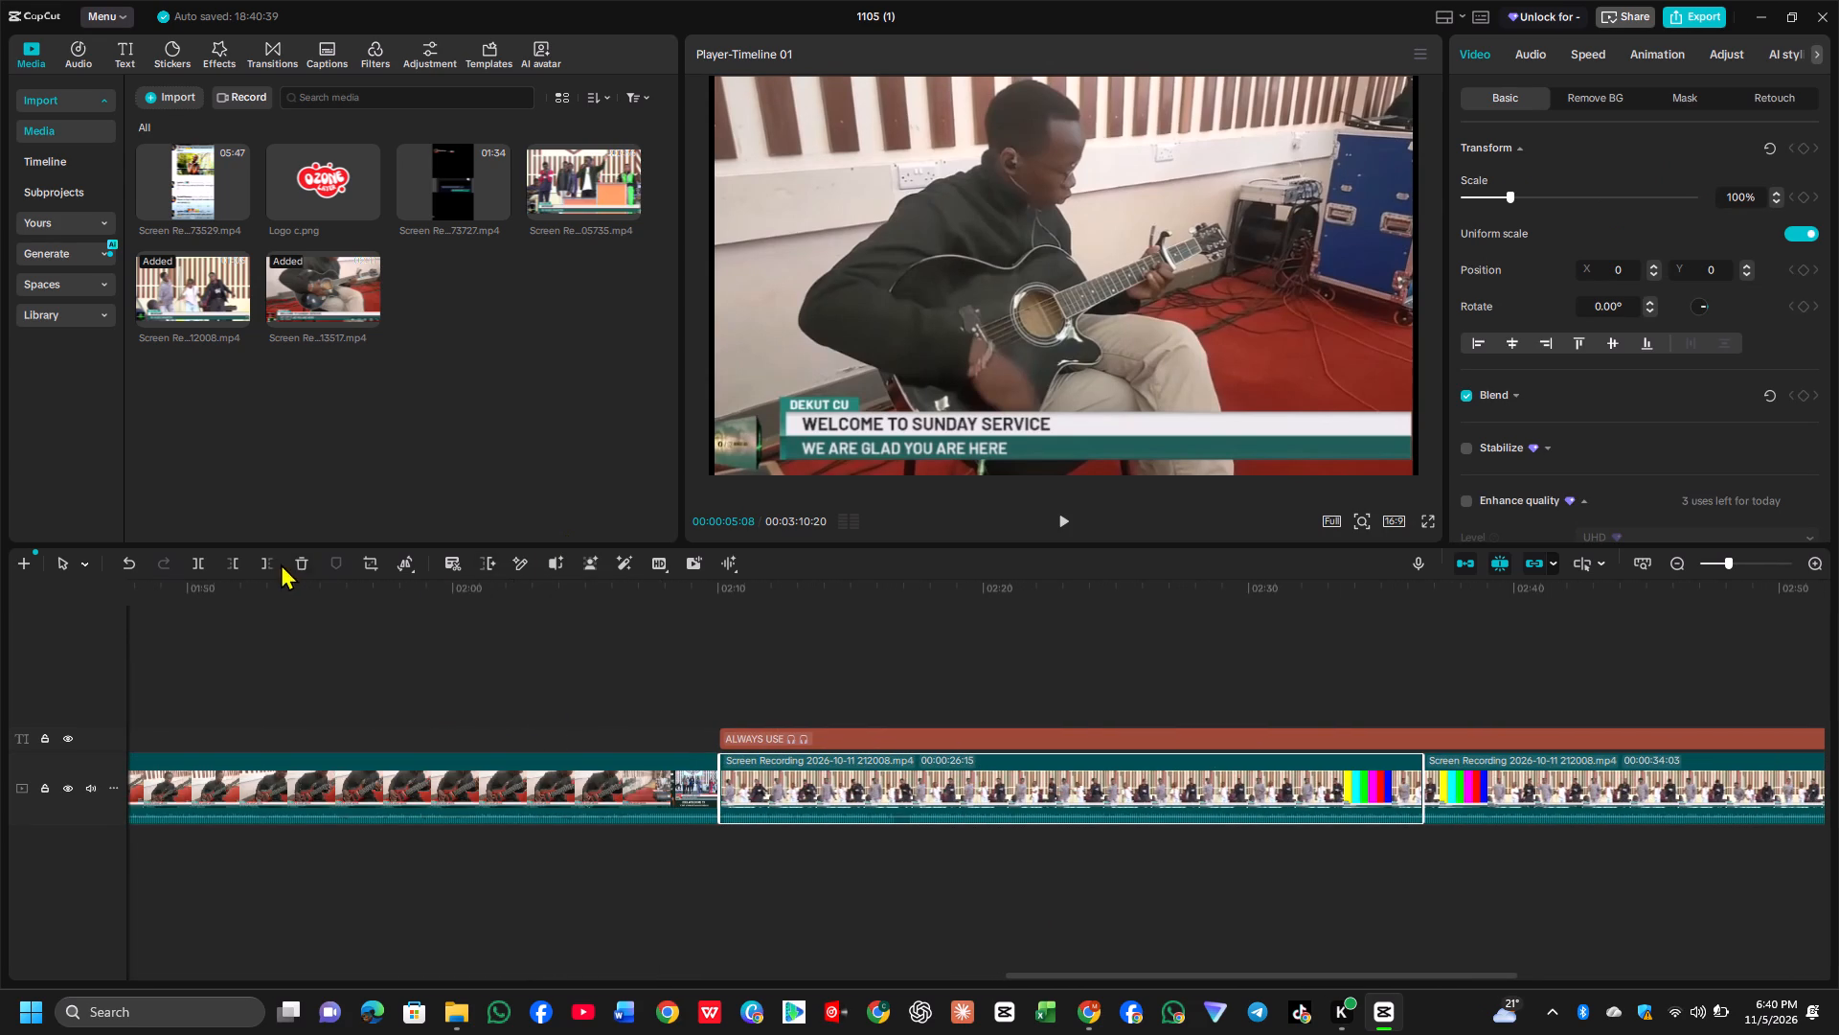
click(295, 566)
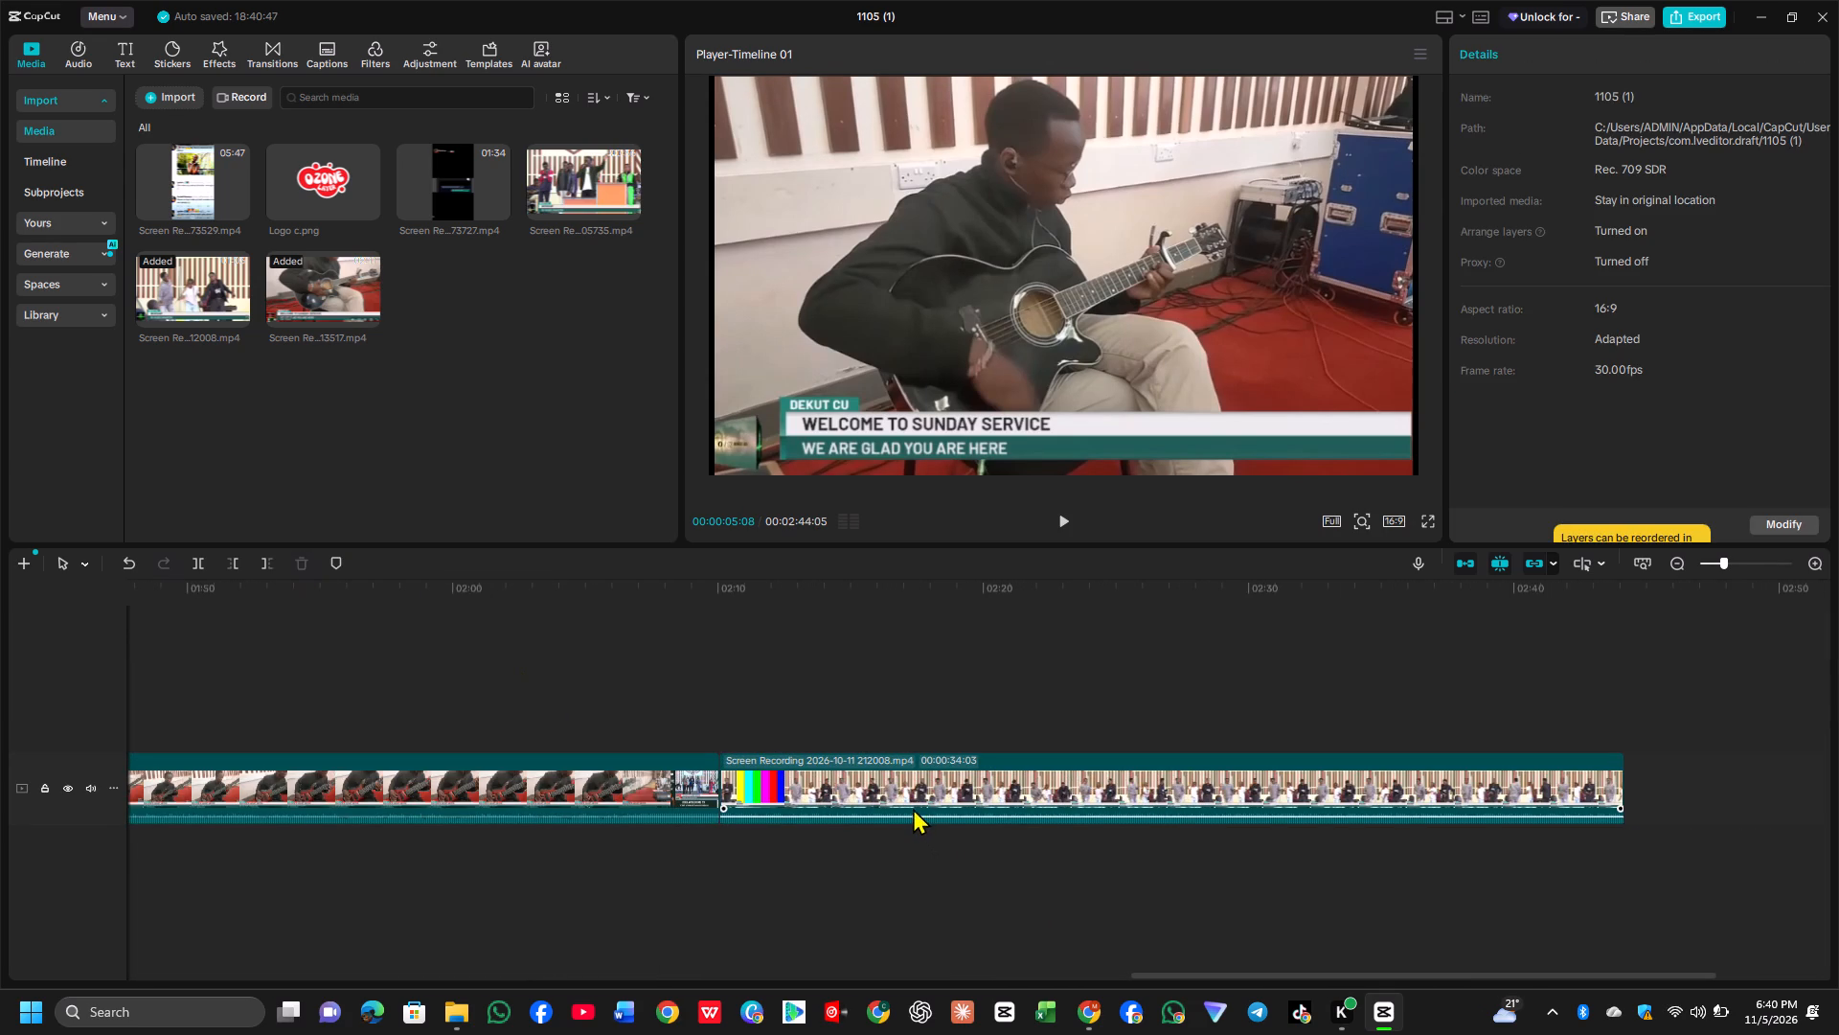
click(911, 803)
click(297, 564)
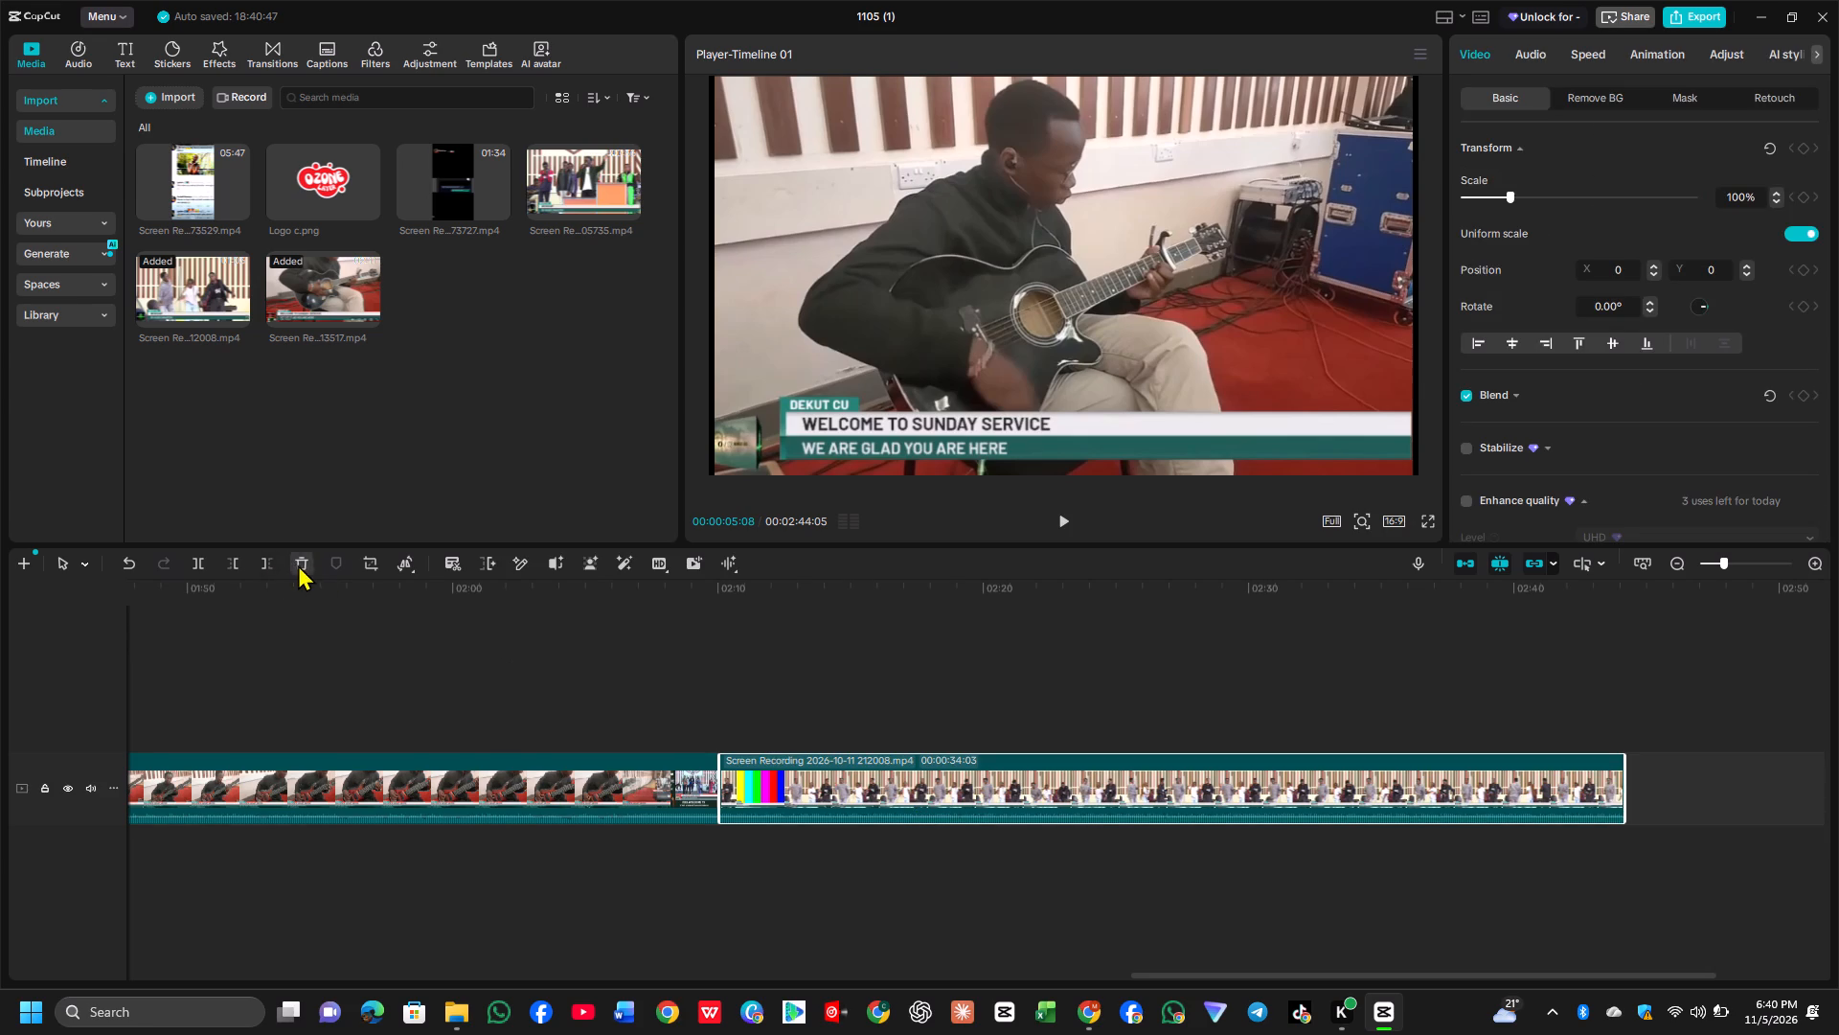
Play the 213517 clip from its beginning and cut off everything before 00:00:10:11.
scroll(850, 744, right, 10)
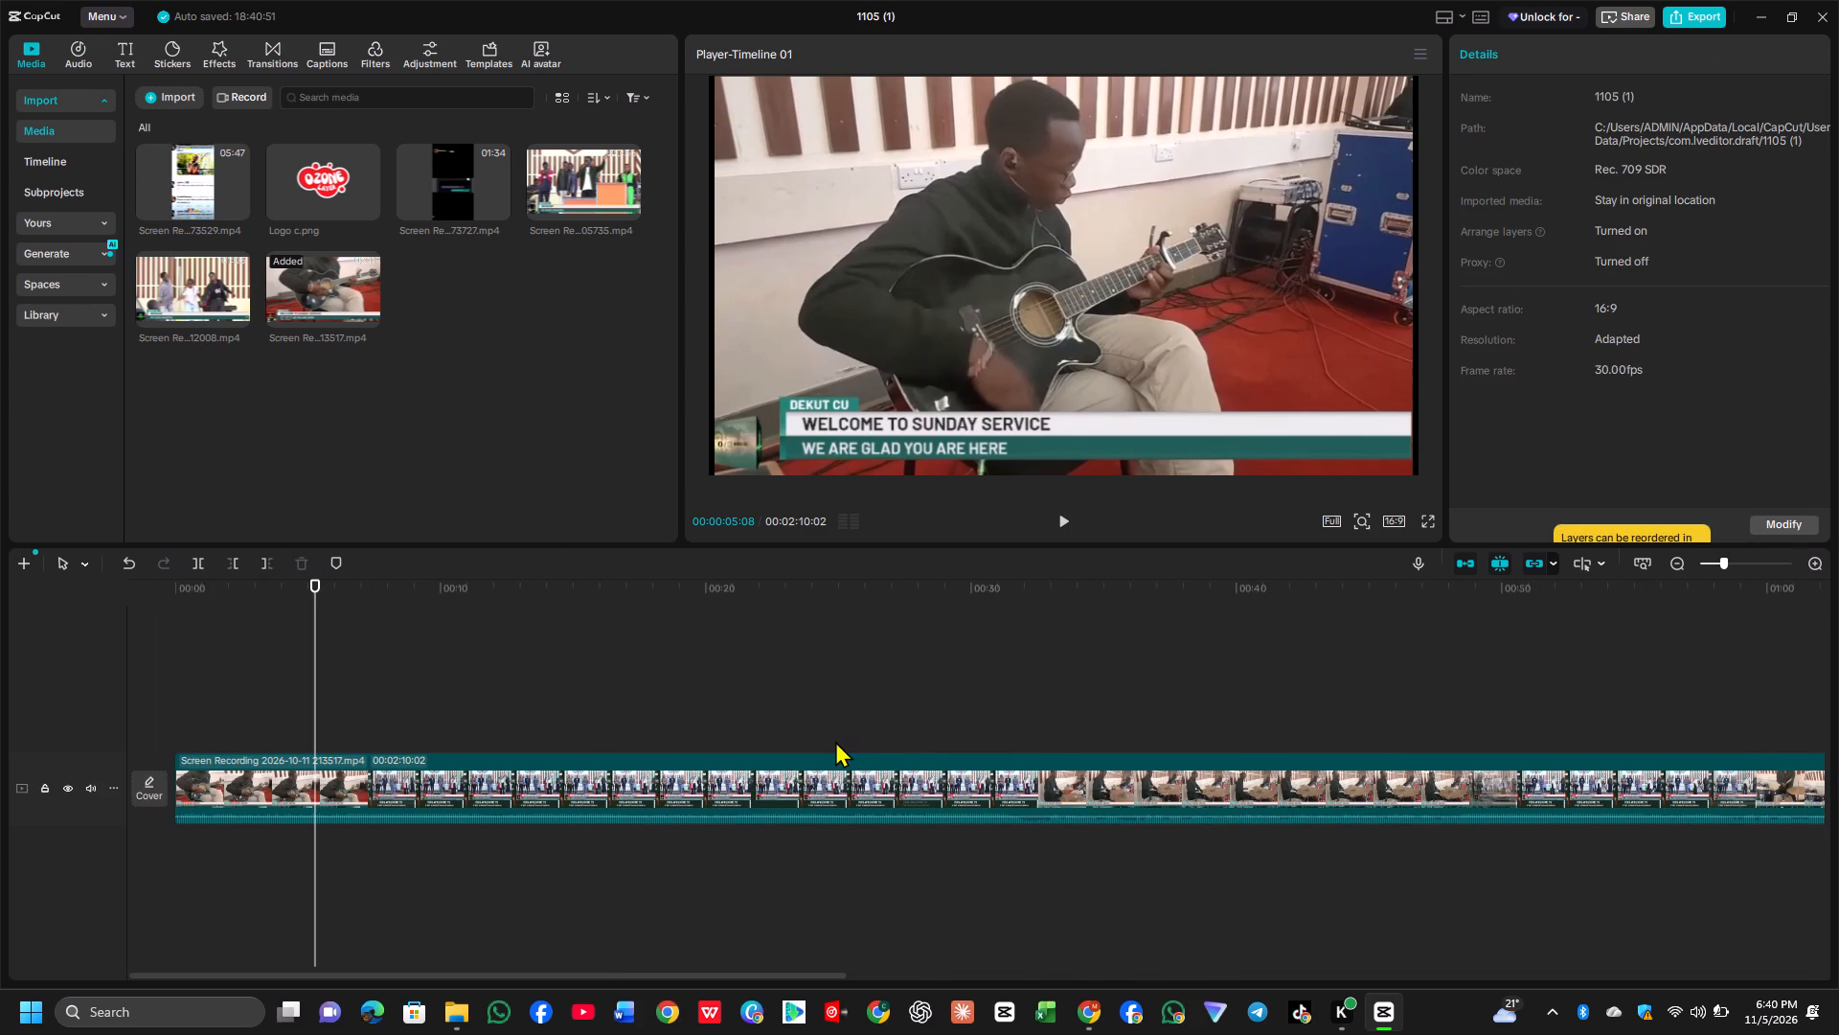
scroll(557, 716, right, 3)
key(Up)
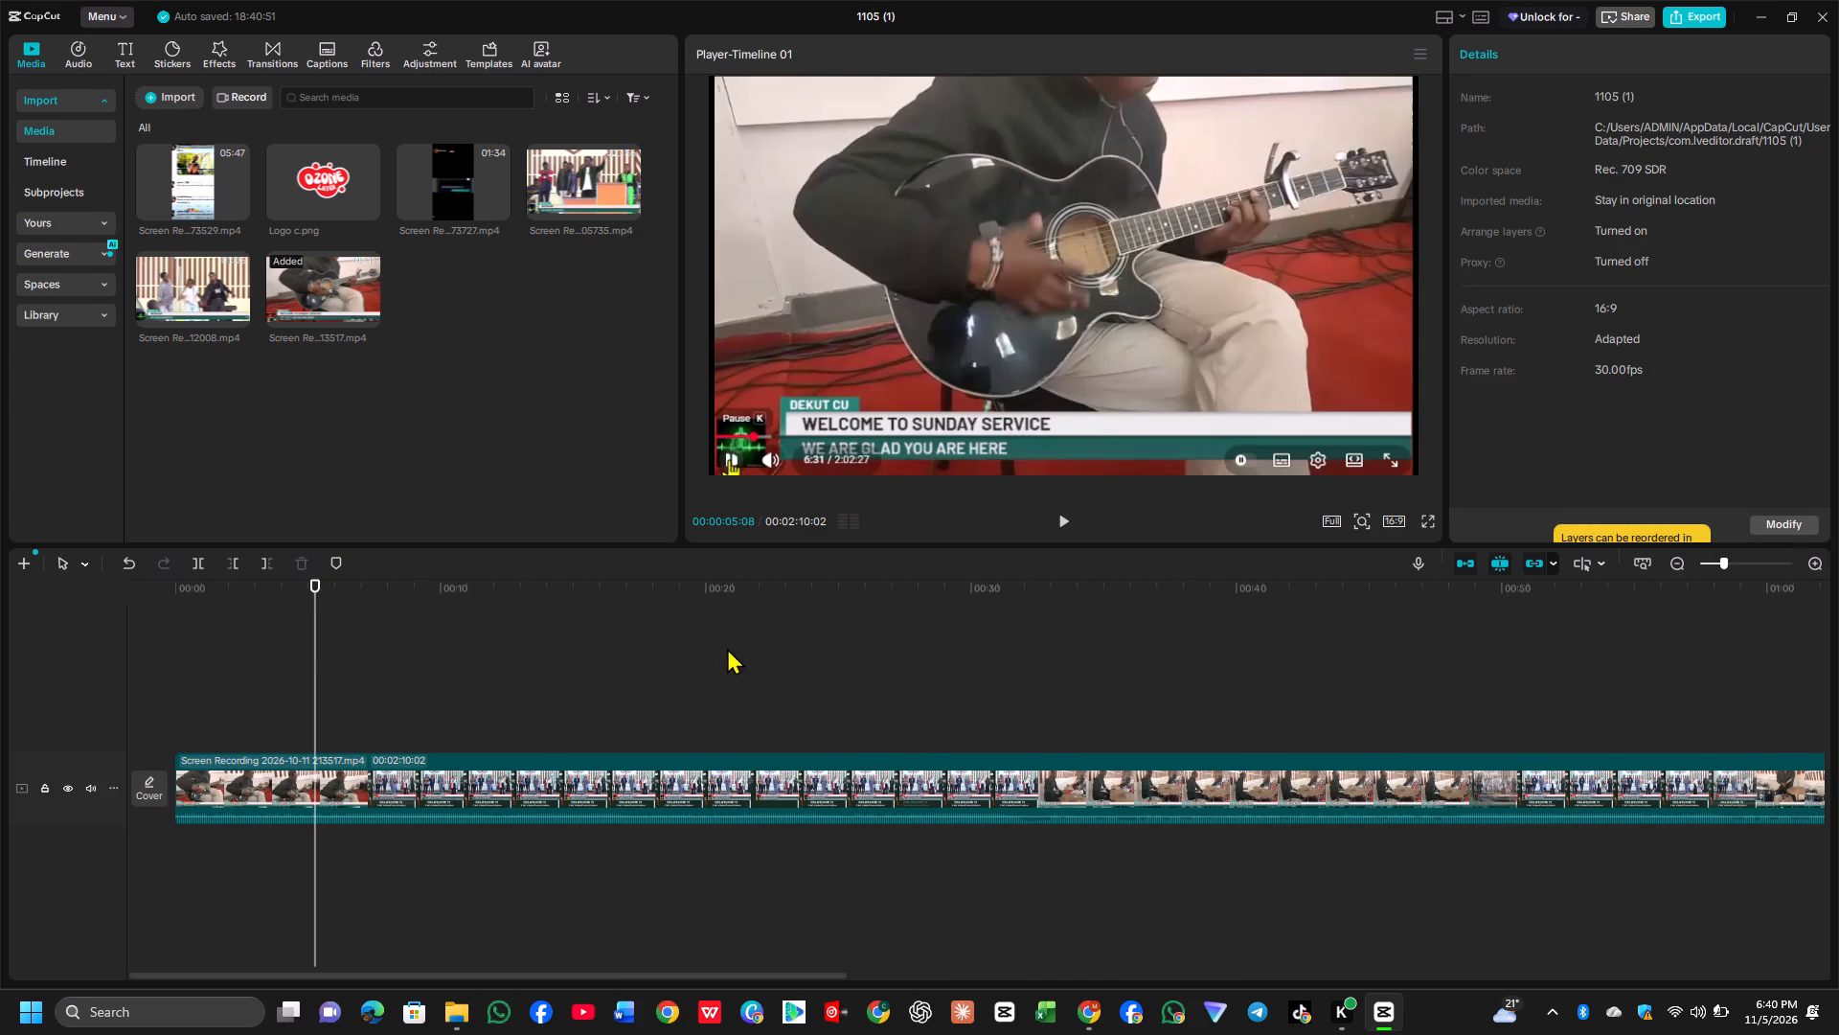
click(1059, 525)
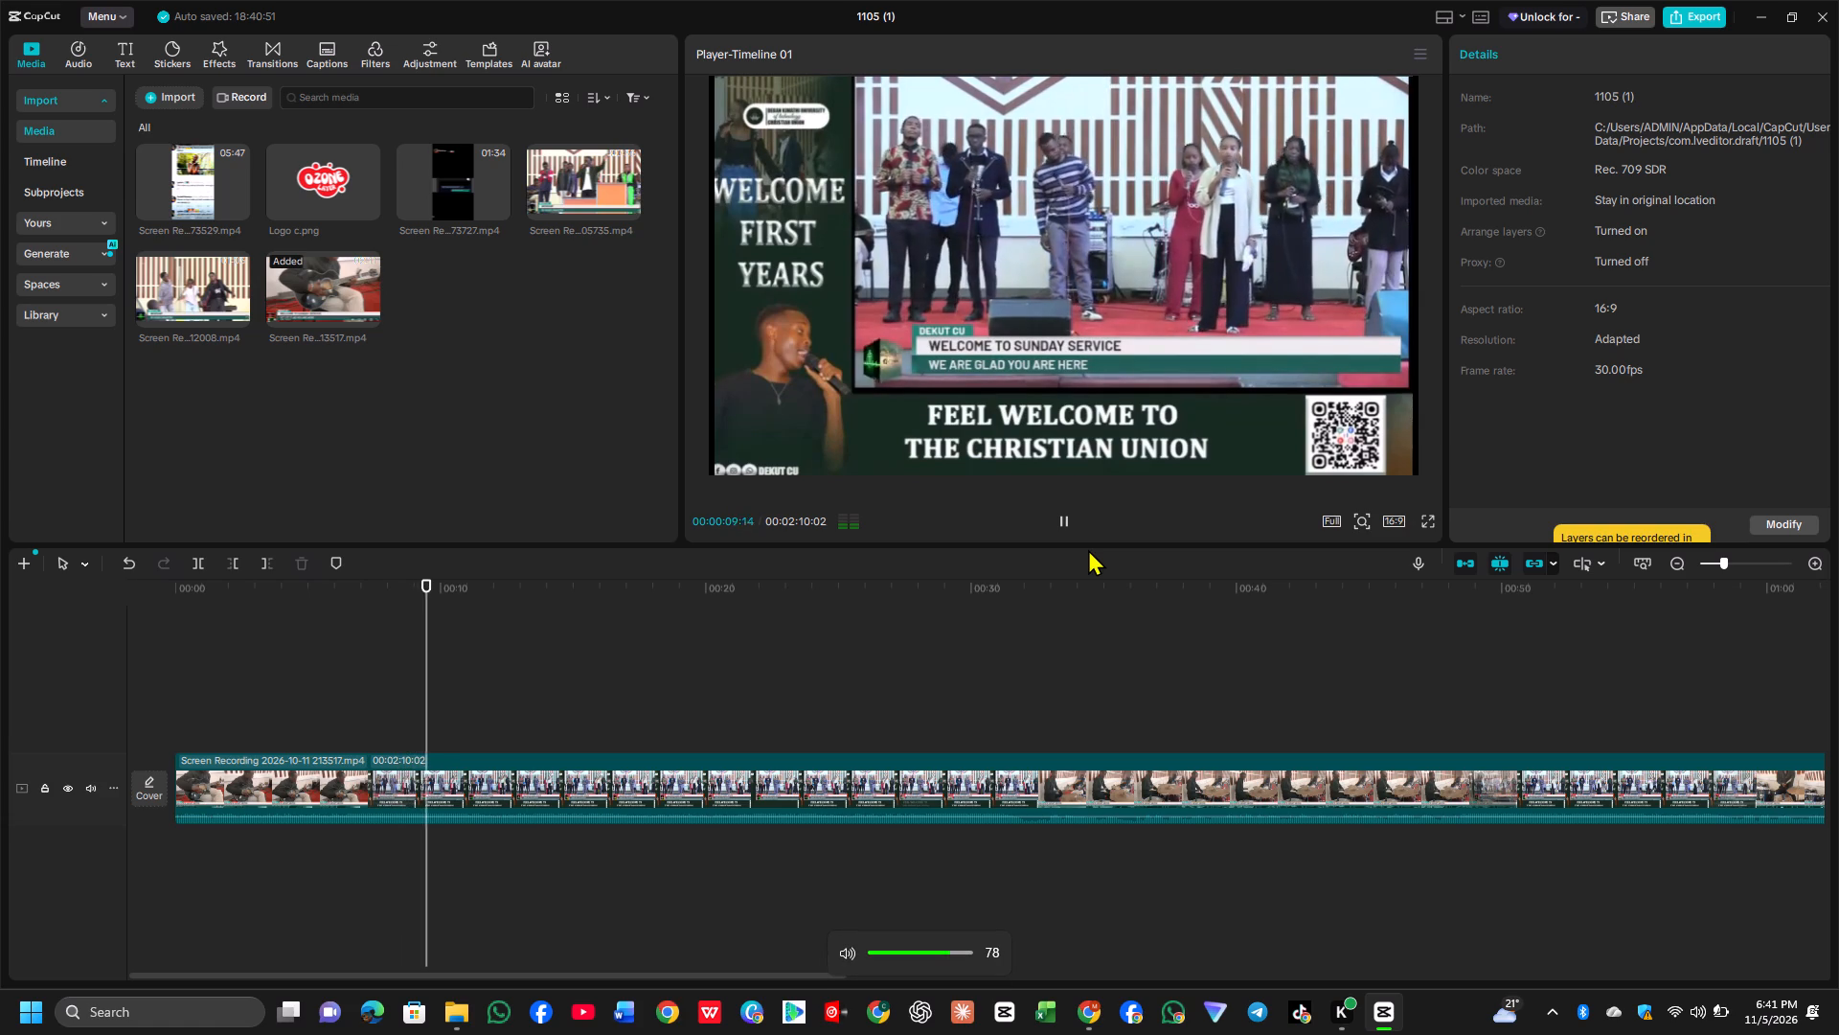
click(1062, 521)
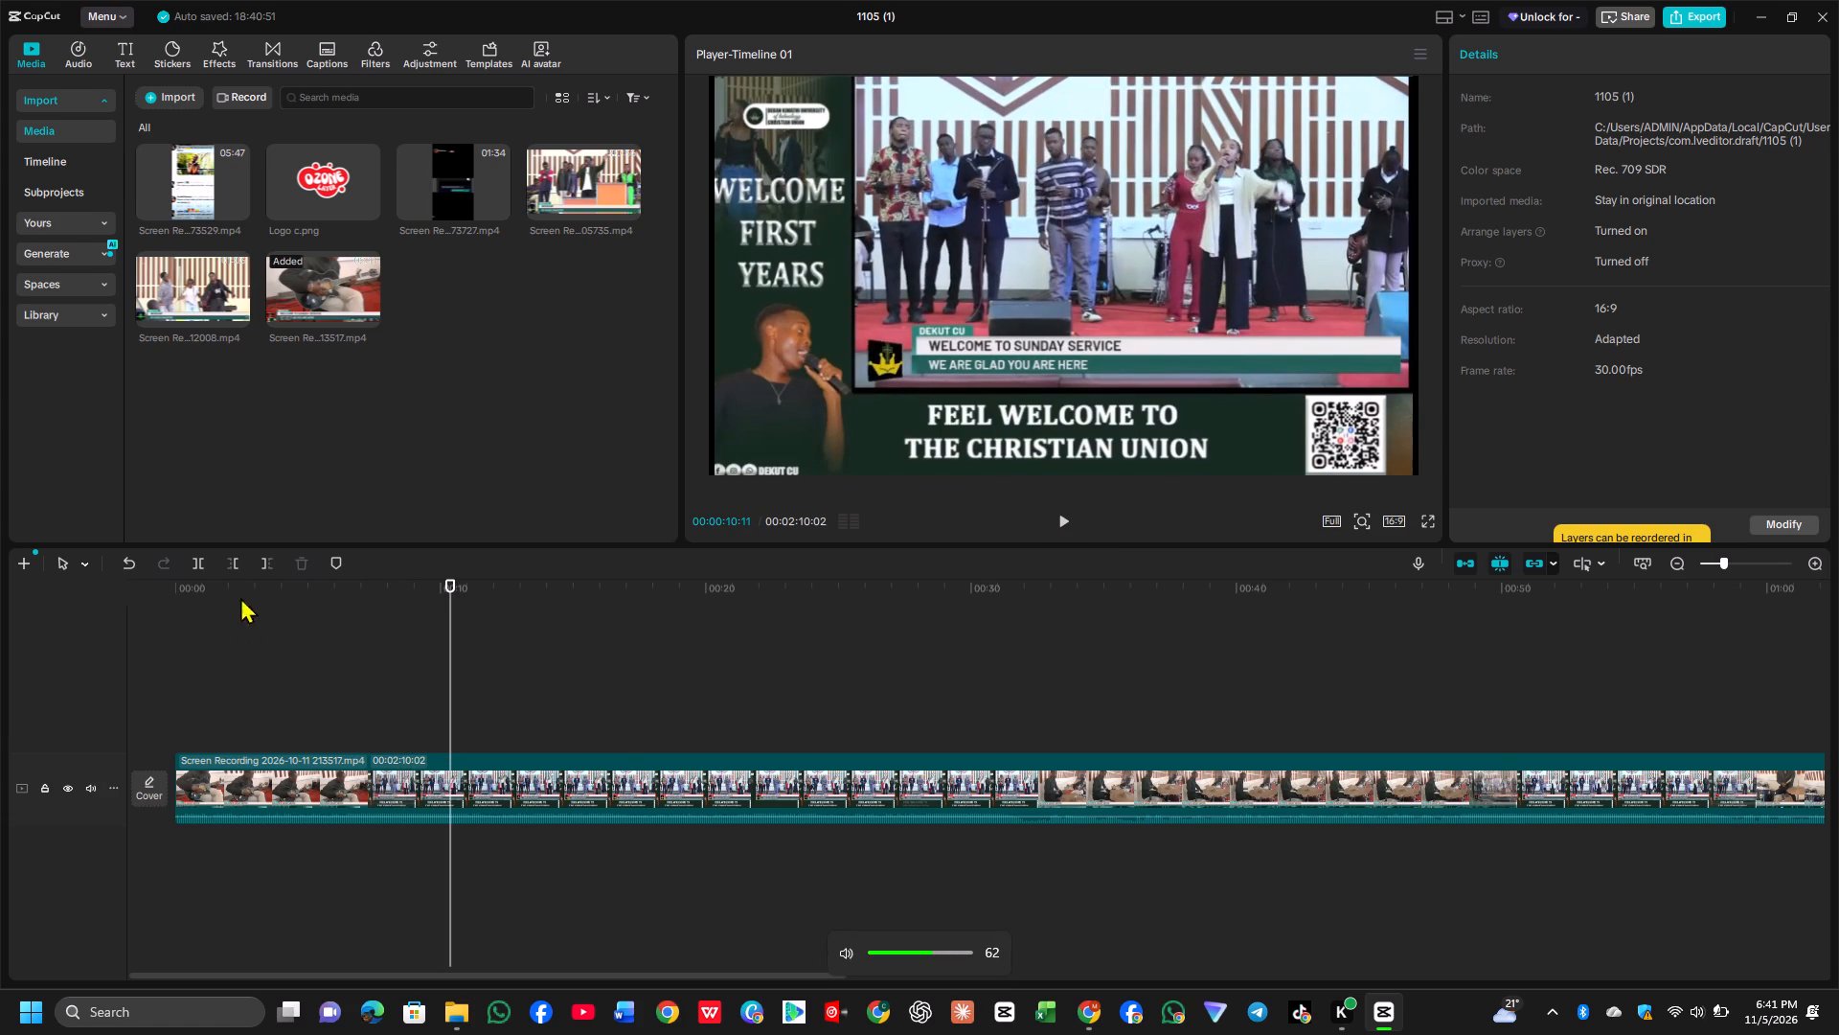
click(234, 563)
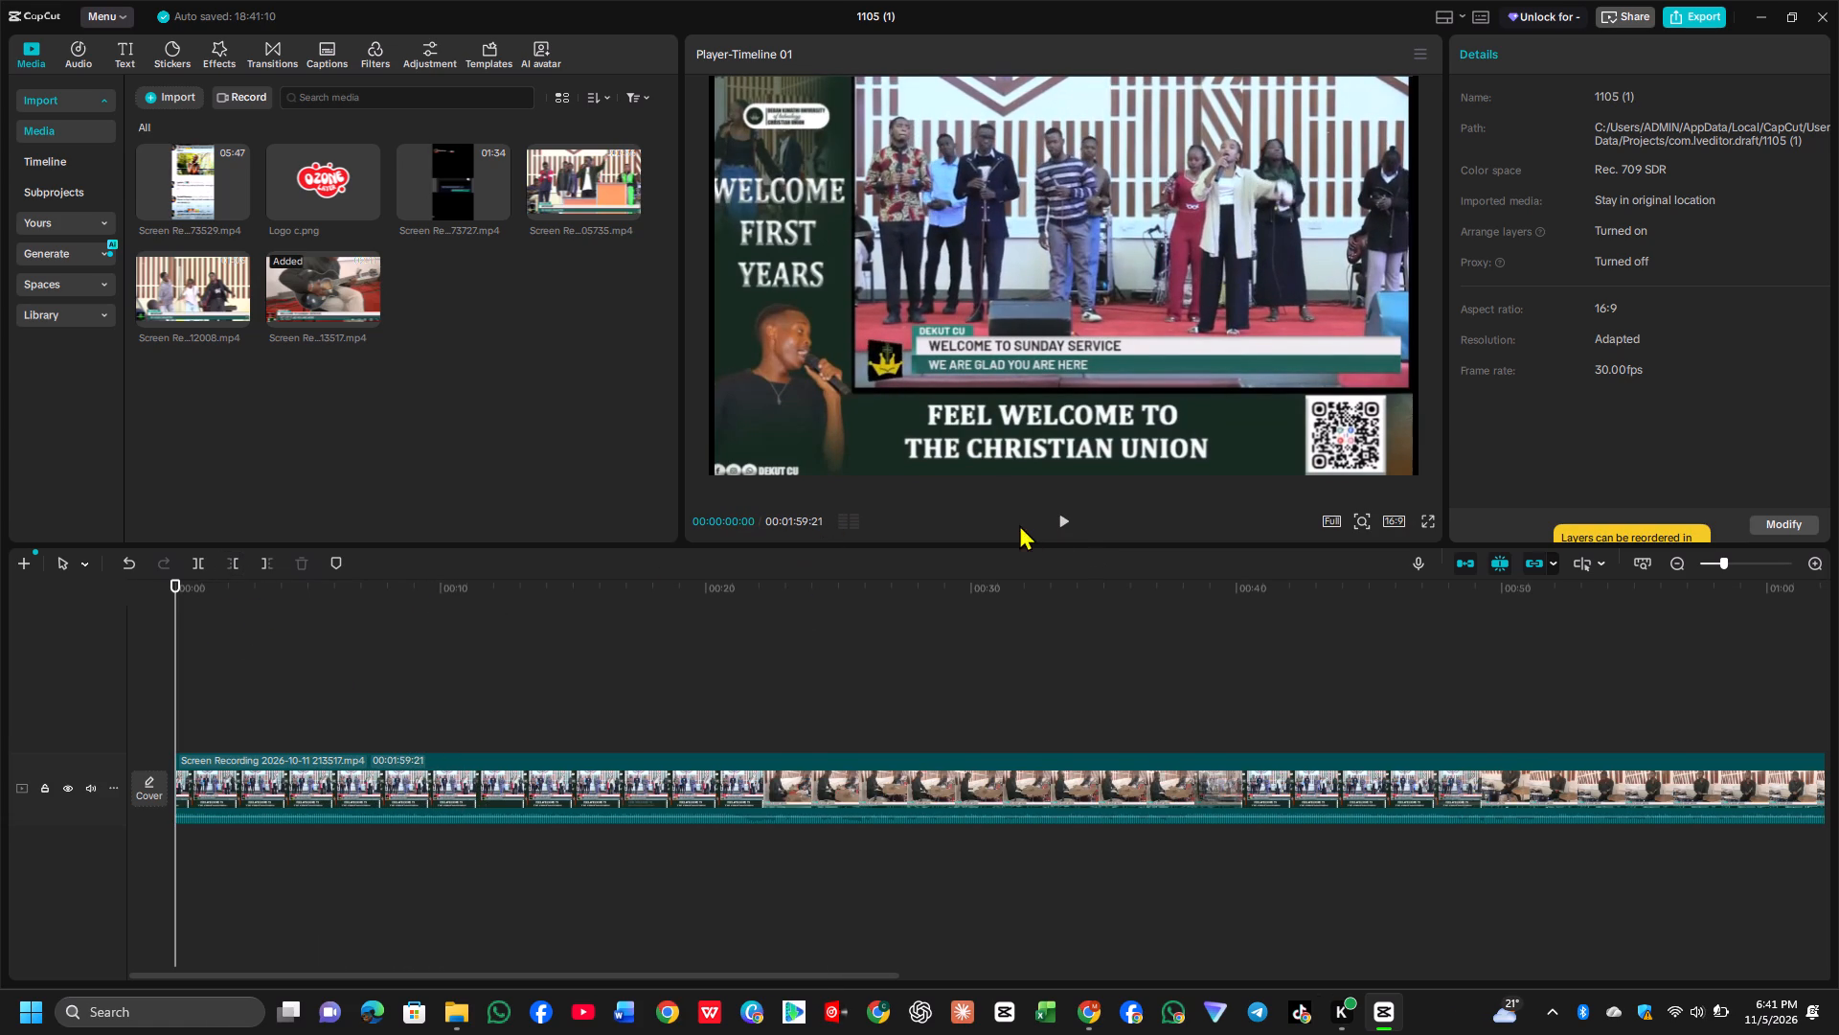
Play through the trimmed 213517 clip to examine where the song section should end.
click(1064, 517)
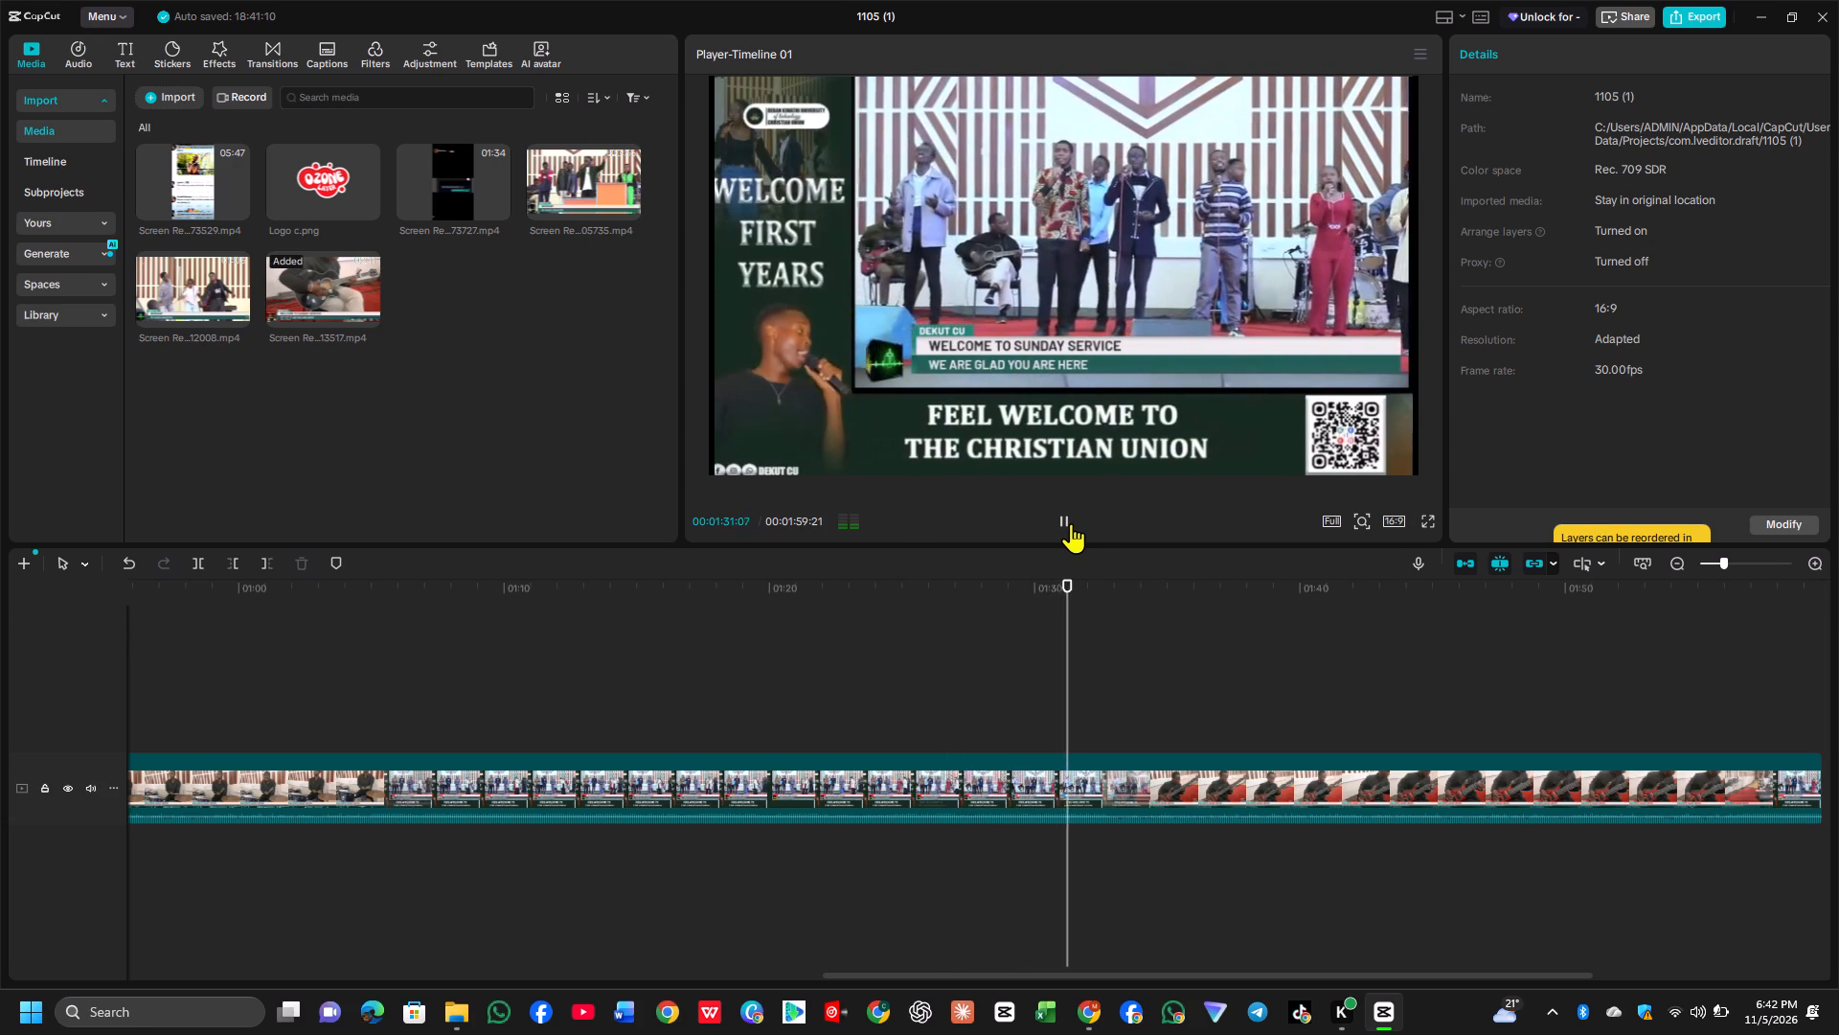
click(1069, 523)
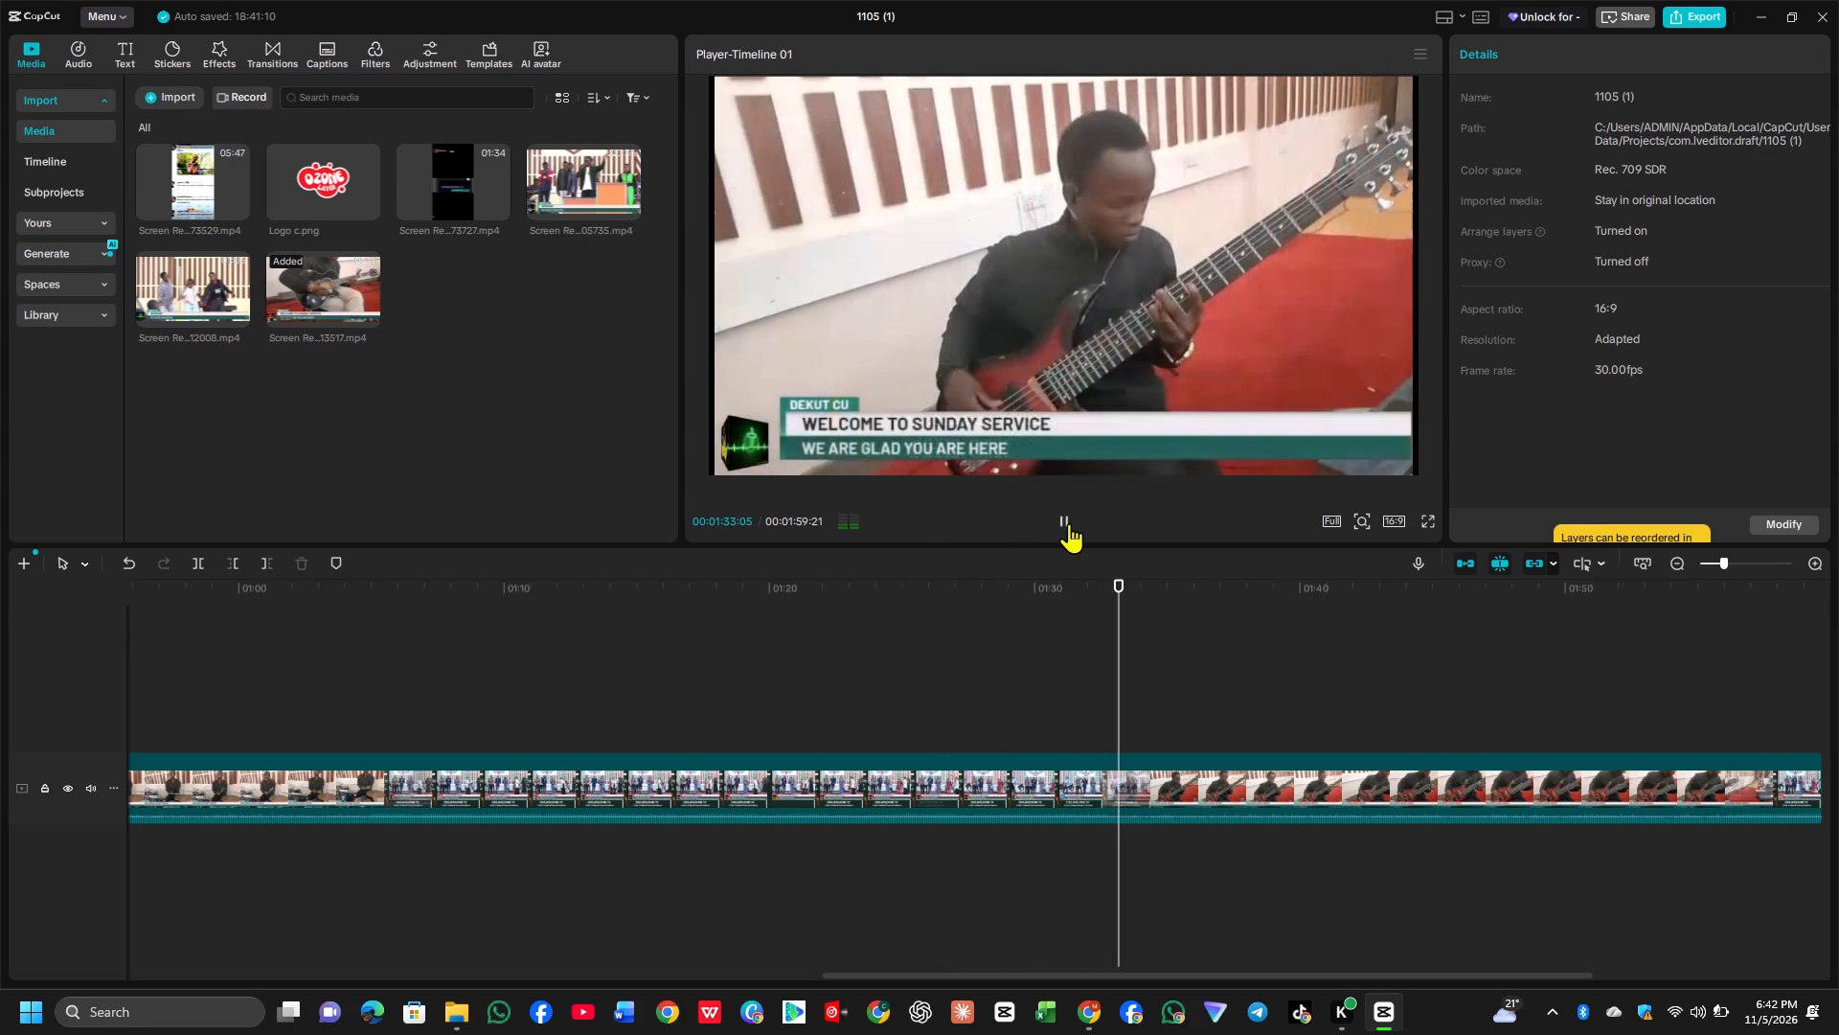
click(1069, 523)
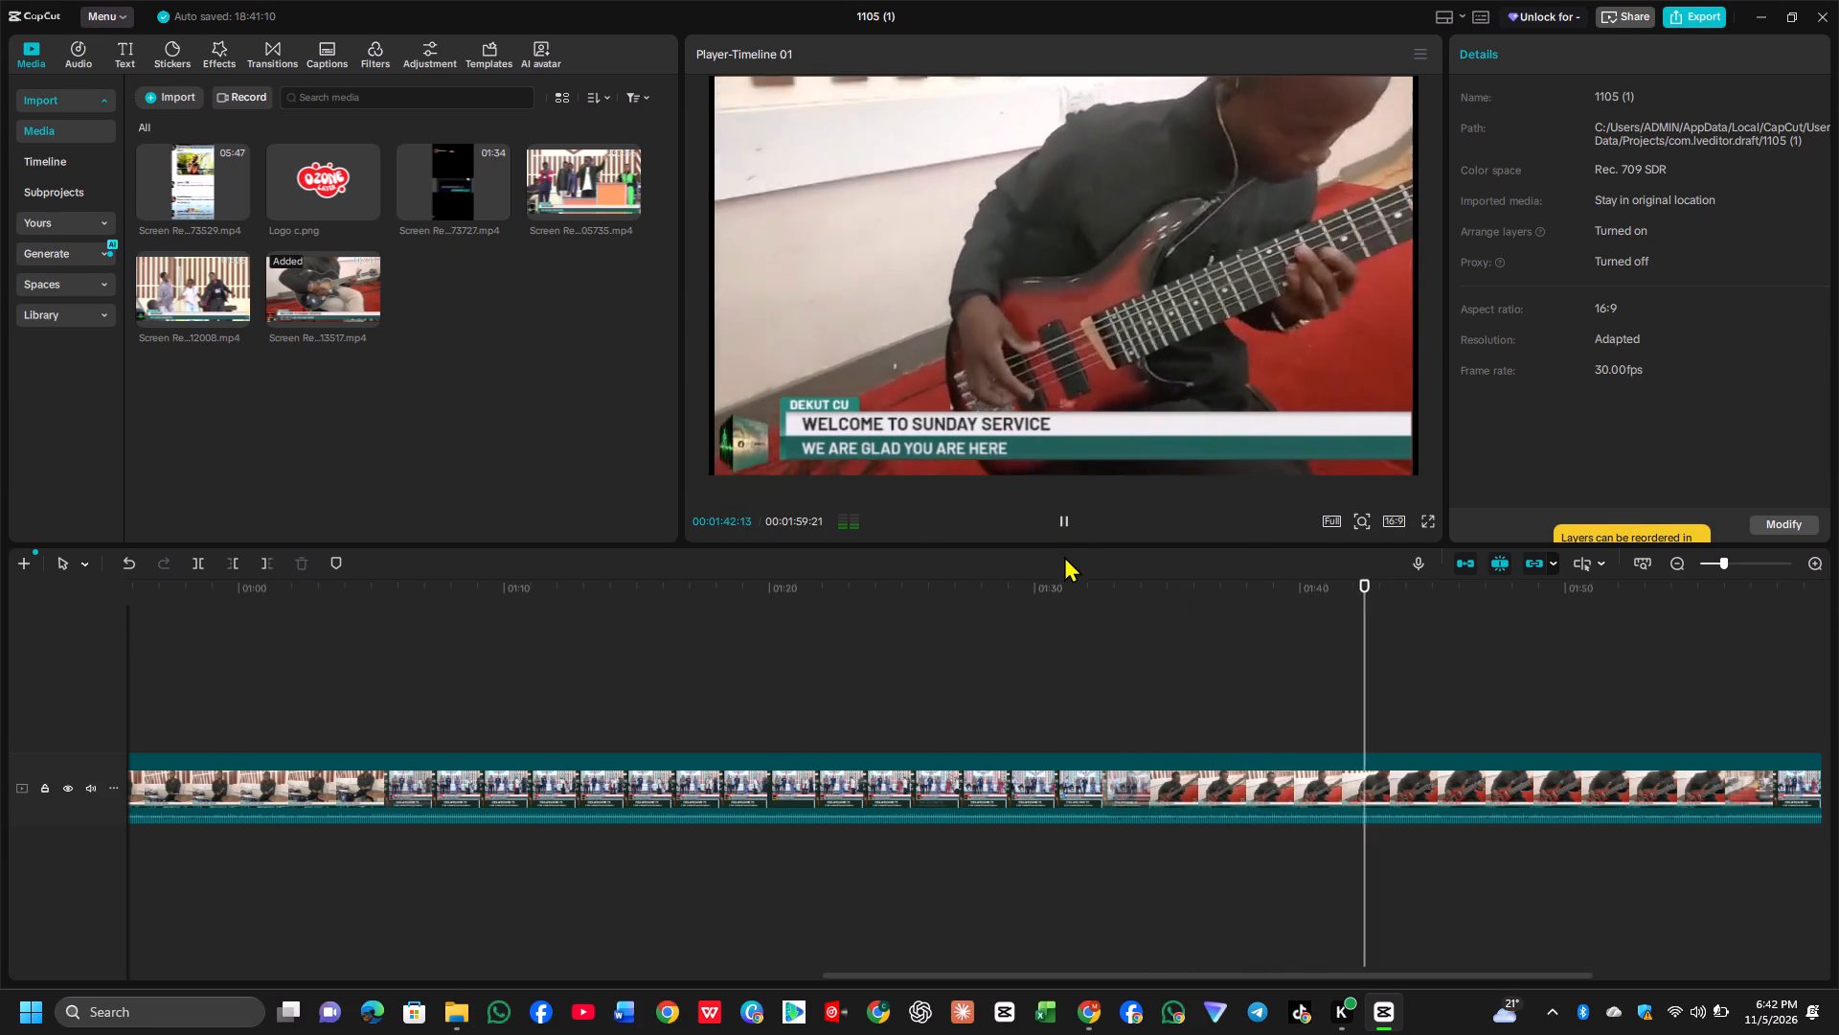
click(1062, 525)
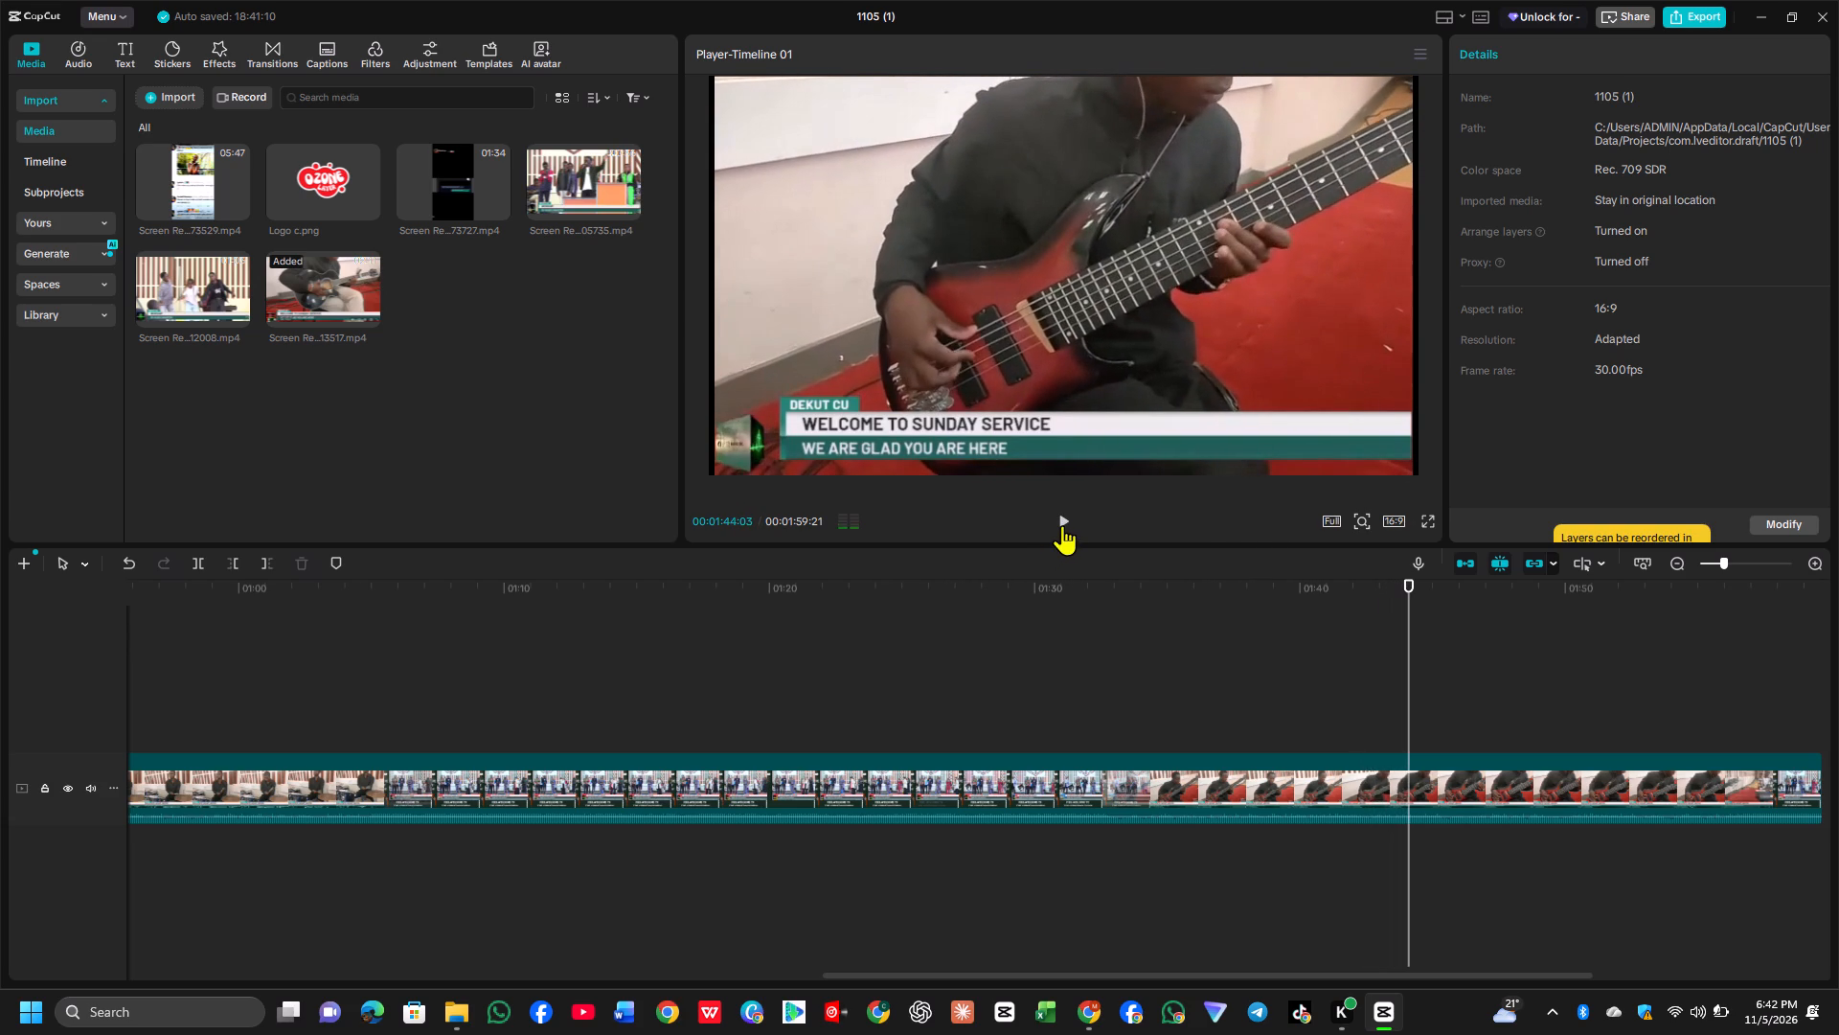
click(1062, 525)
click(1062, 525)
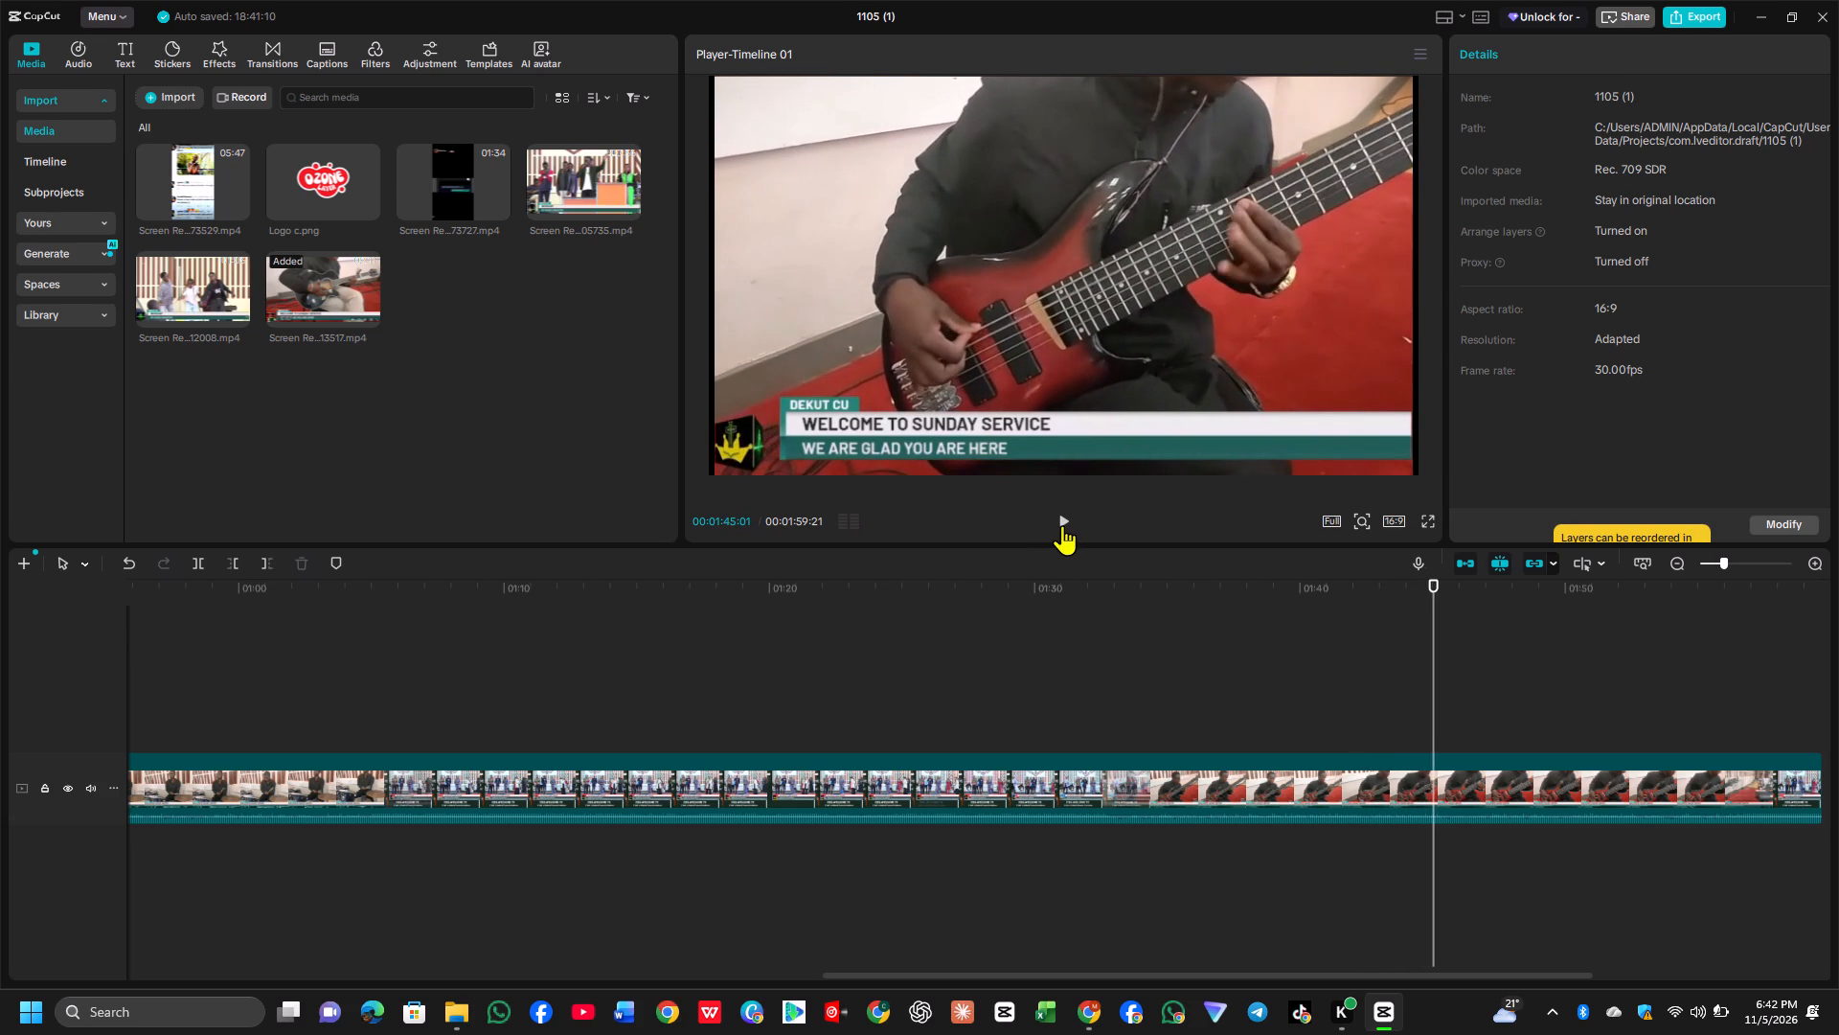
click(1062, 525)
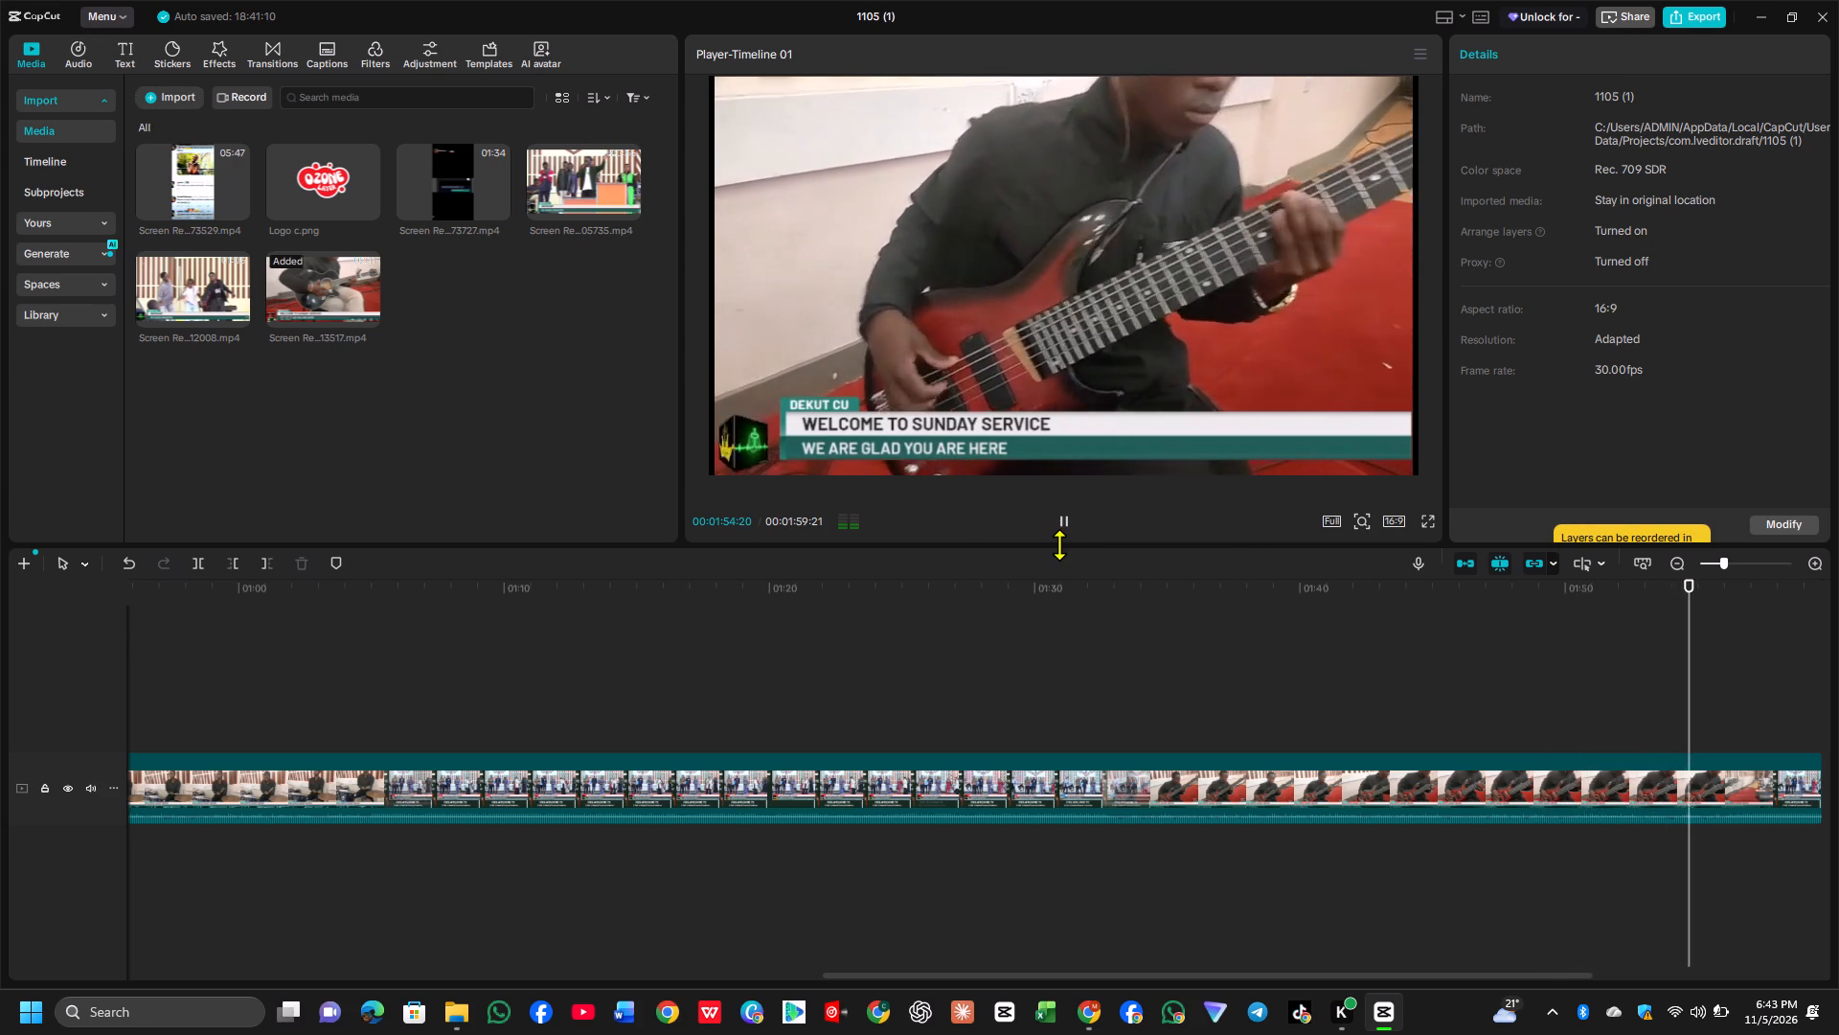
click(1059, 544)
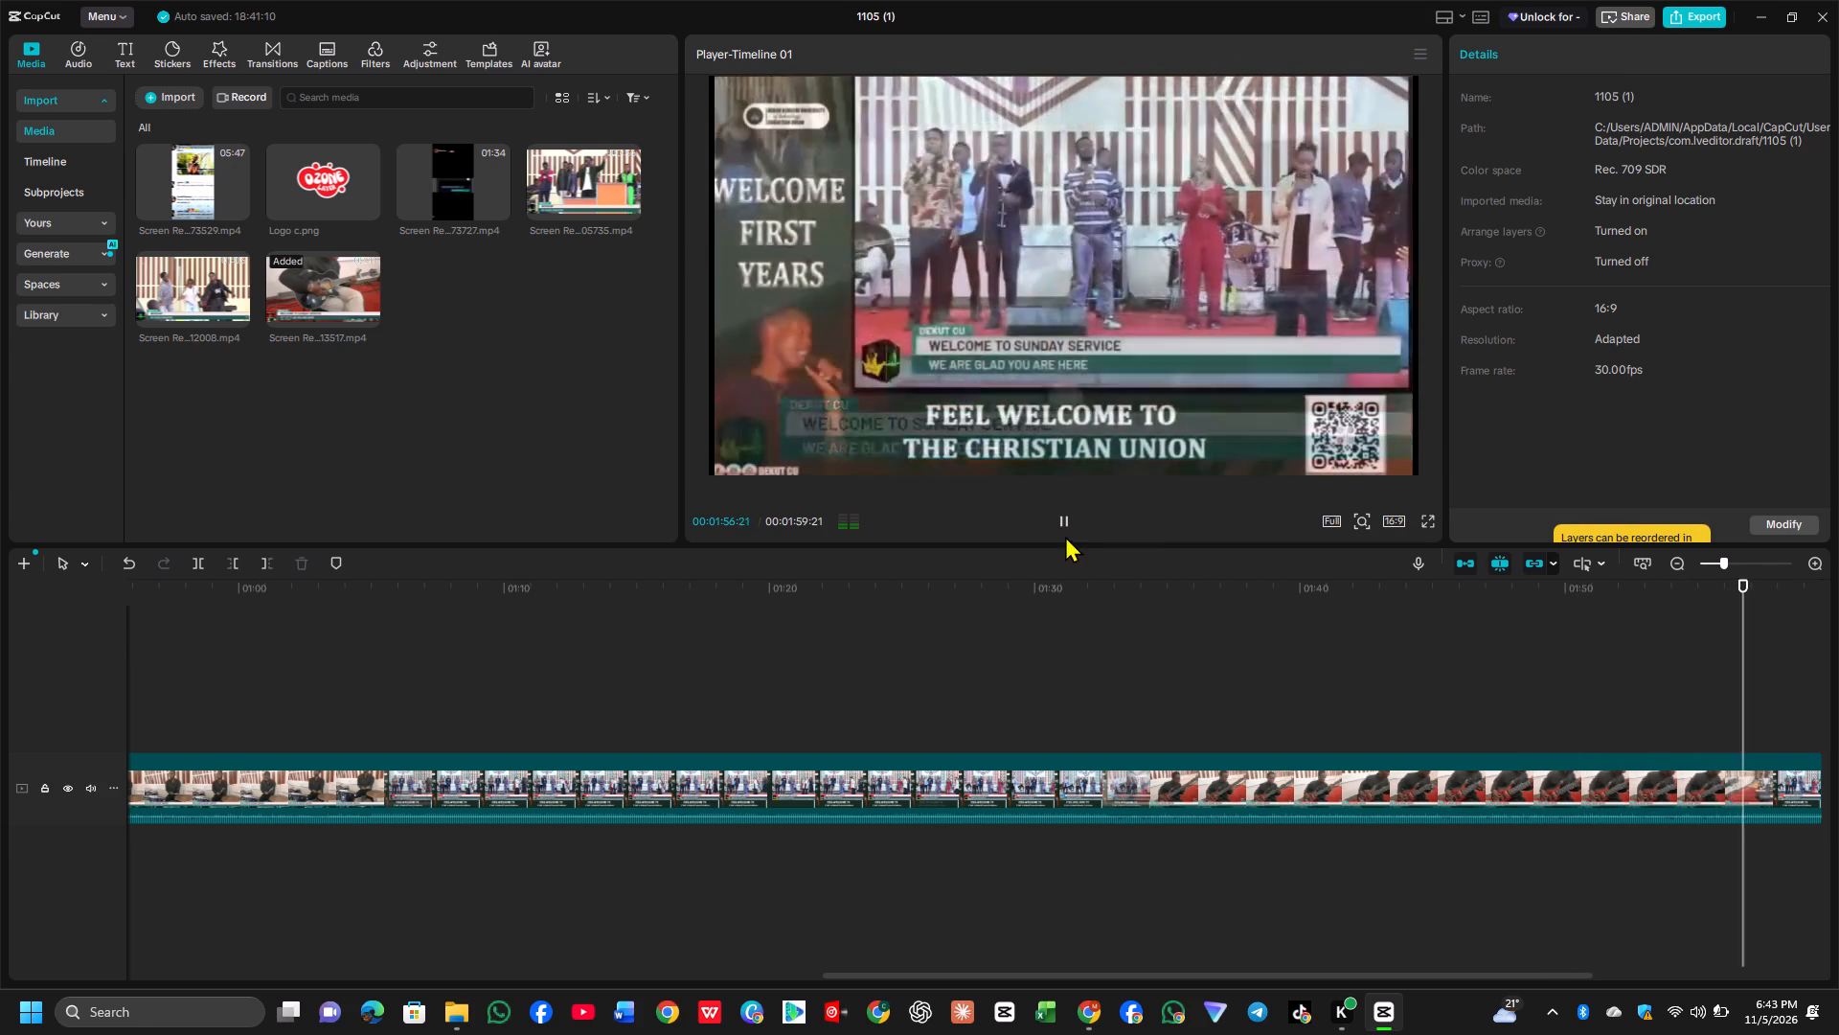
key(Left)
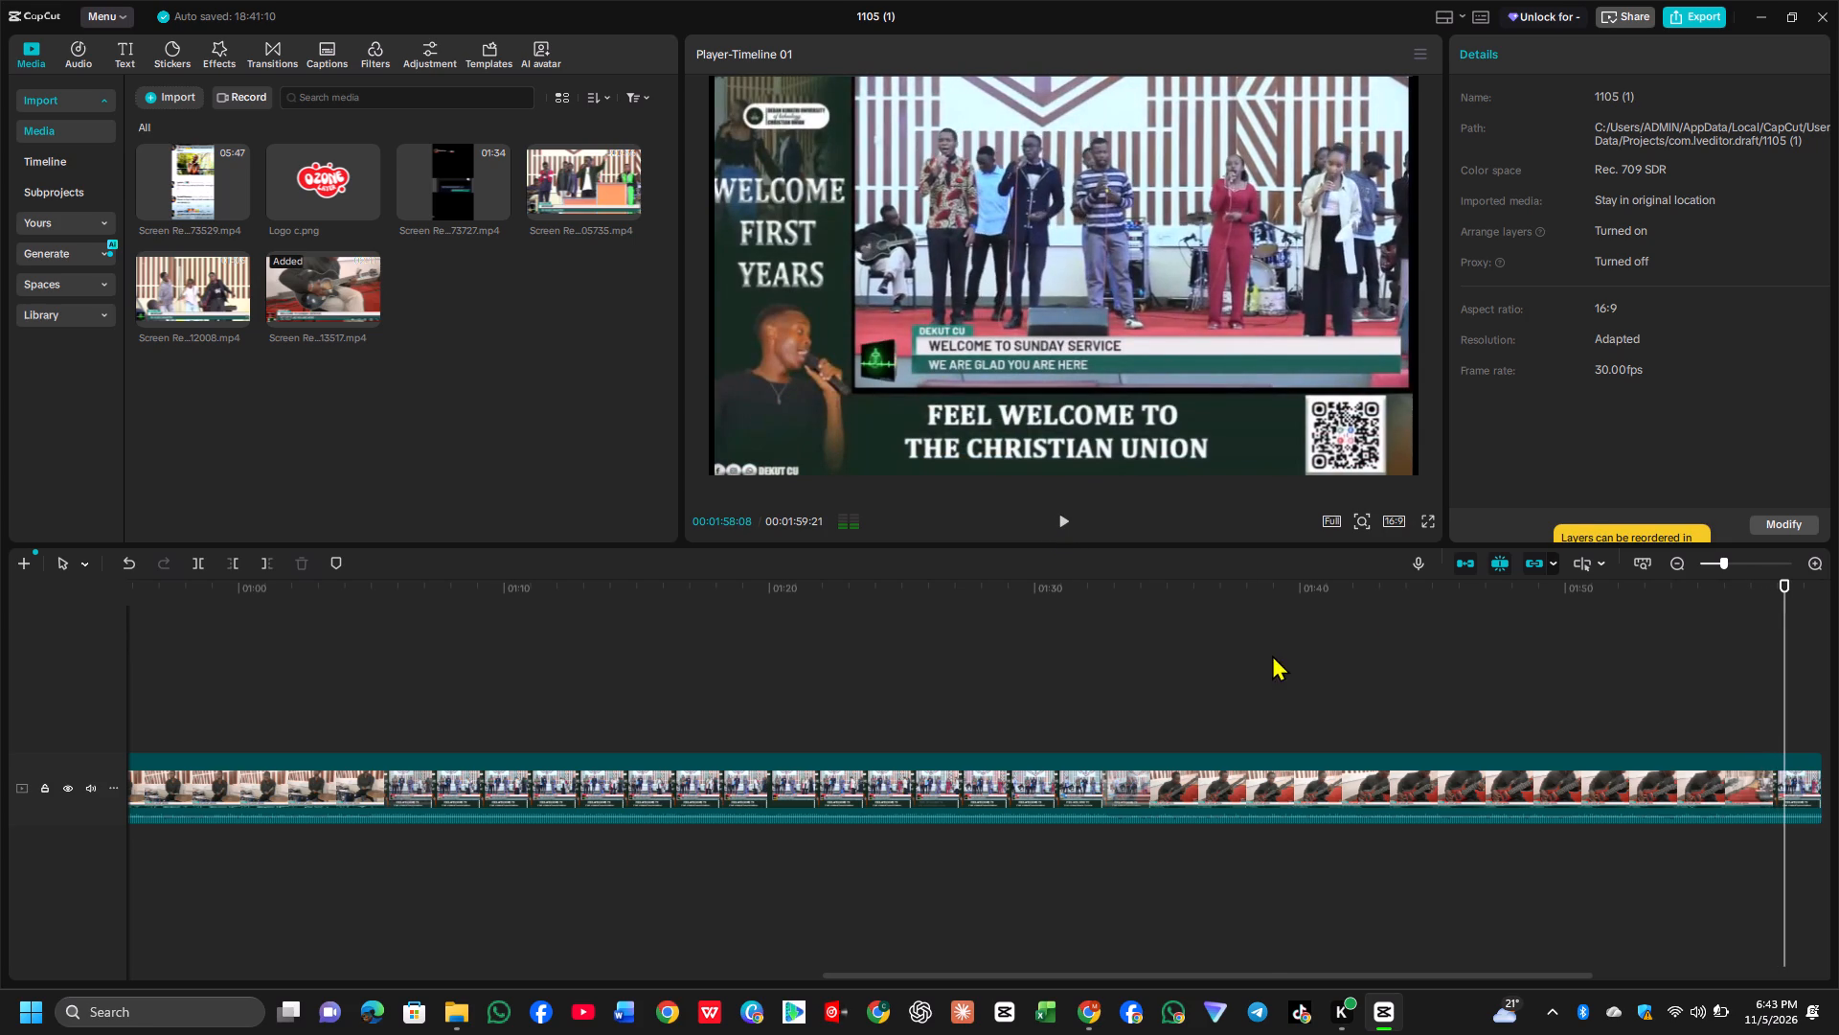
Play the end section of the 213517 clip and cut off everything after 00:01:44:23.
click(1272, 655)
click(1137, 681)
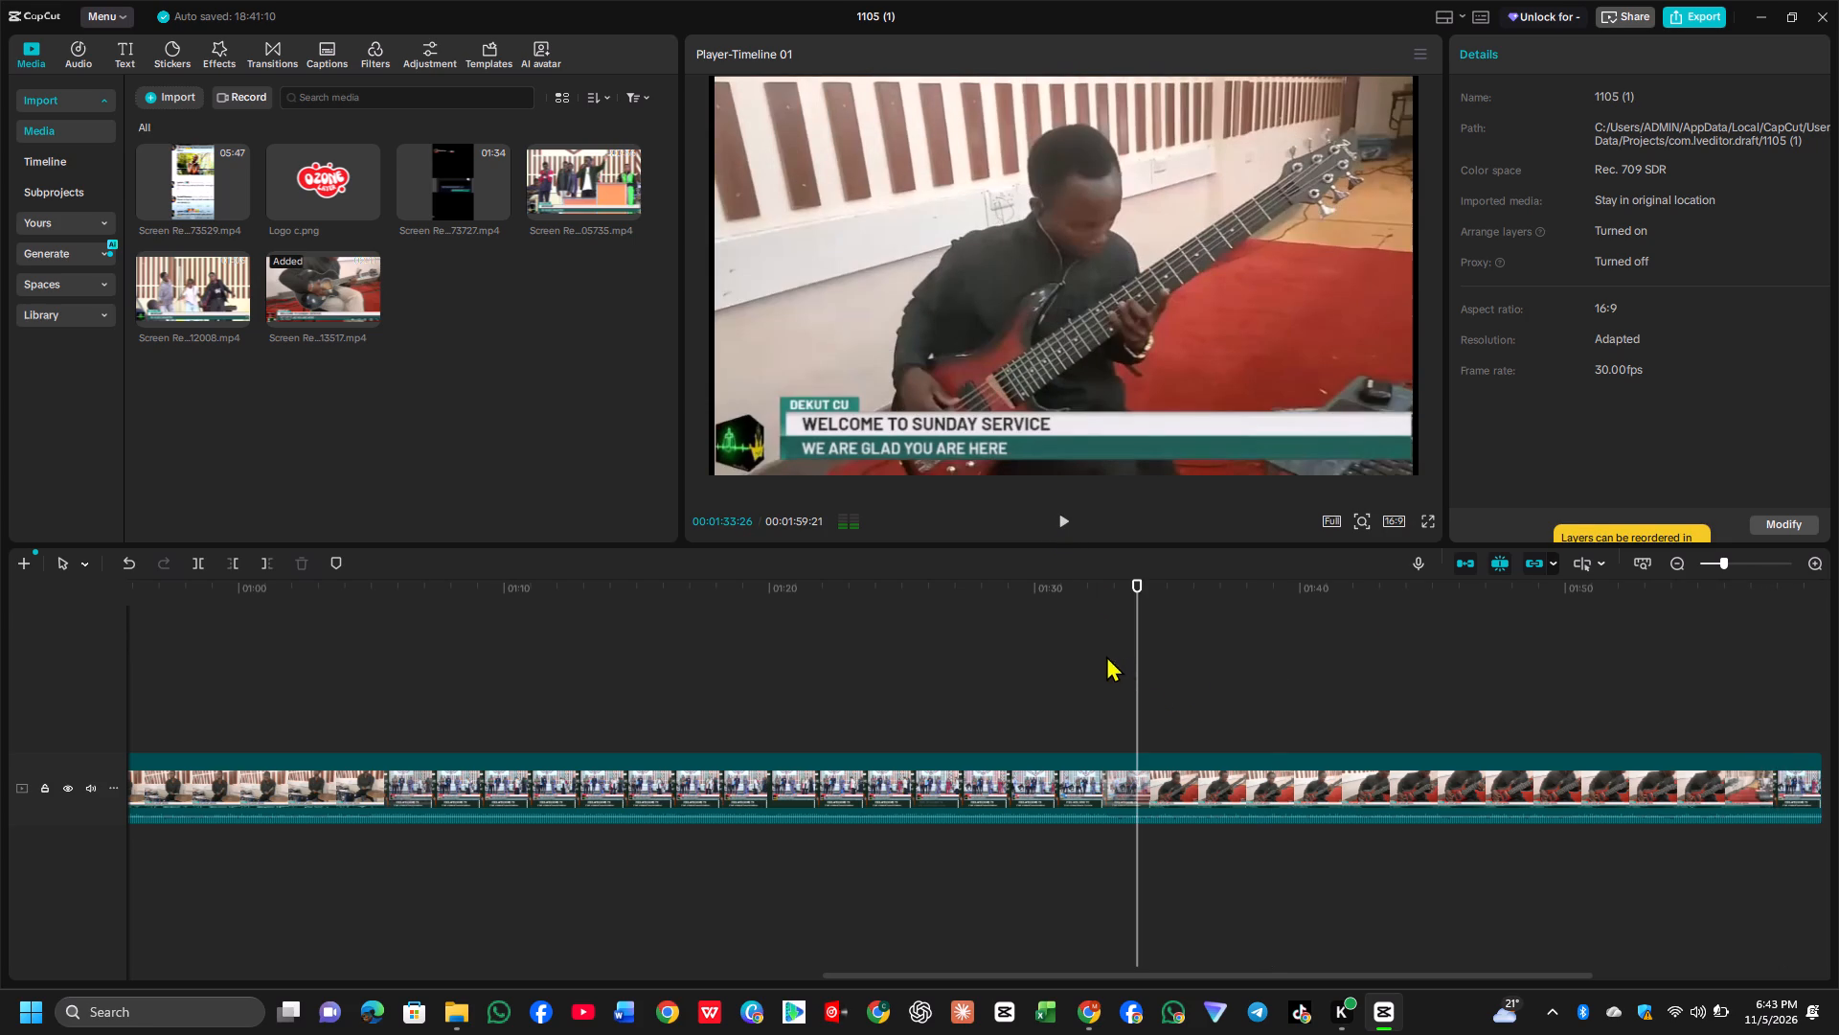
click(1104, 655)
click(1067, 524)
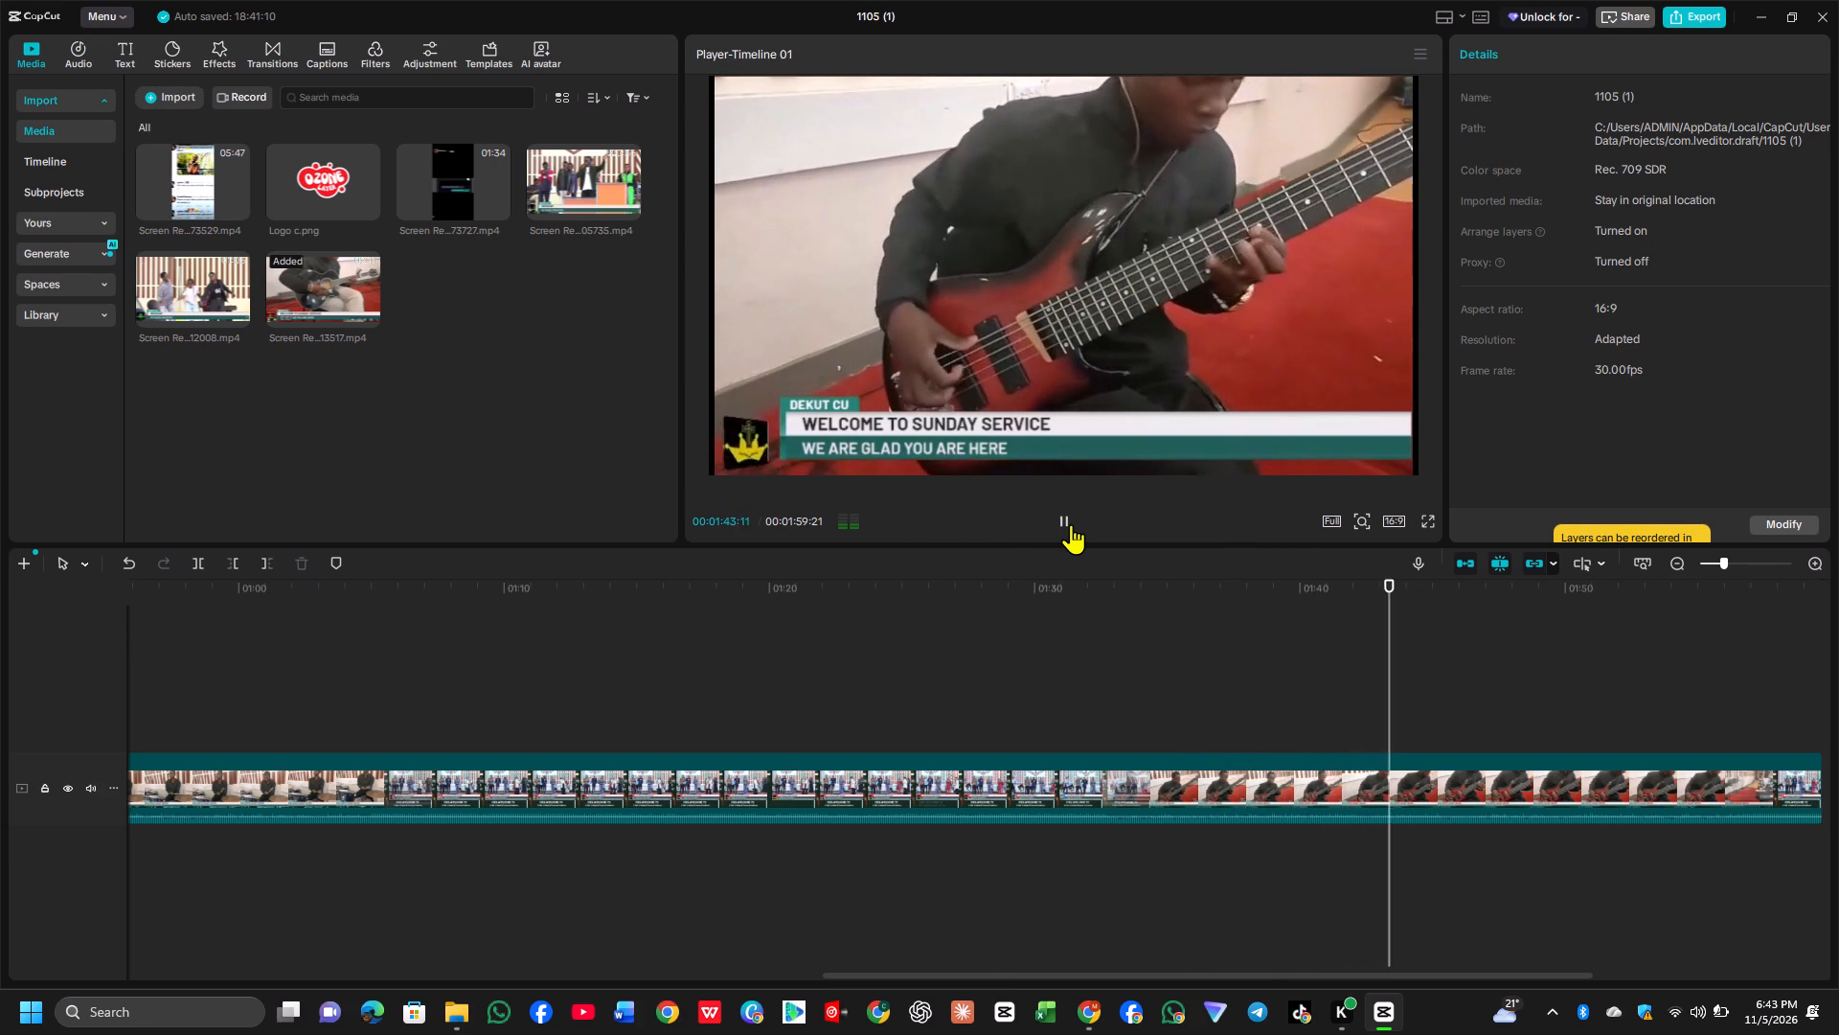
click(1067, 521)
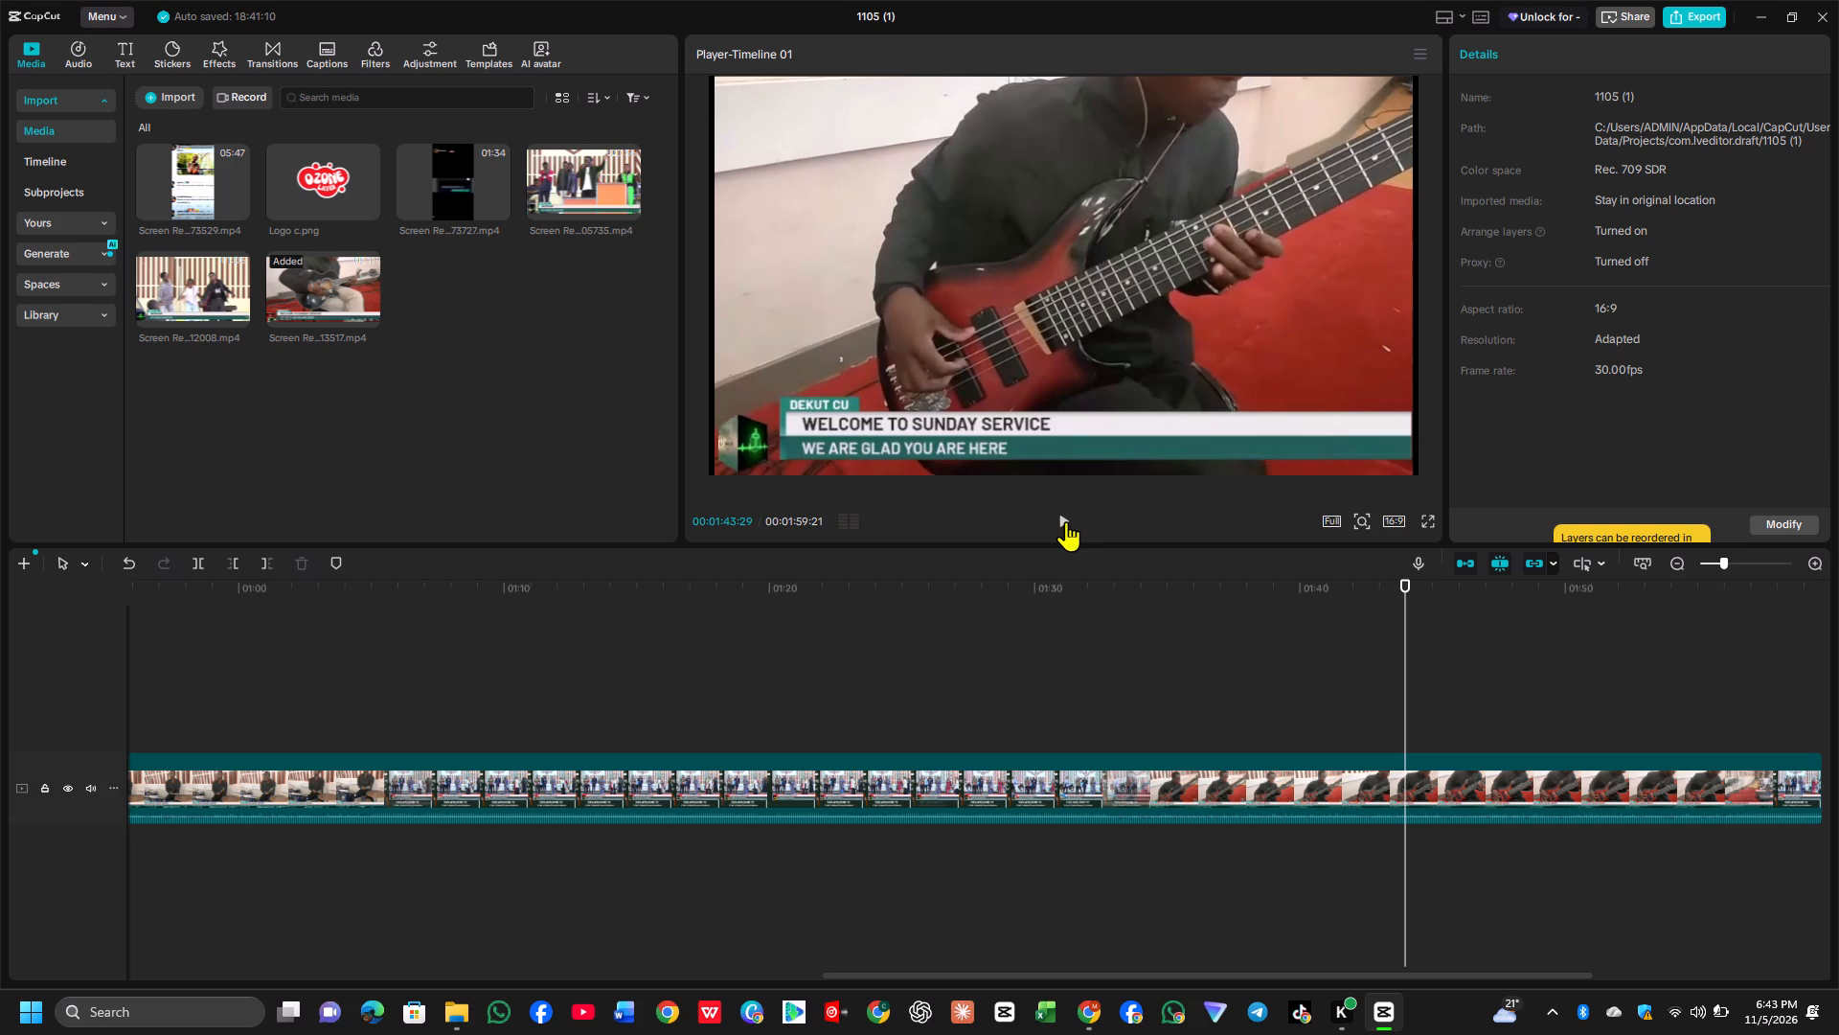
double_click(1066, 521)
click(1066, 521)
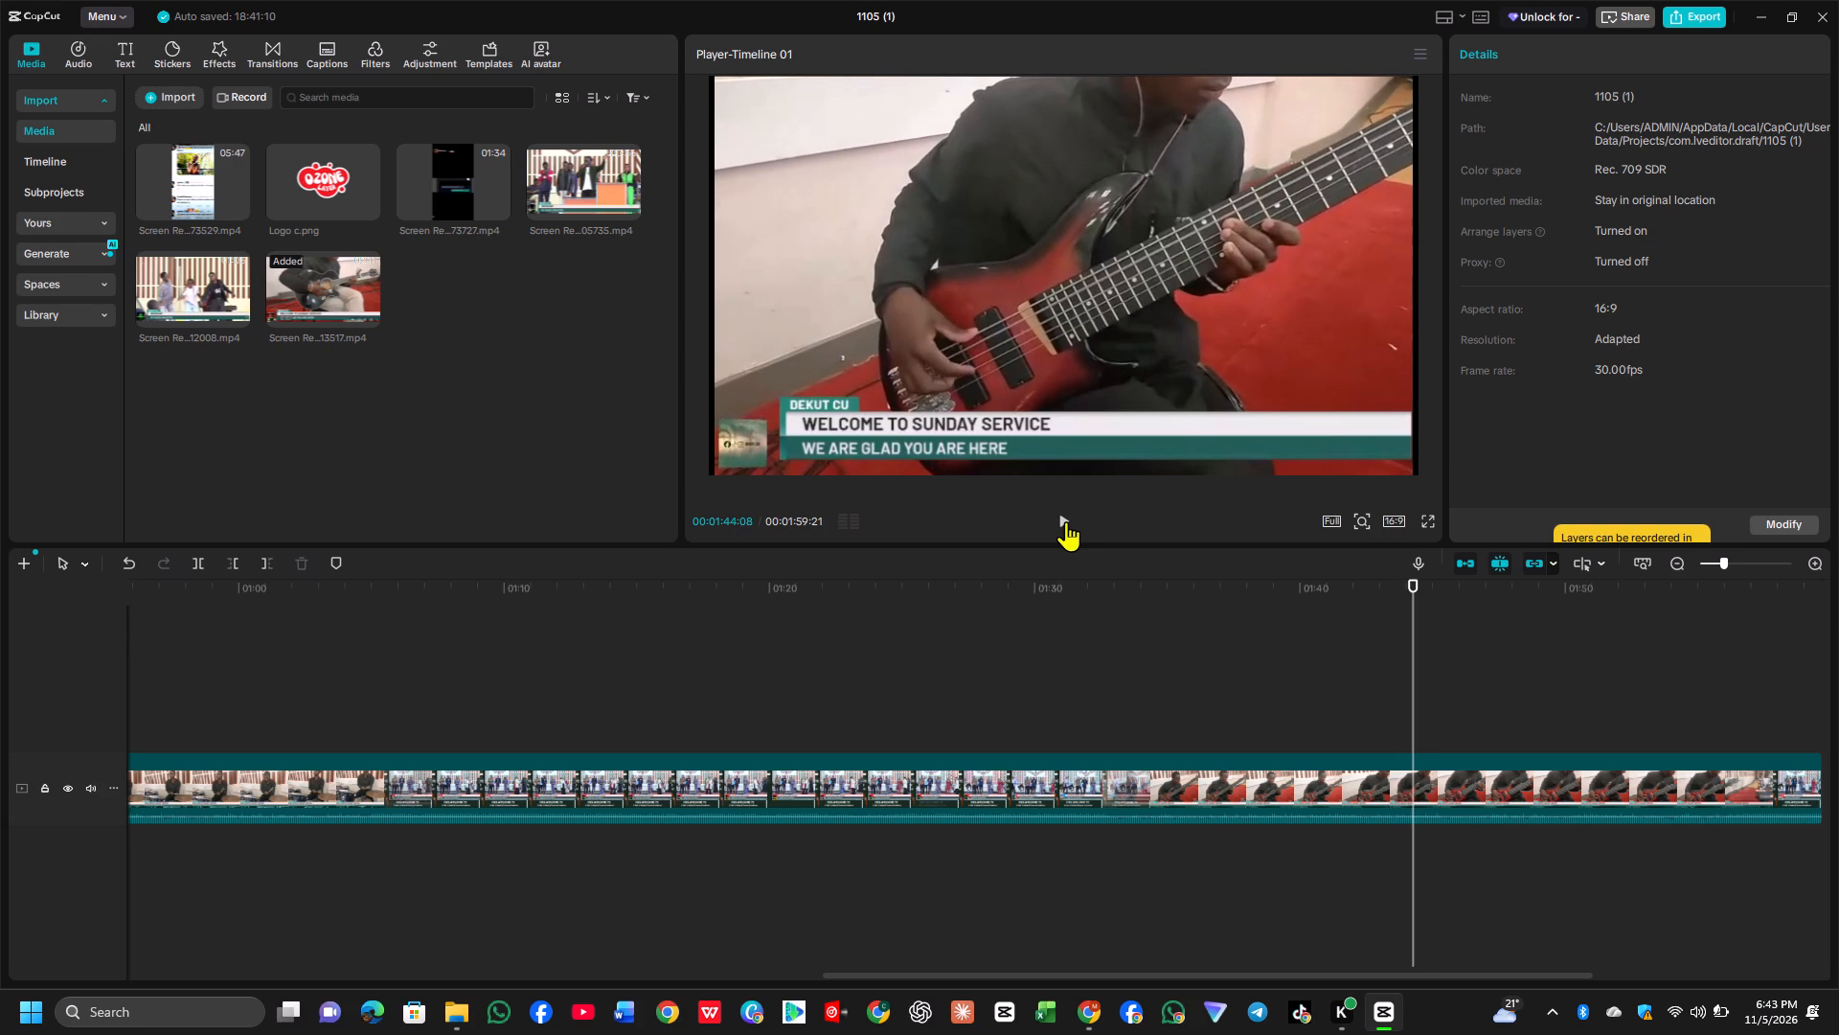
click(1066, 521)
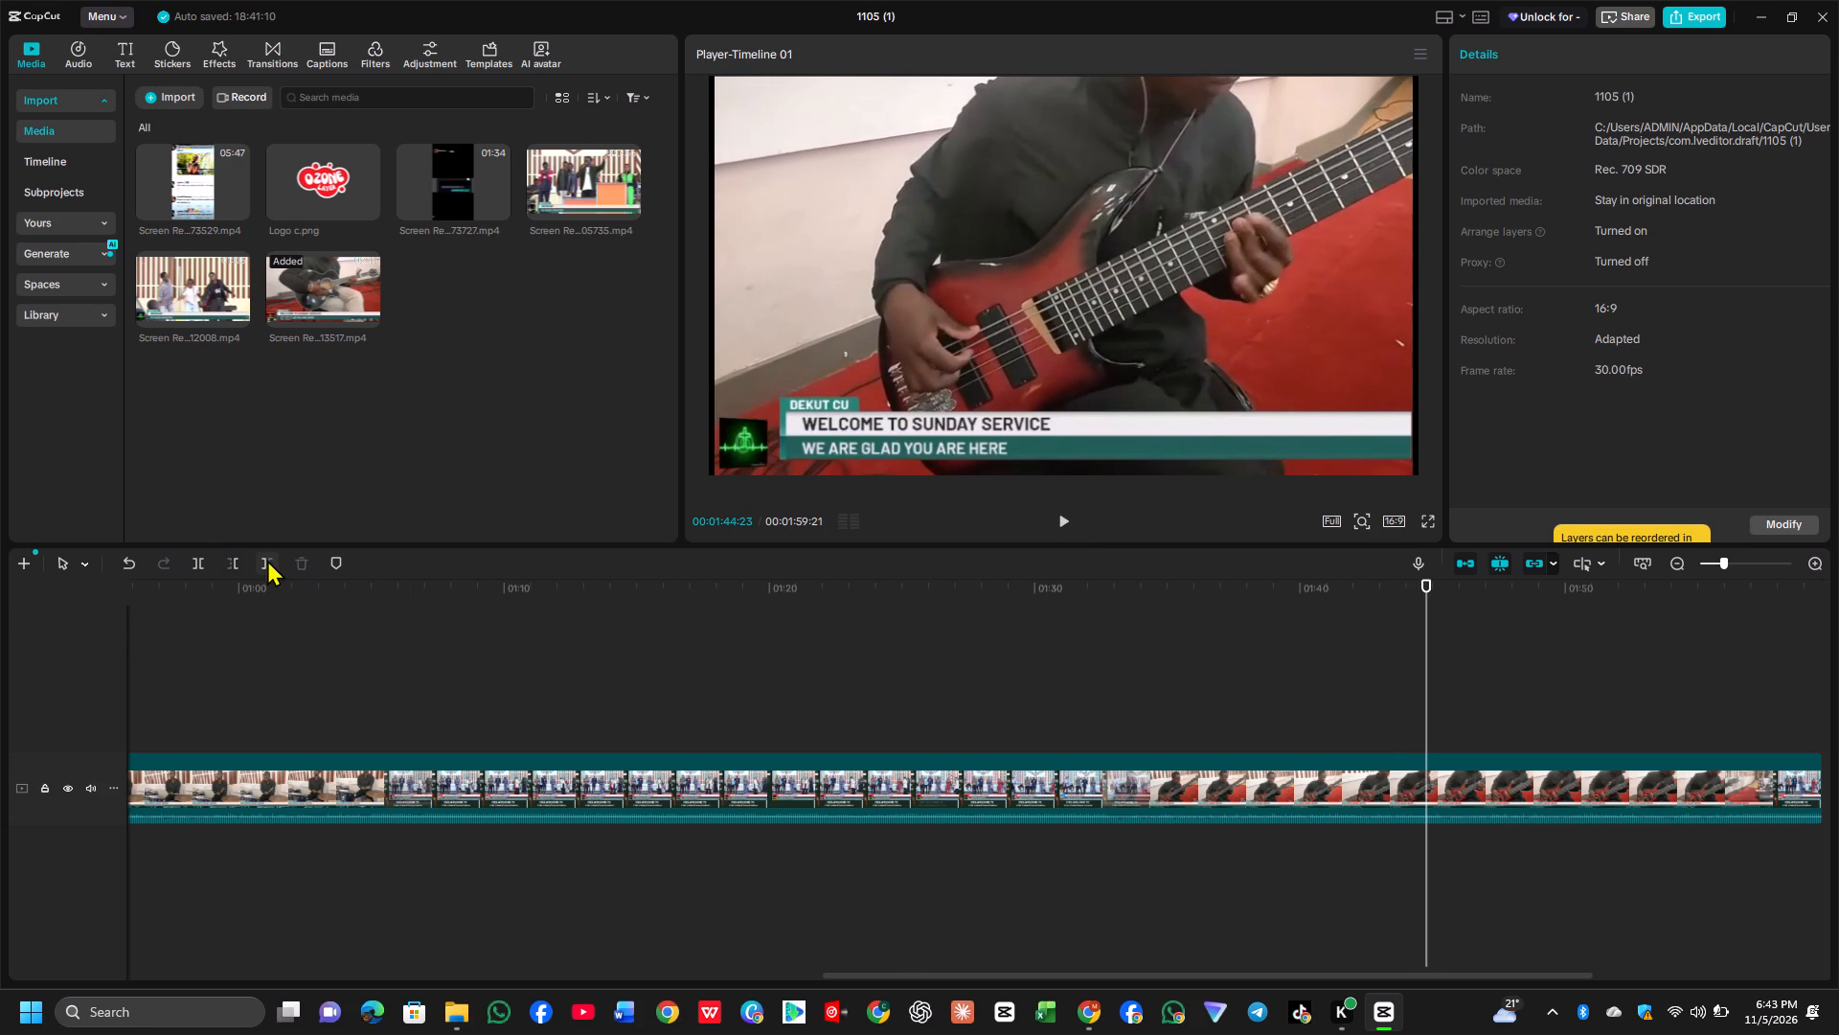
click(267, 560)
Find the song's start in the 213517 clip, cut off everything before 00:00:44:04, and play the trimmed result through.
click(1056, 521)
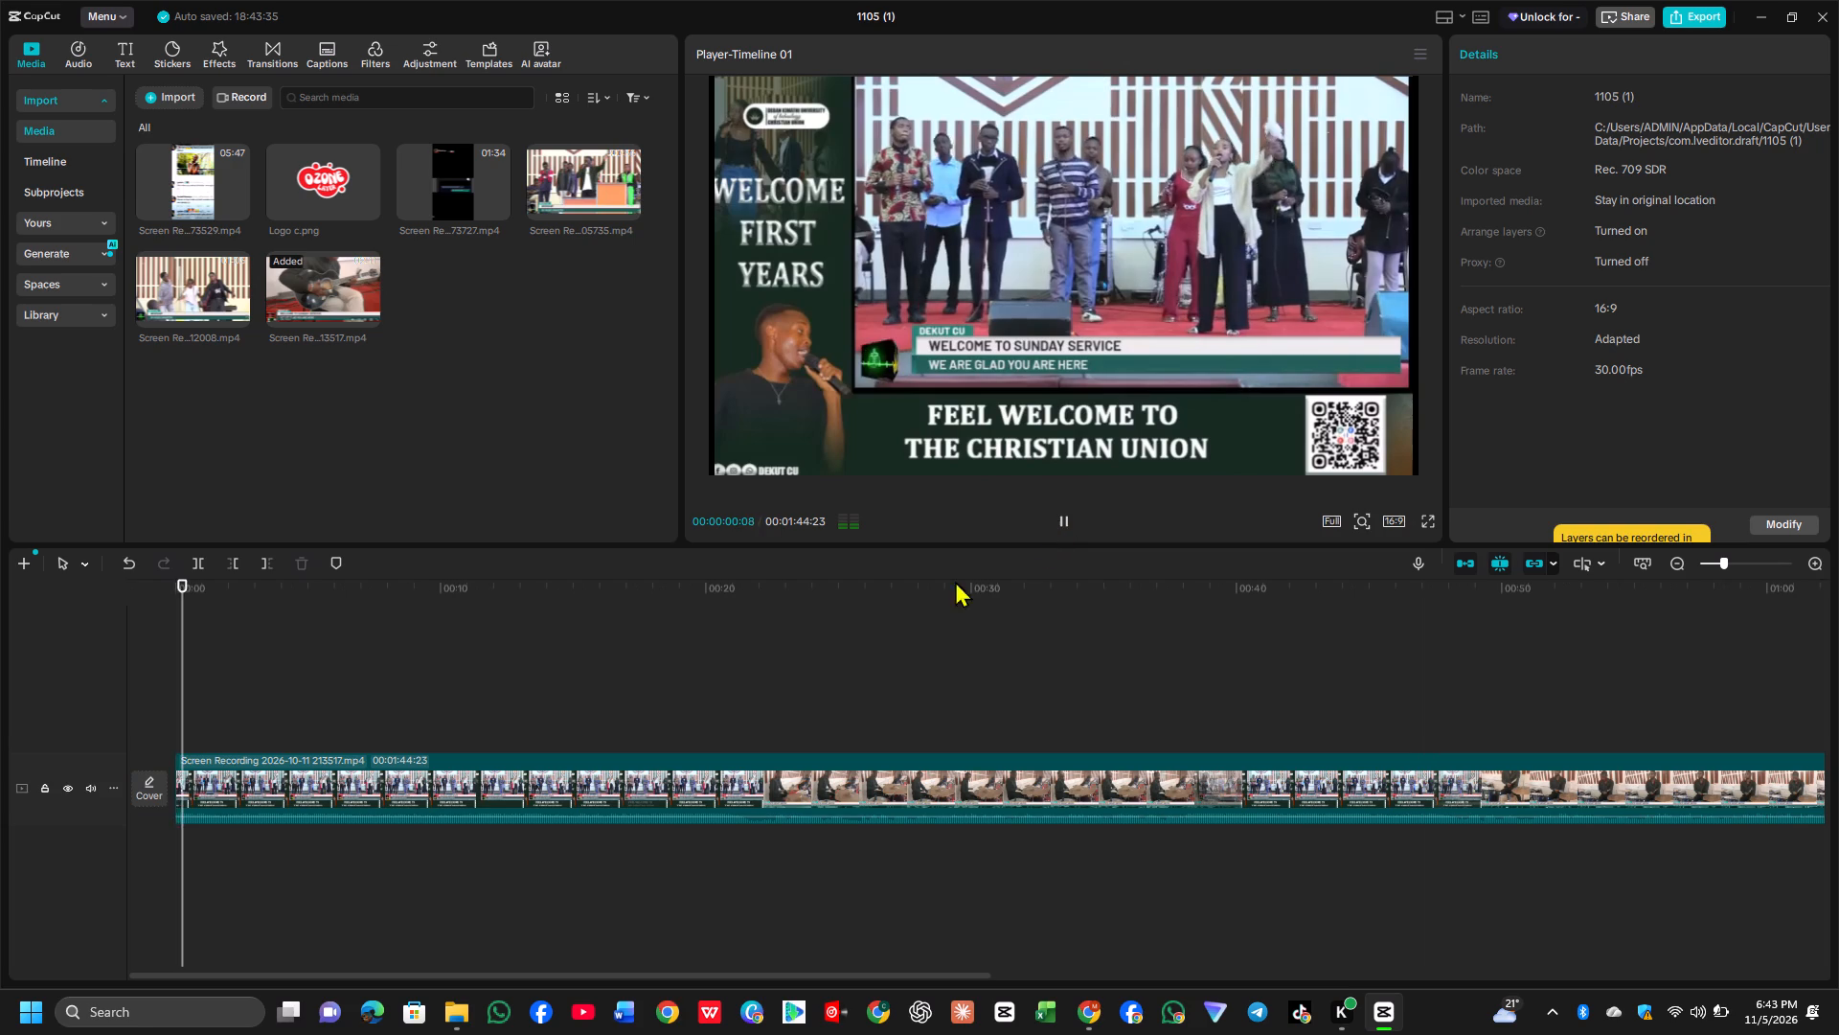
click(942, 662)
click(1191, 645)
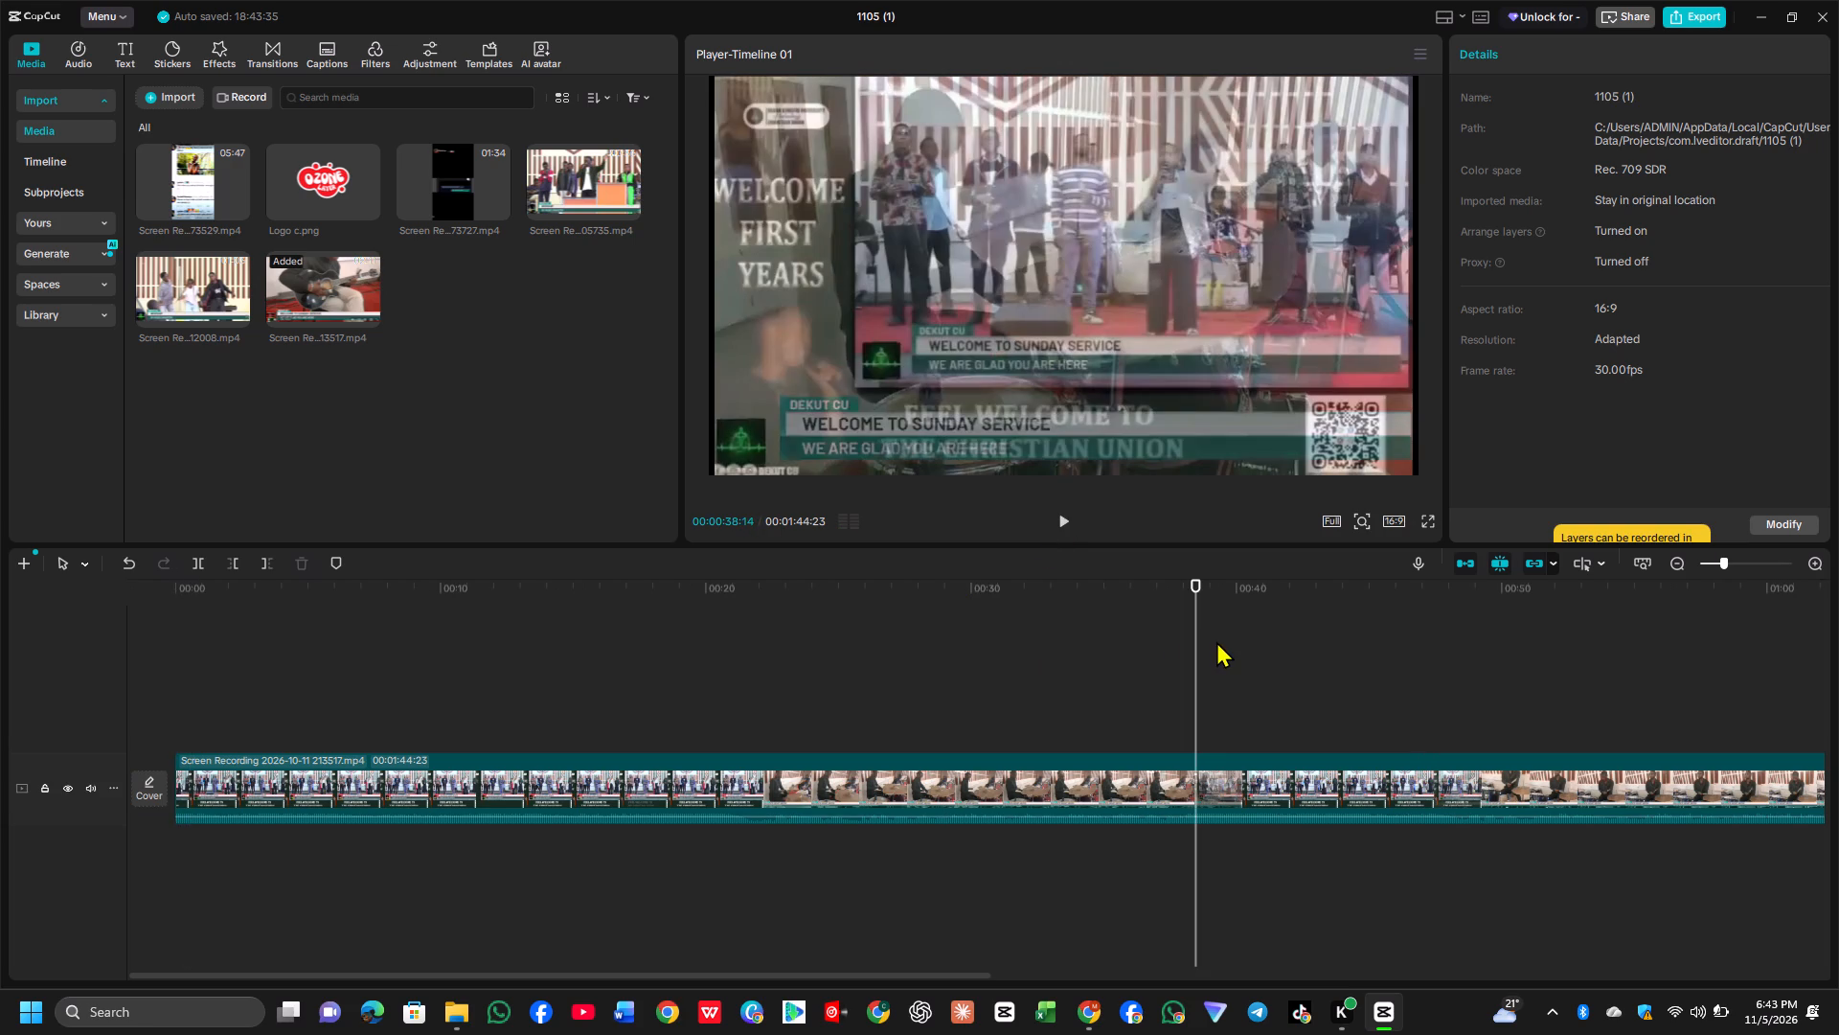
click(1216, 641)
click(1066, 518)
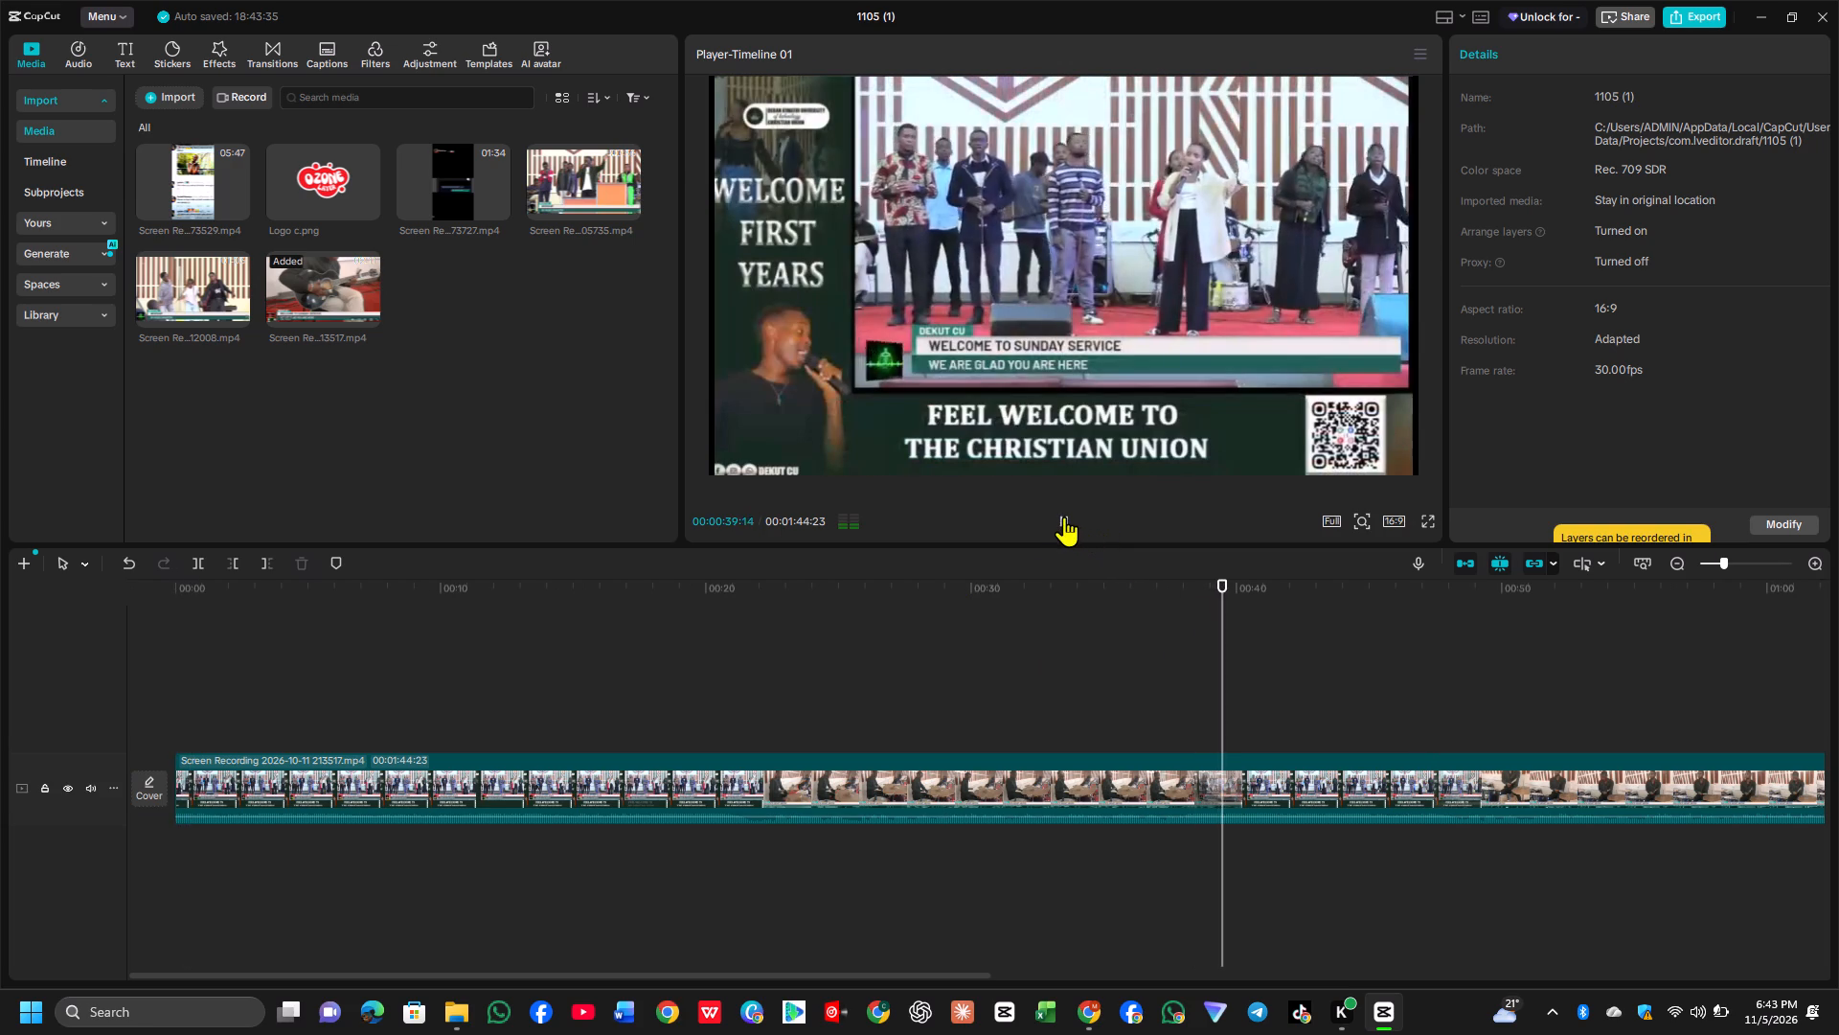
click(1065, 519)
click(1066, 519)
click(1066, 519)
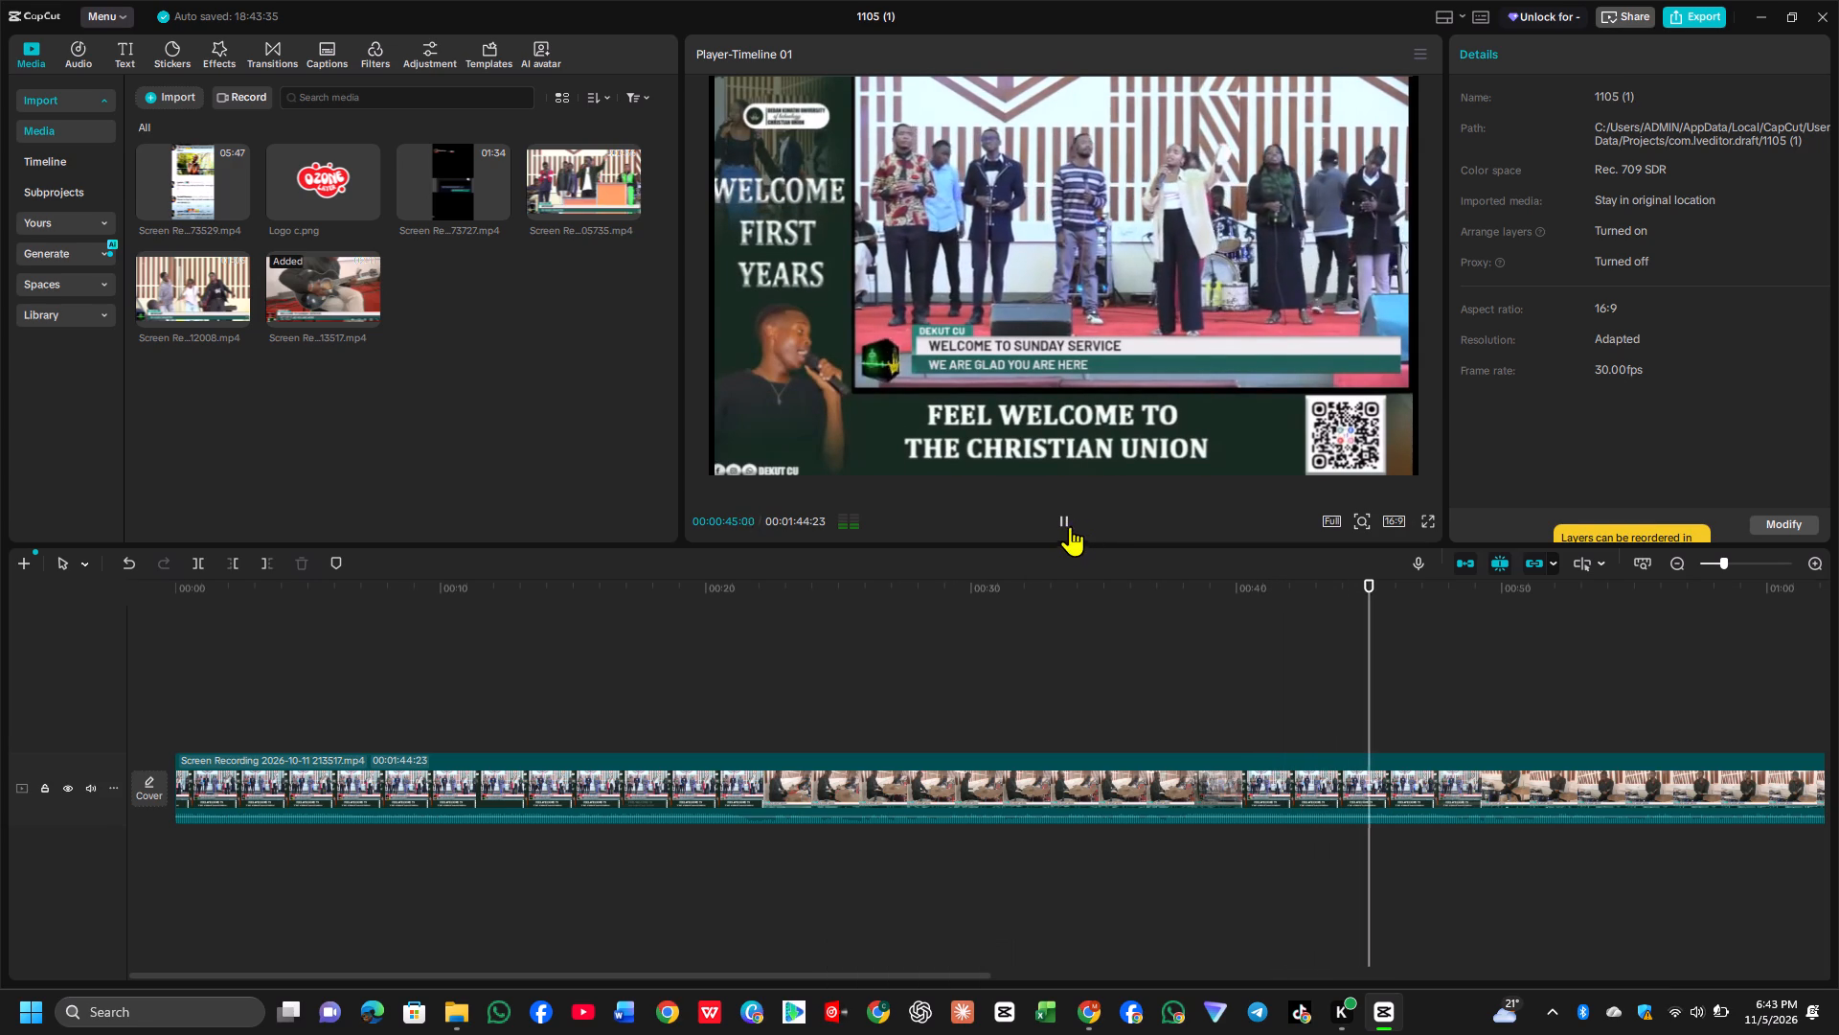
click(1066, 521)
key(Left)
key(Left)
key(Left)
key(Left)
key(Left)
key(Left)
key(Left)
key(Left)
key(Left)
key(Left)
key(Left)
key(Left)
key(Left)
key(Left)
key(Left)
key(Left)
key(Left)
key(Left)
key(Left)
key(Left)
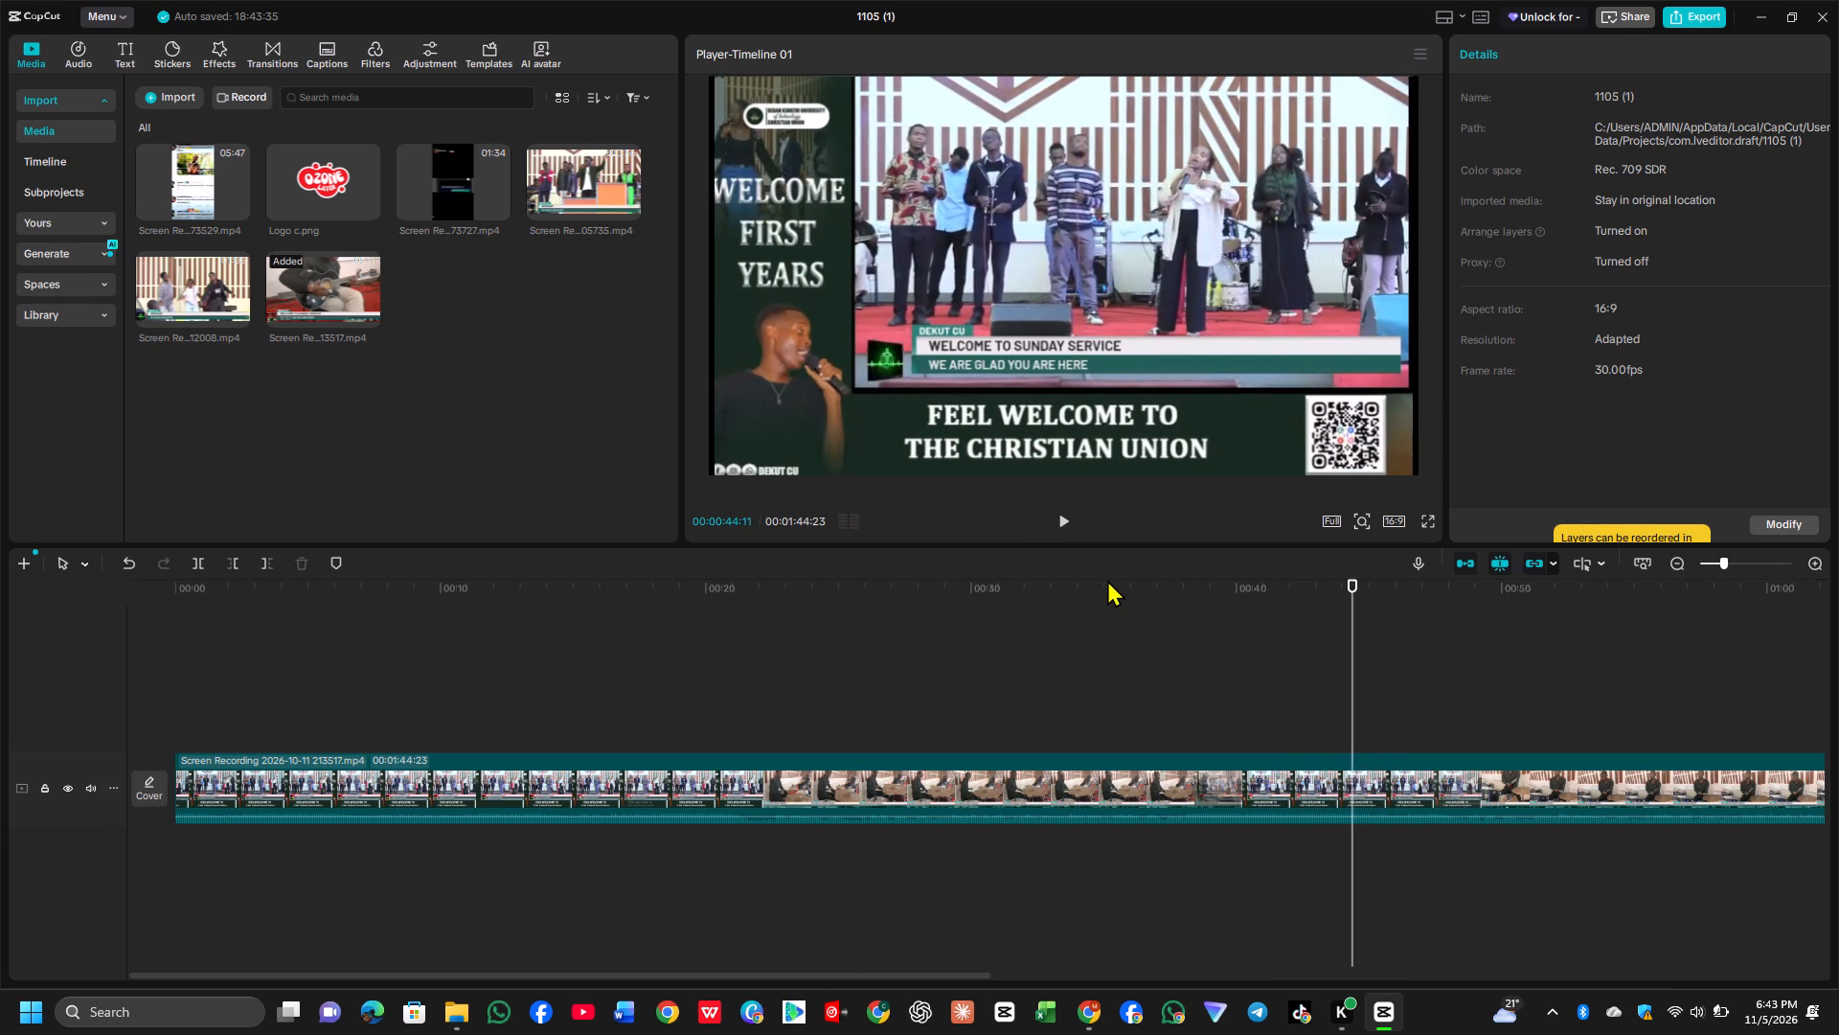
click(1069, 523)
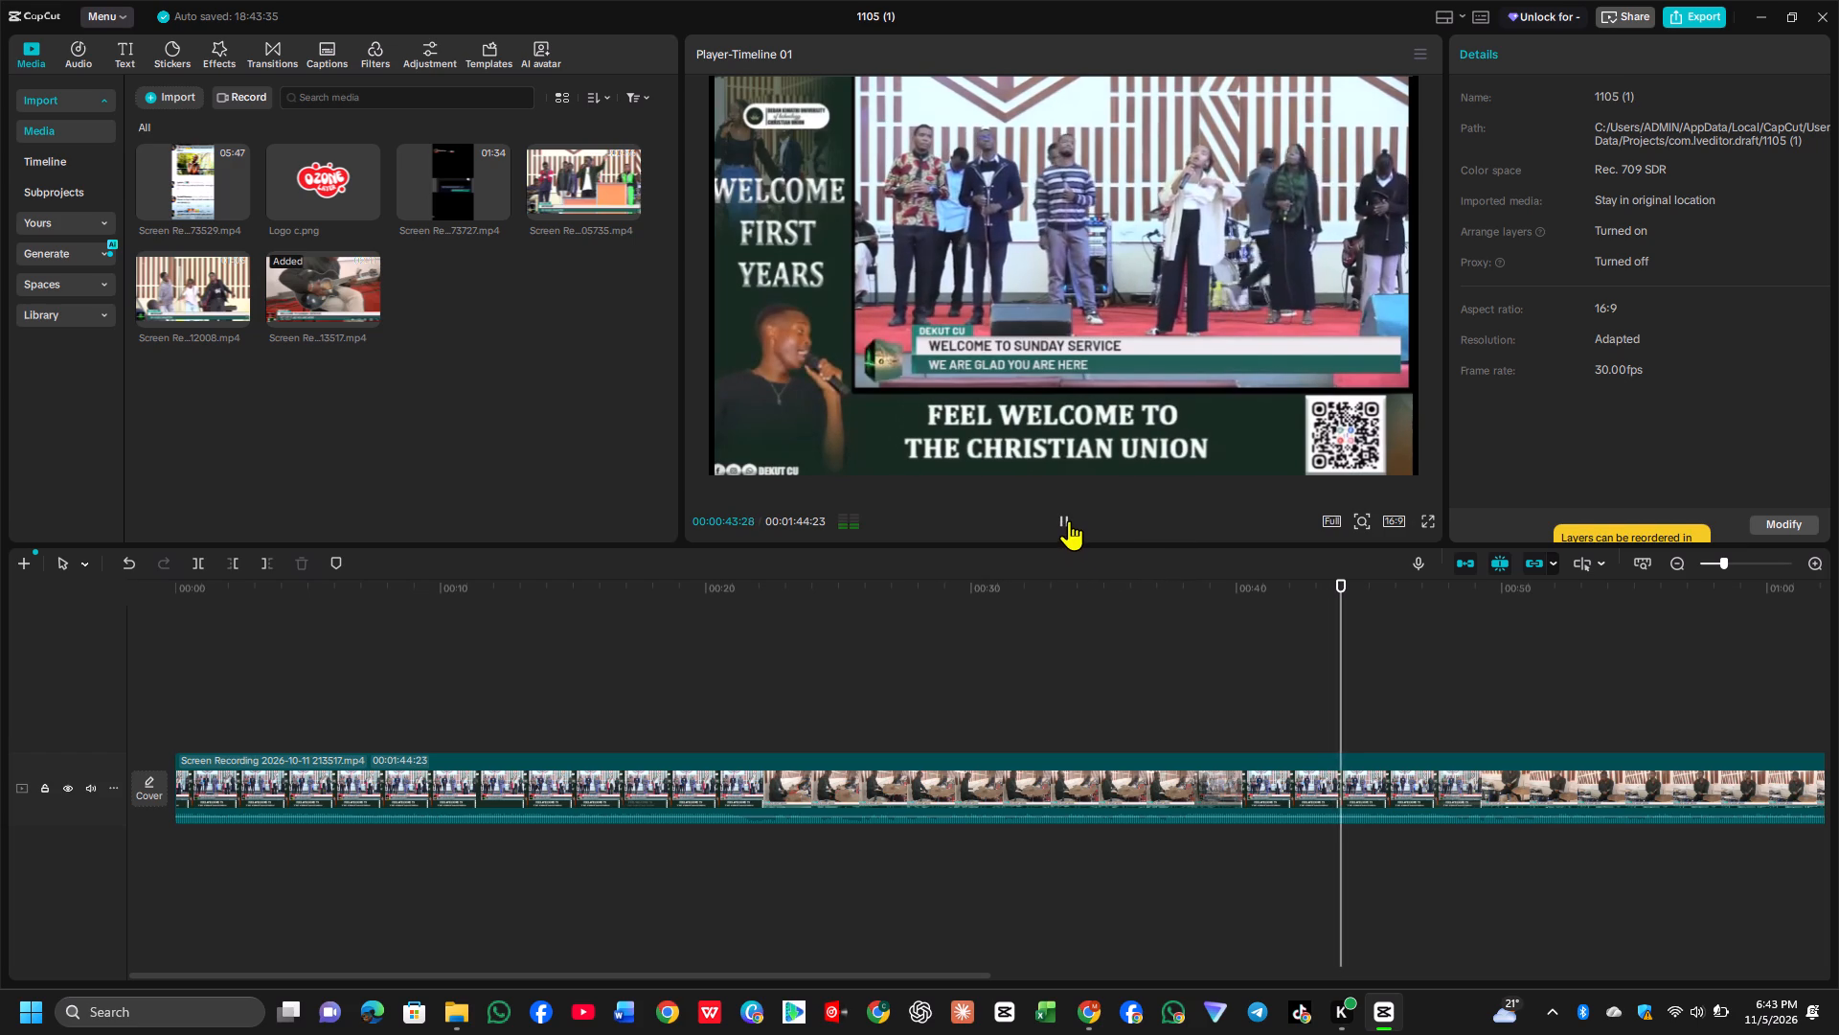
click(1069, 520)
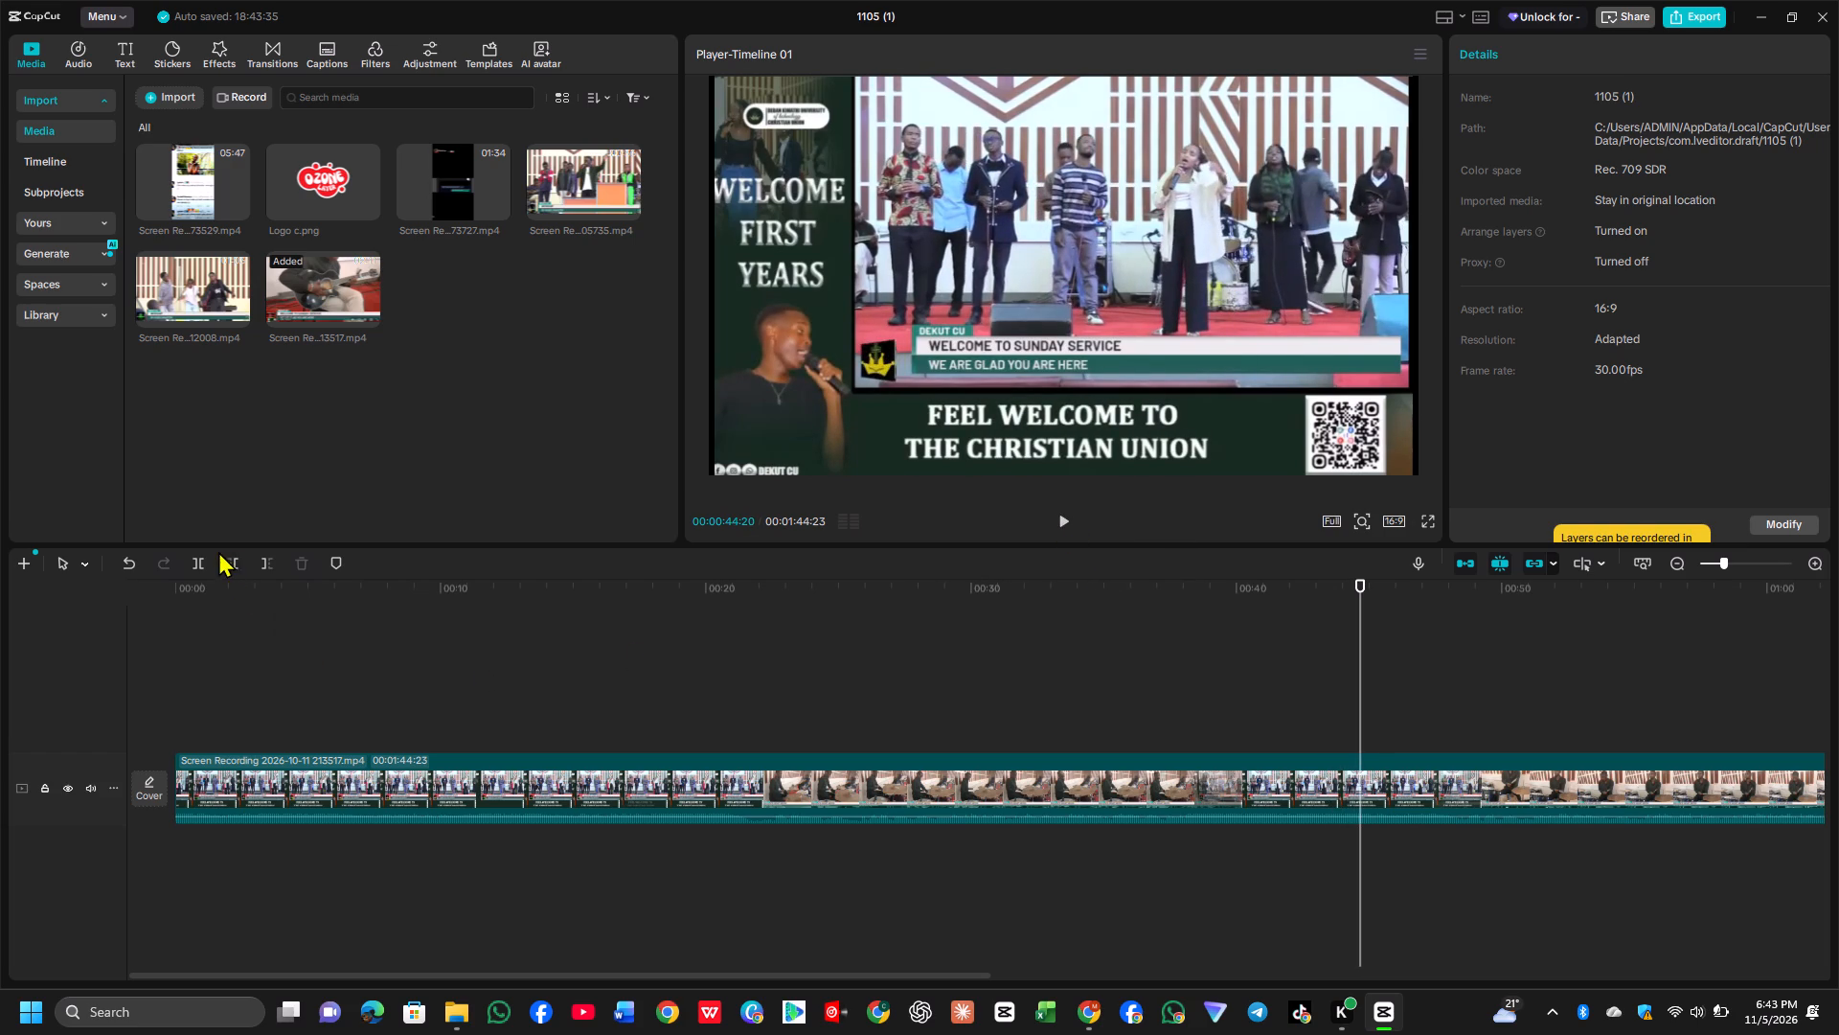
key(Left)
key(Left)
key(Left)
key(Left)
key(Left)
key(Left)
key(Left)
key(Left)
key(Left)
key(Left)
key(Left)
key(Left)
key(Left)
key(Left)
key(Left)
key(Left)
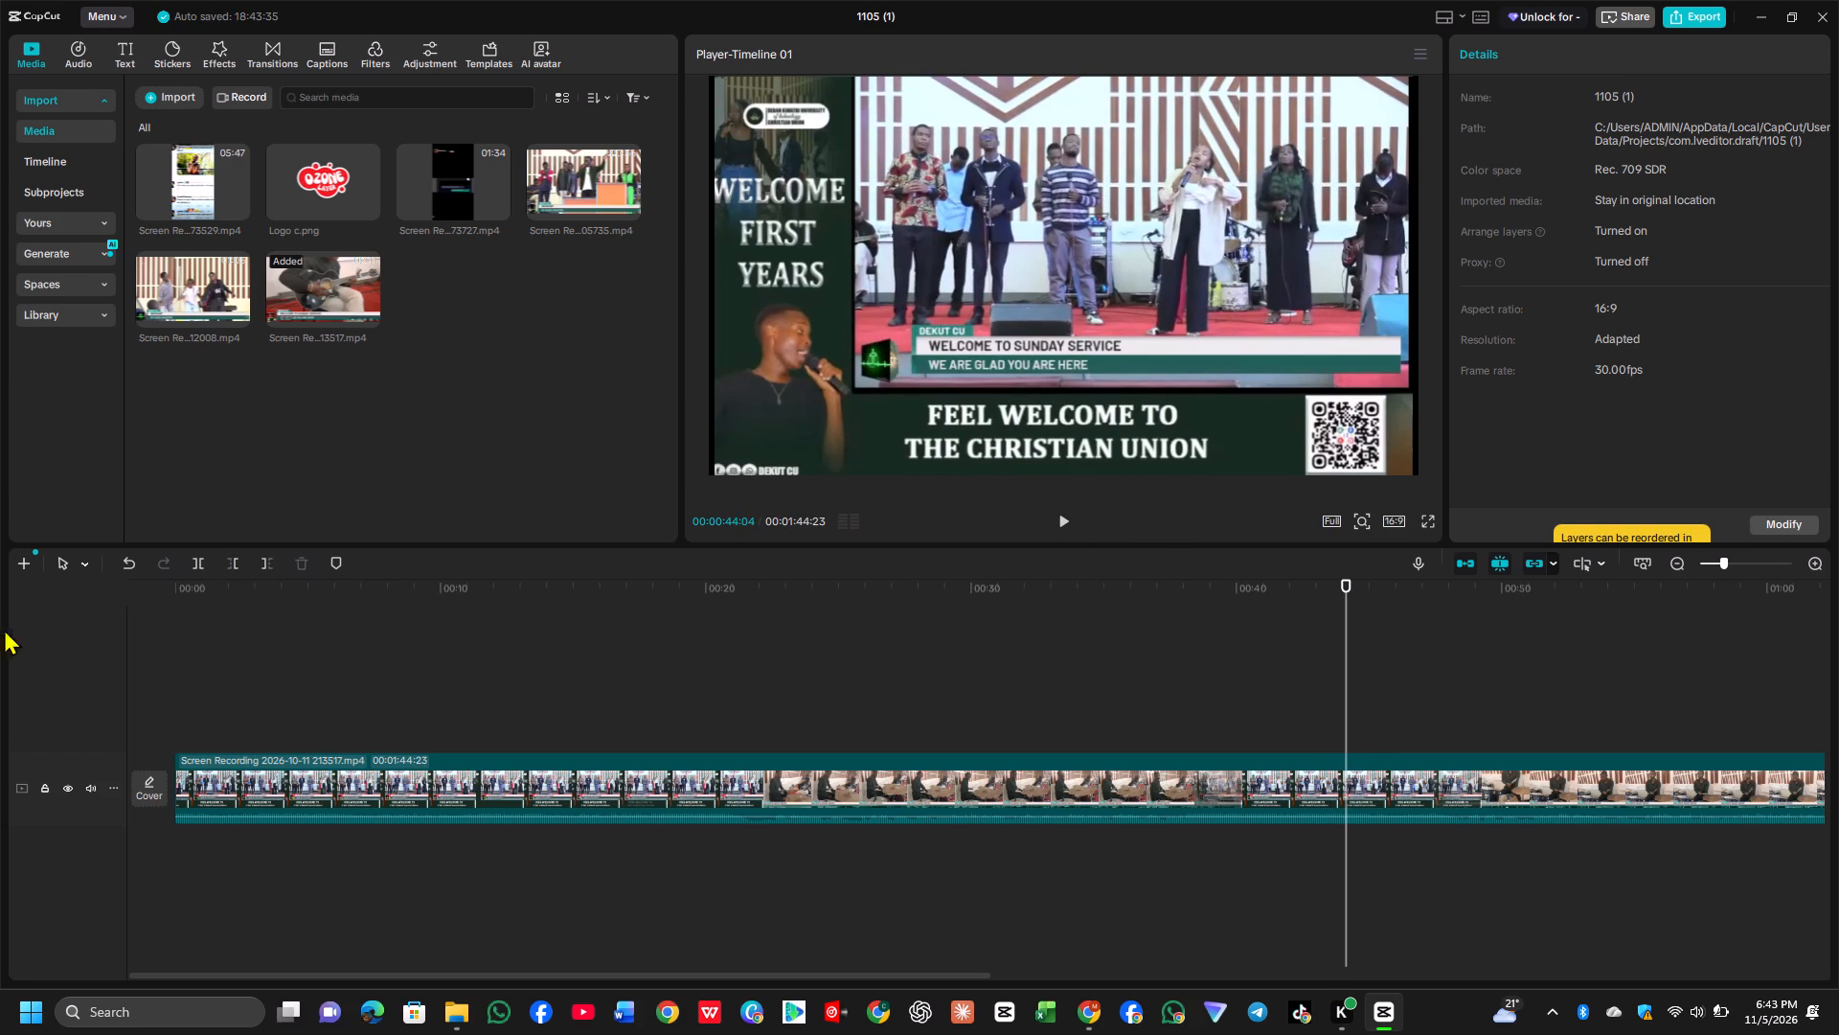
click(232, 563)
click(1060, 518)
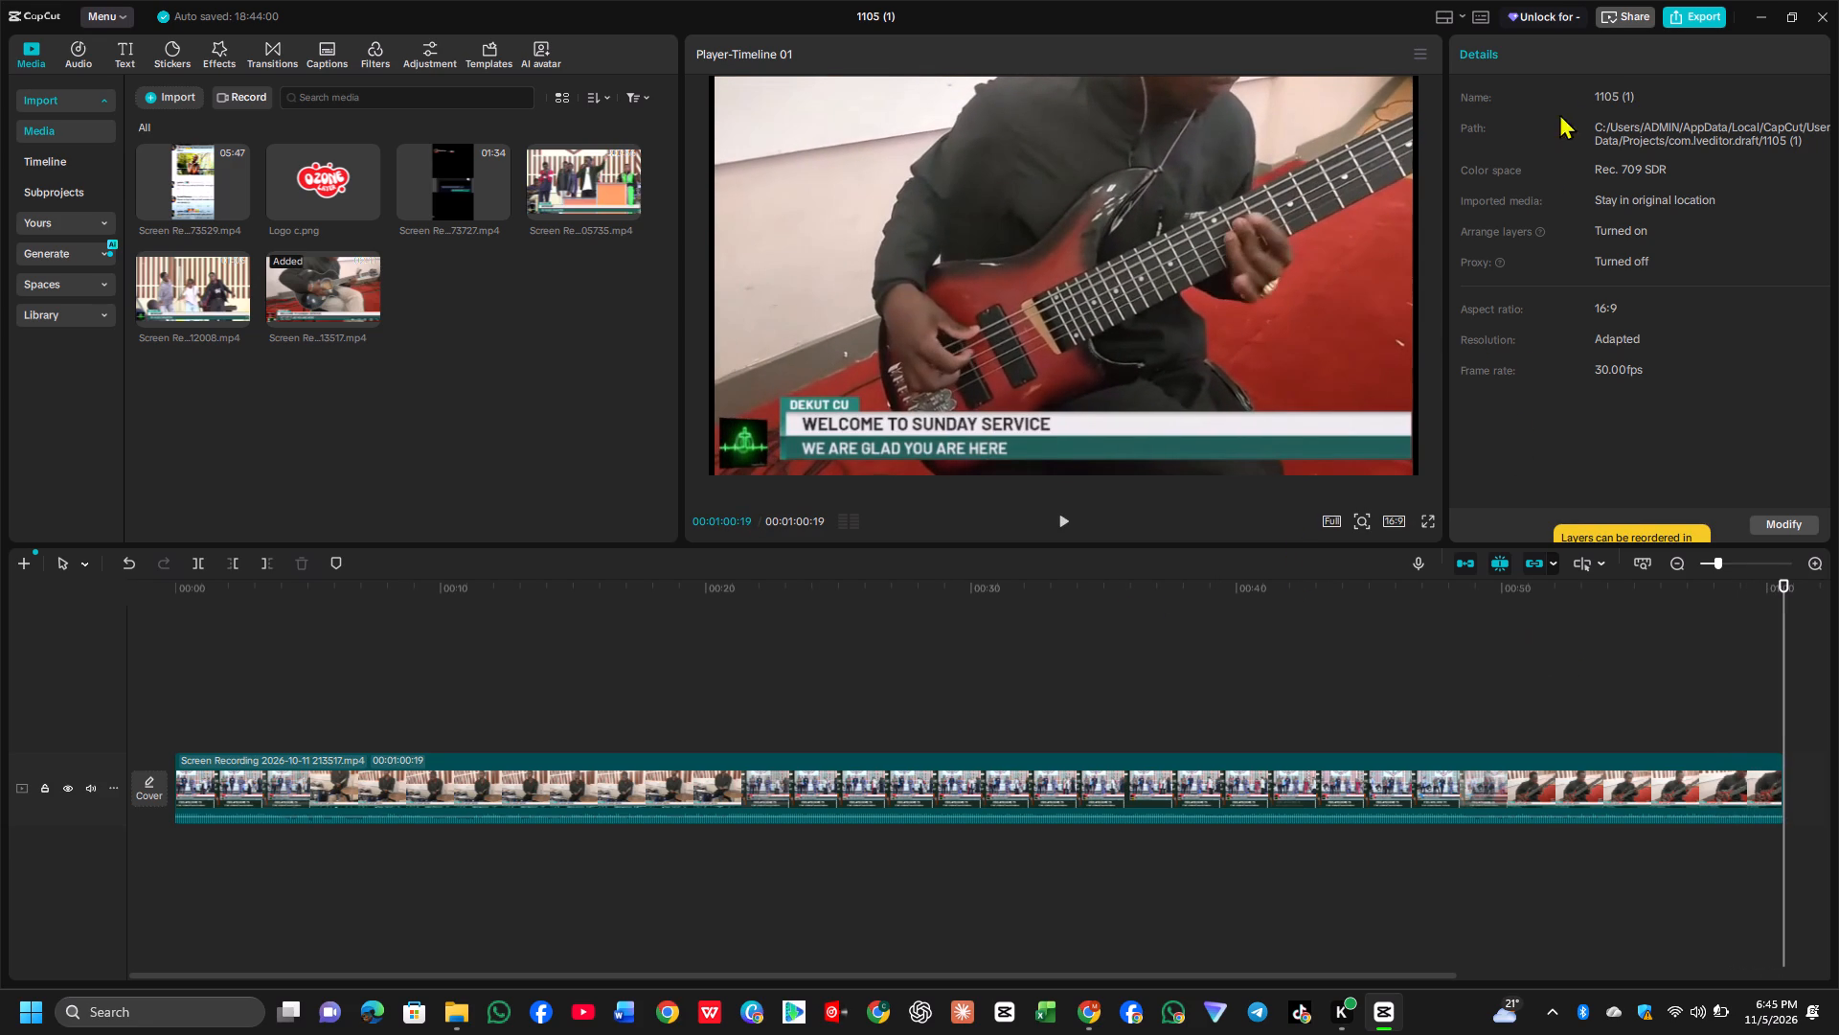
Export the trimmed 213517 clip as a video named Ezebube and close the export window when it finishes.
click(1702, 16)
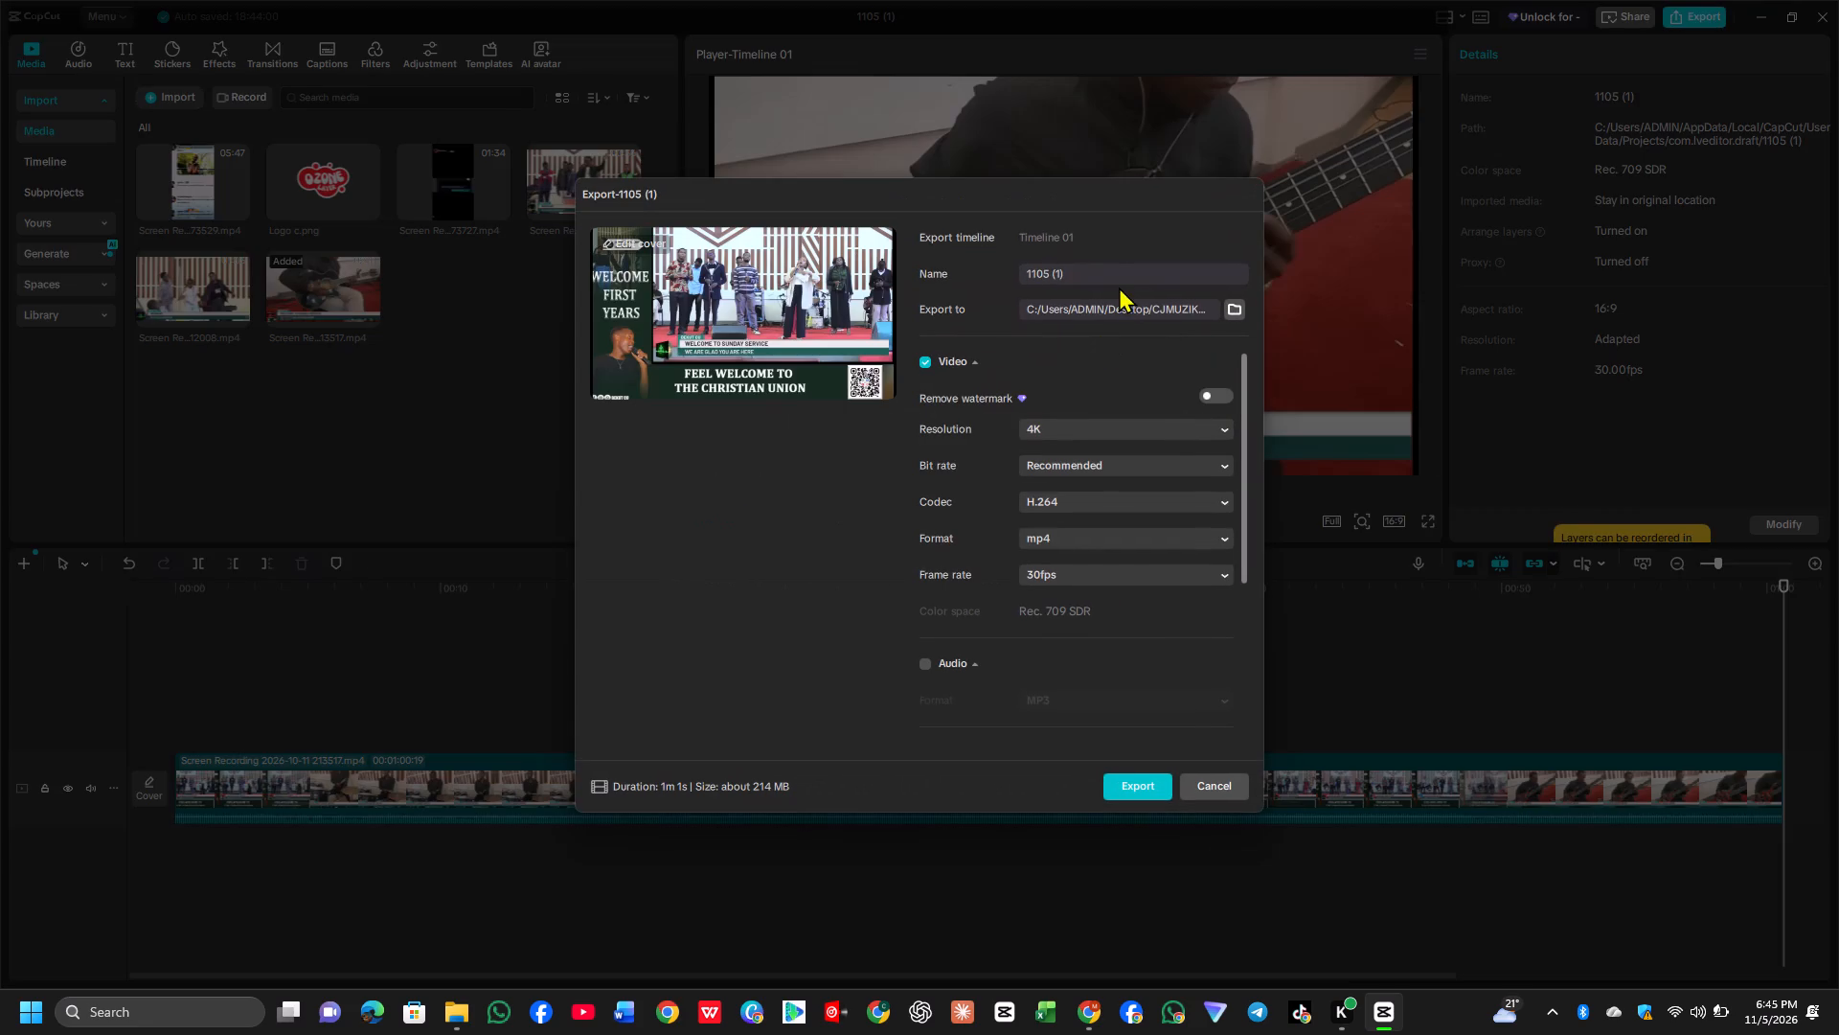
triple_click(1117, 273)
click(1117, 273)
click(1117, 273)
double_click(1117, 273)
key(e)
click(1136, 792)
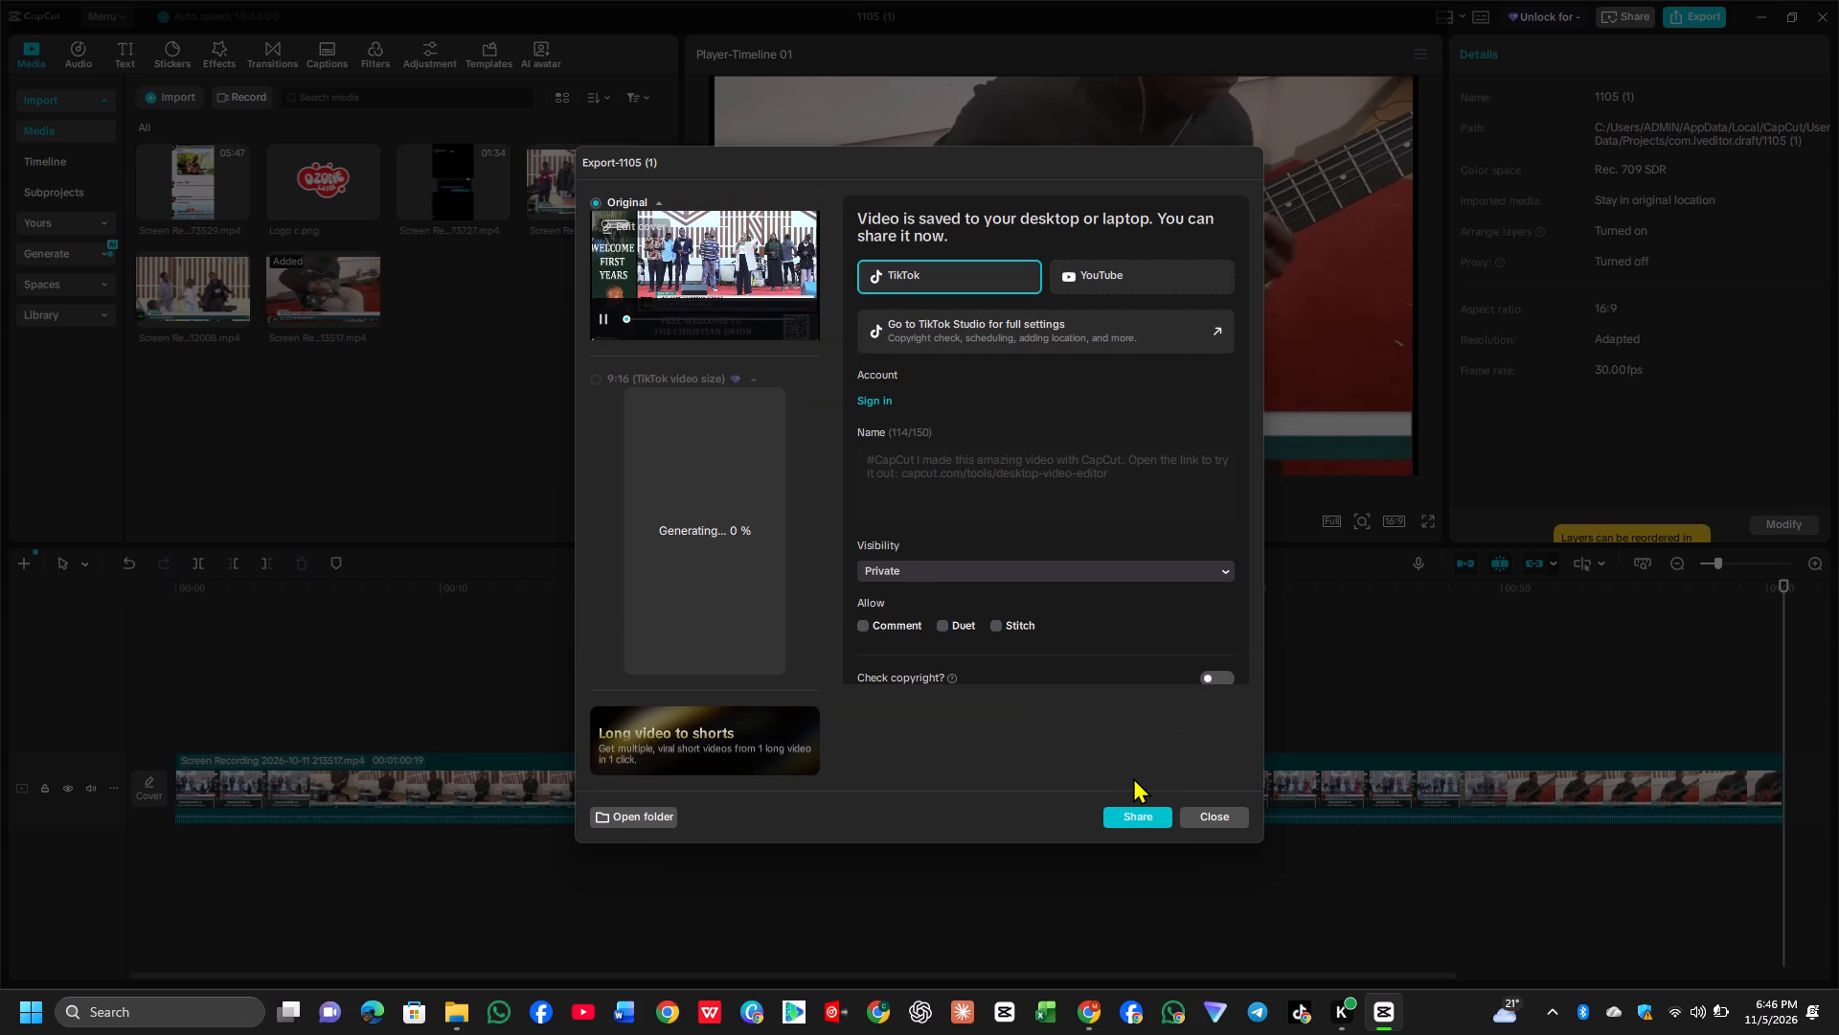
click(1232, 818)
click(1219, 814)
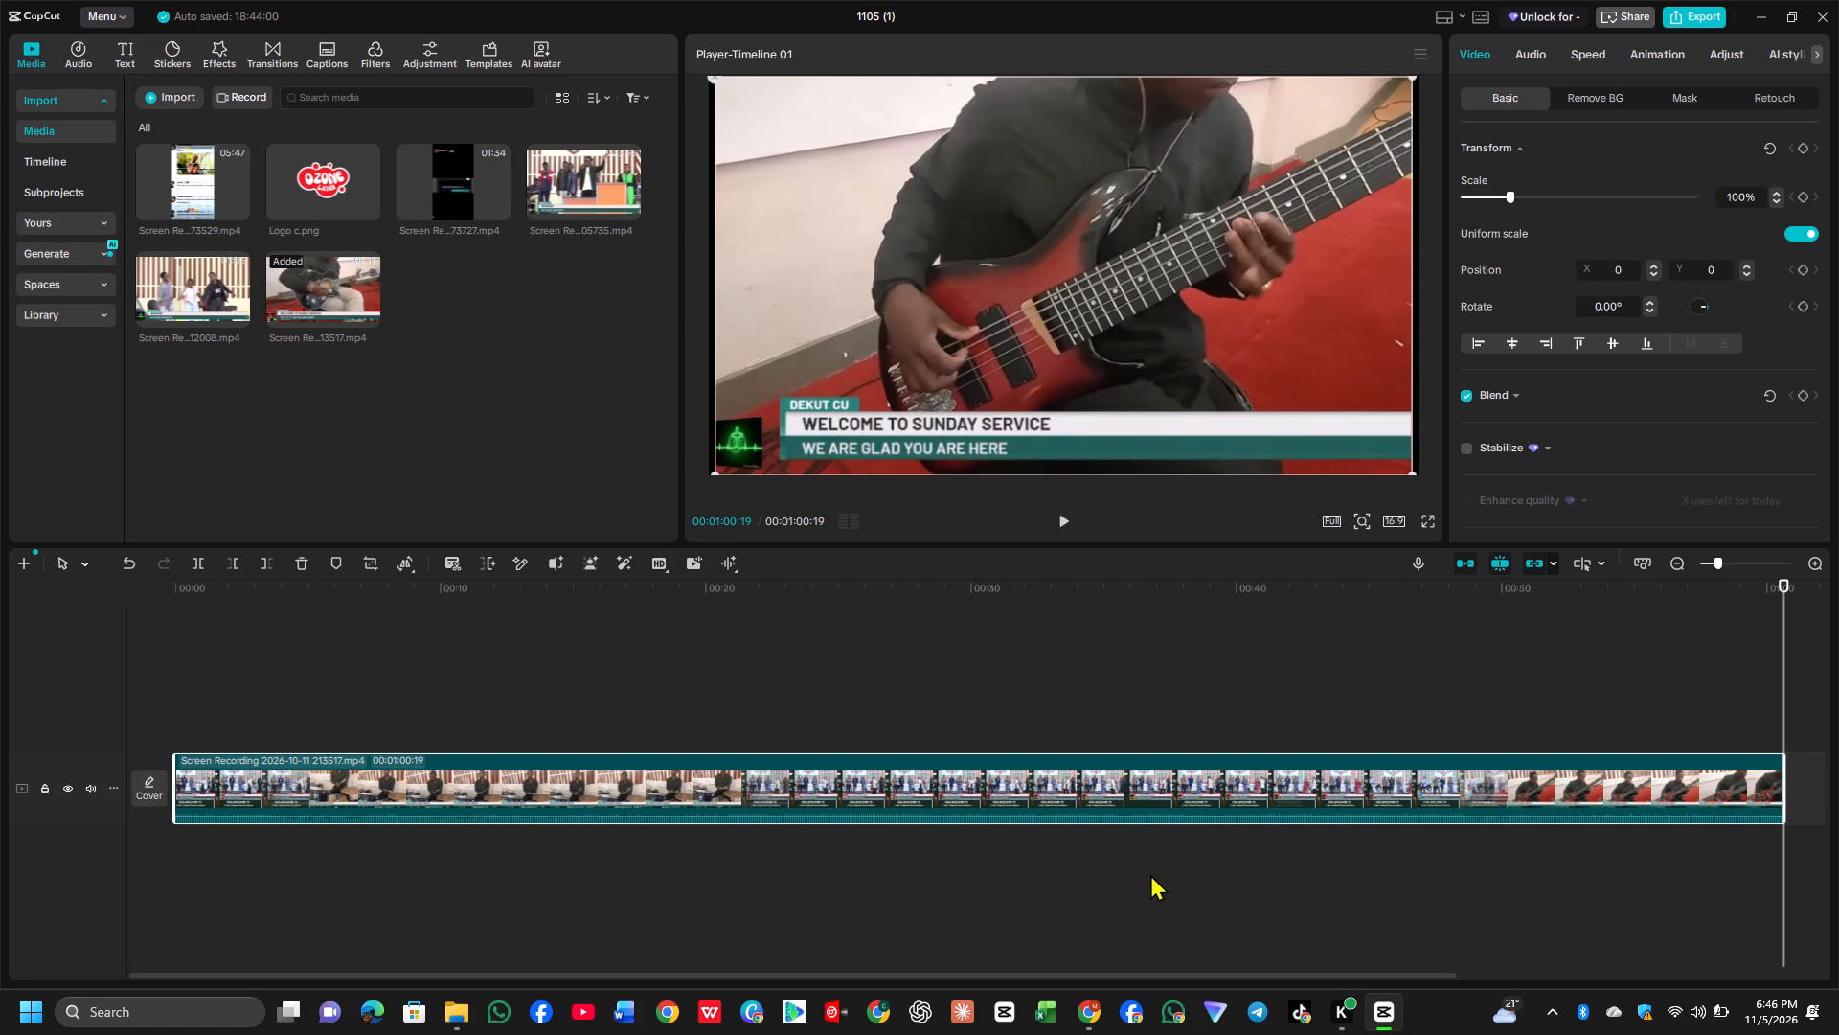
click(175, 99)
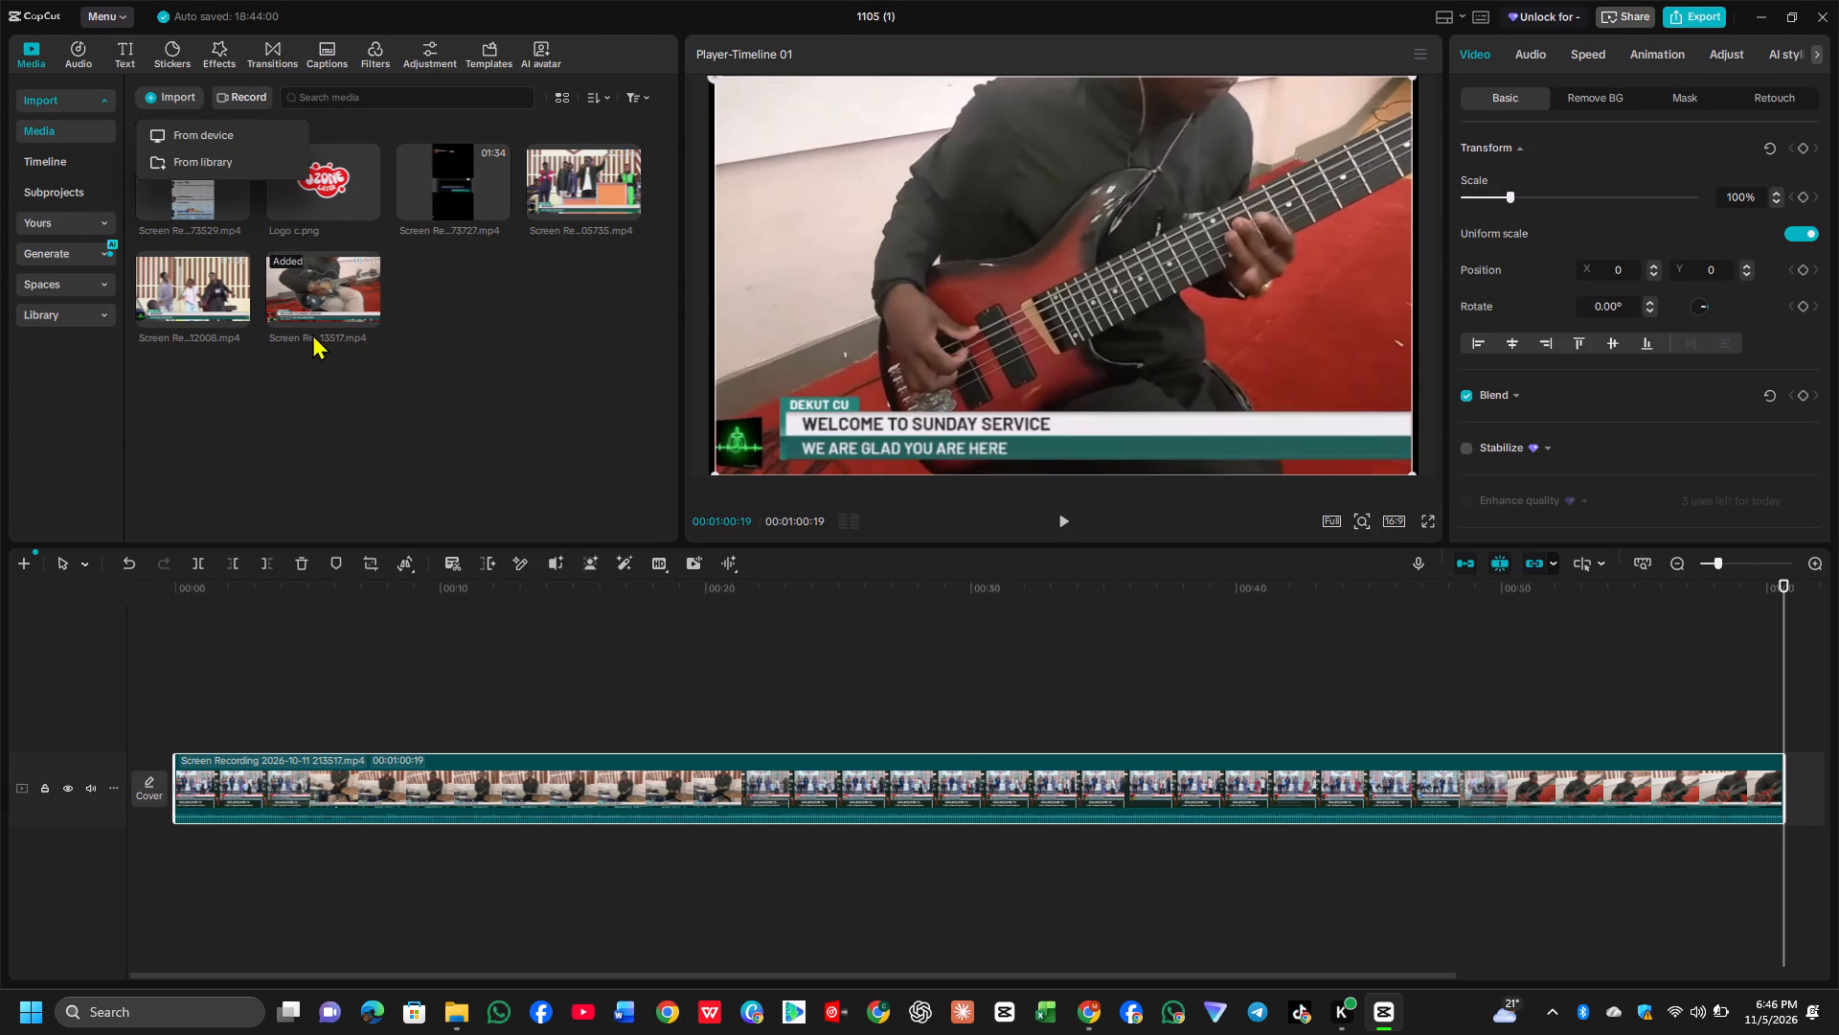
click(175, 128)
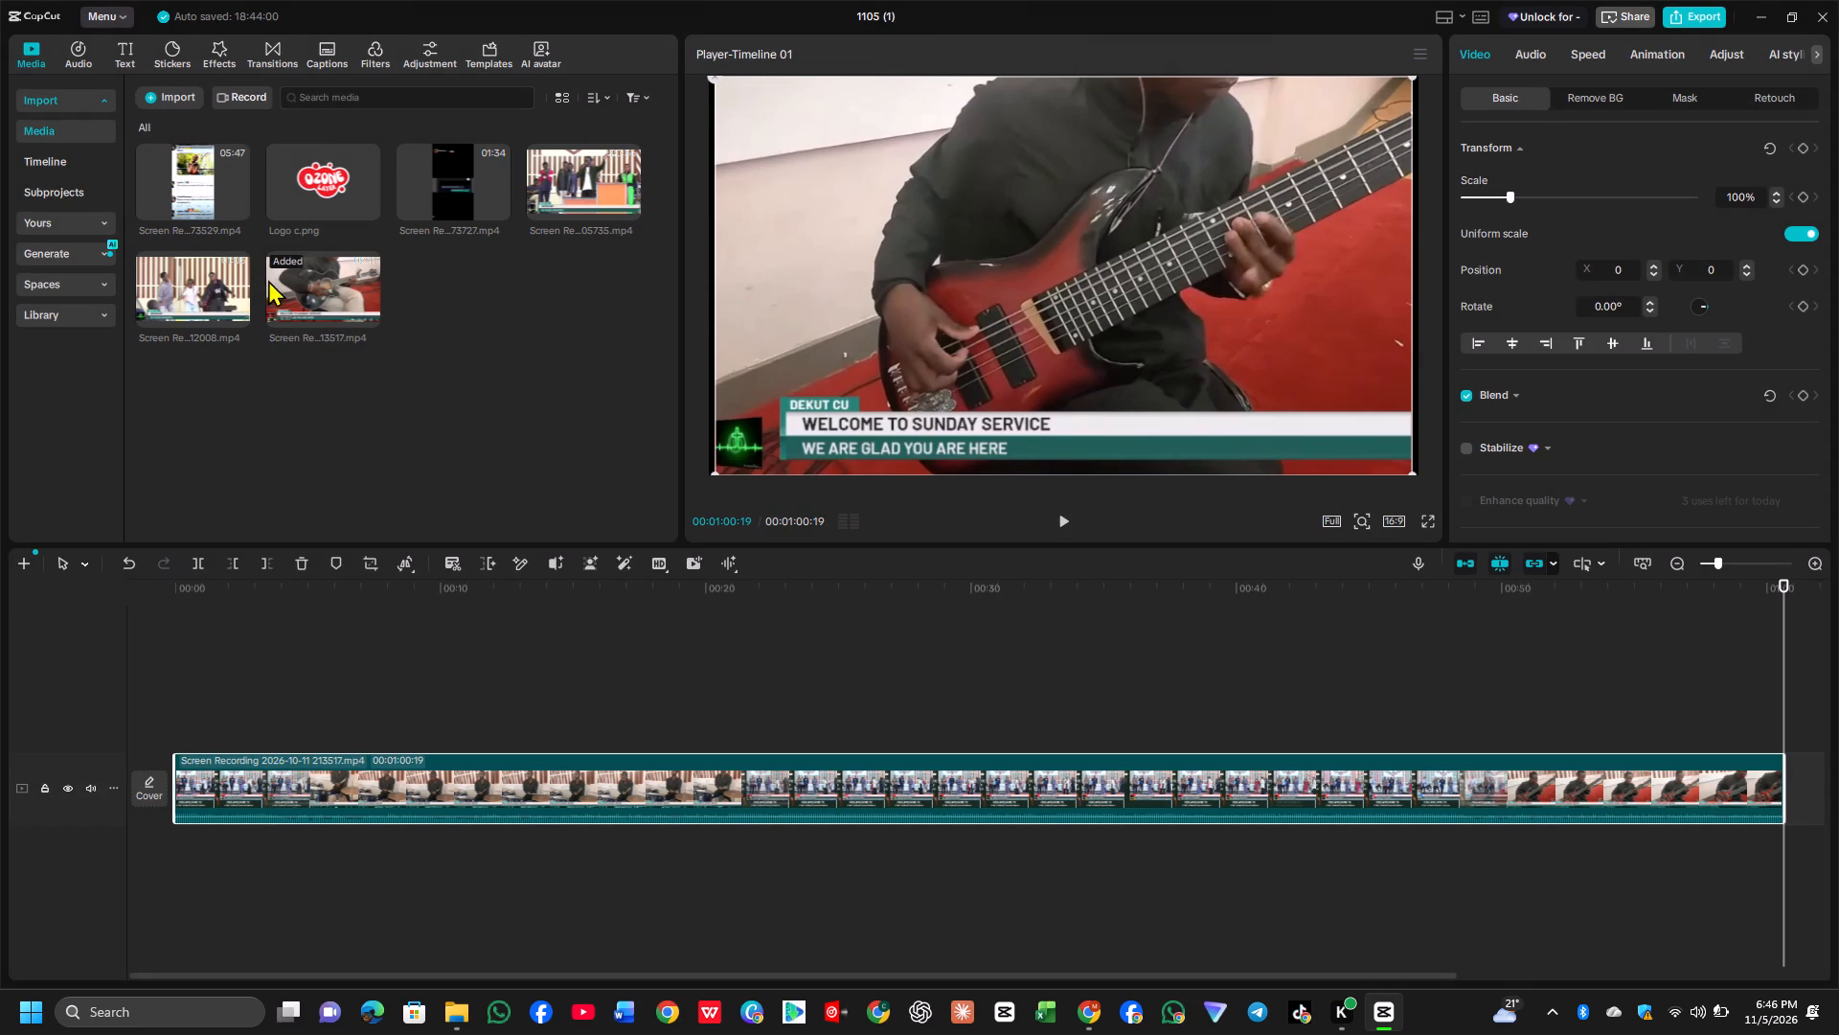
click(356, 347)
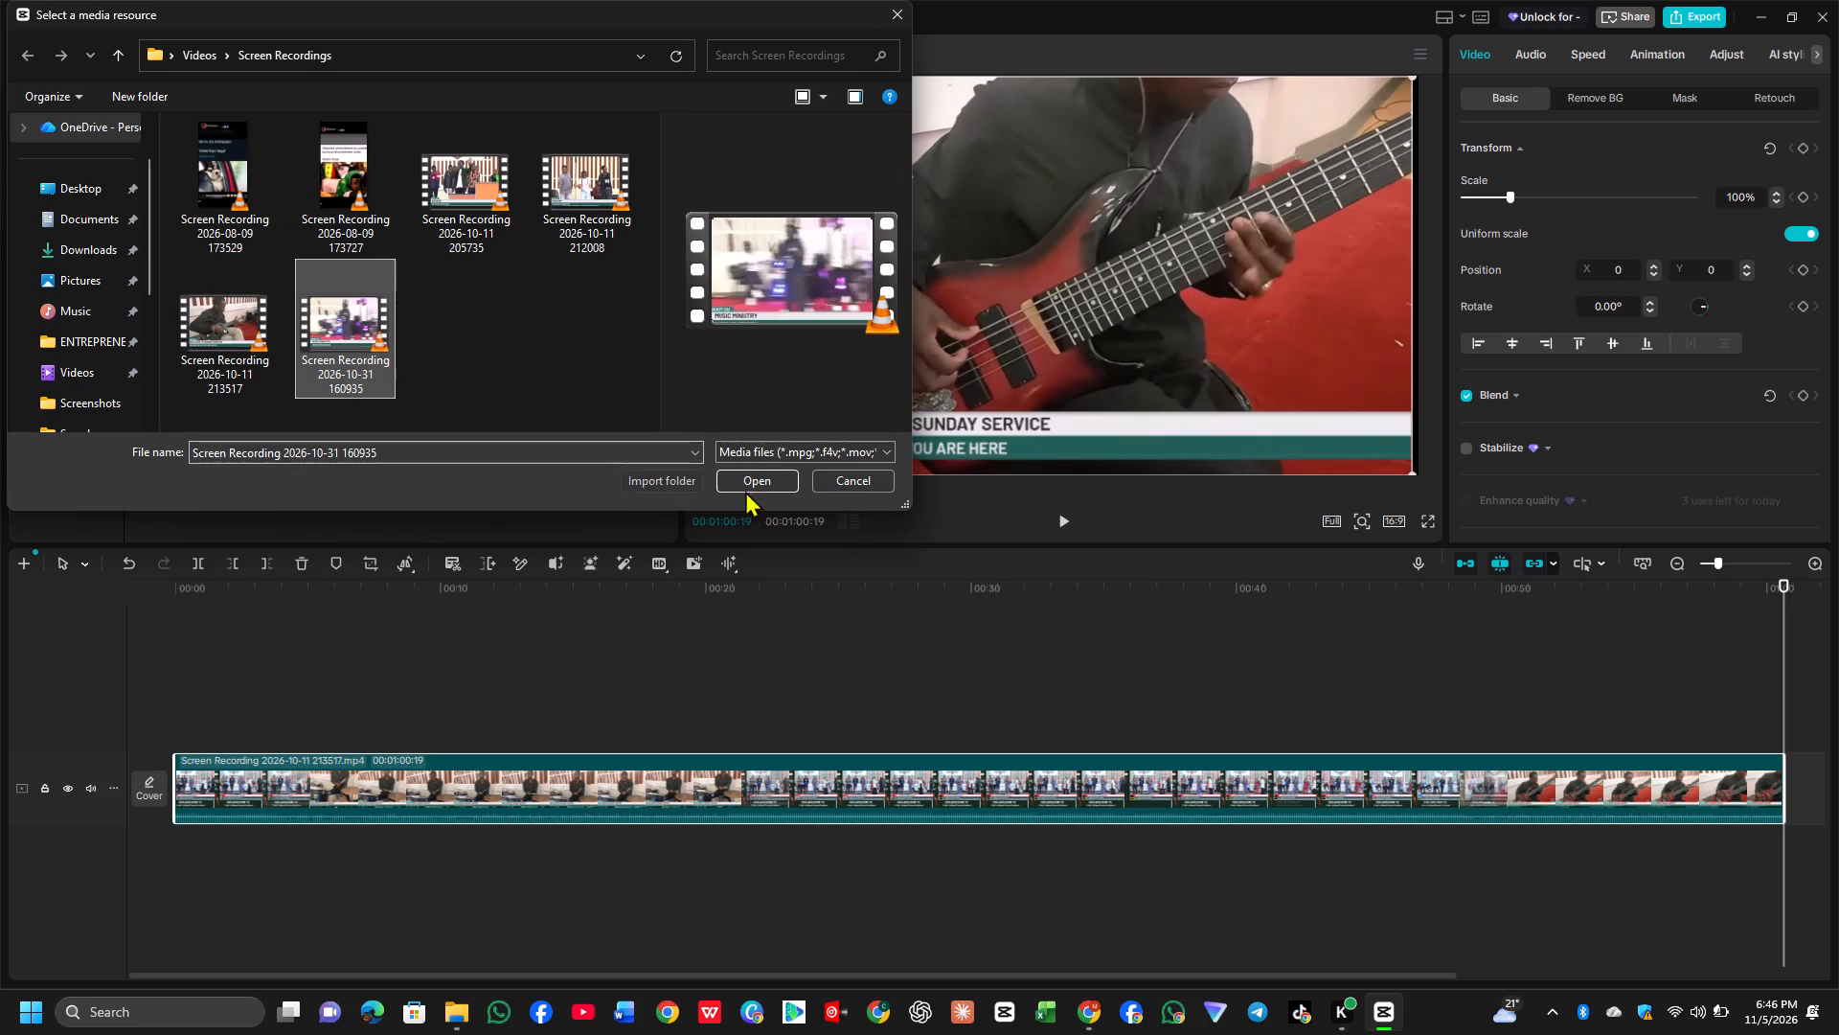
click(783, 494)
click(769, 480)
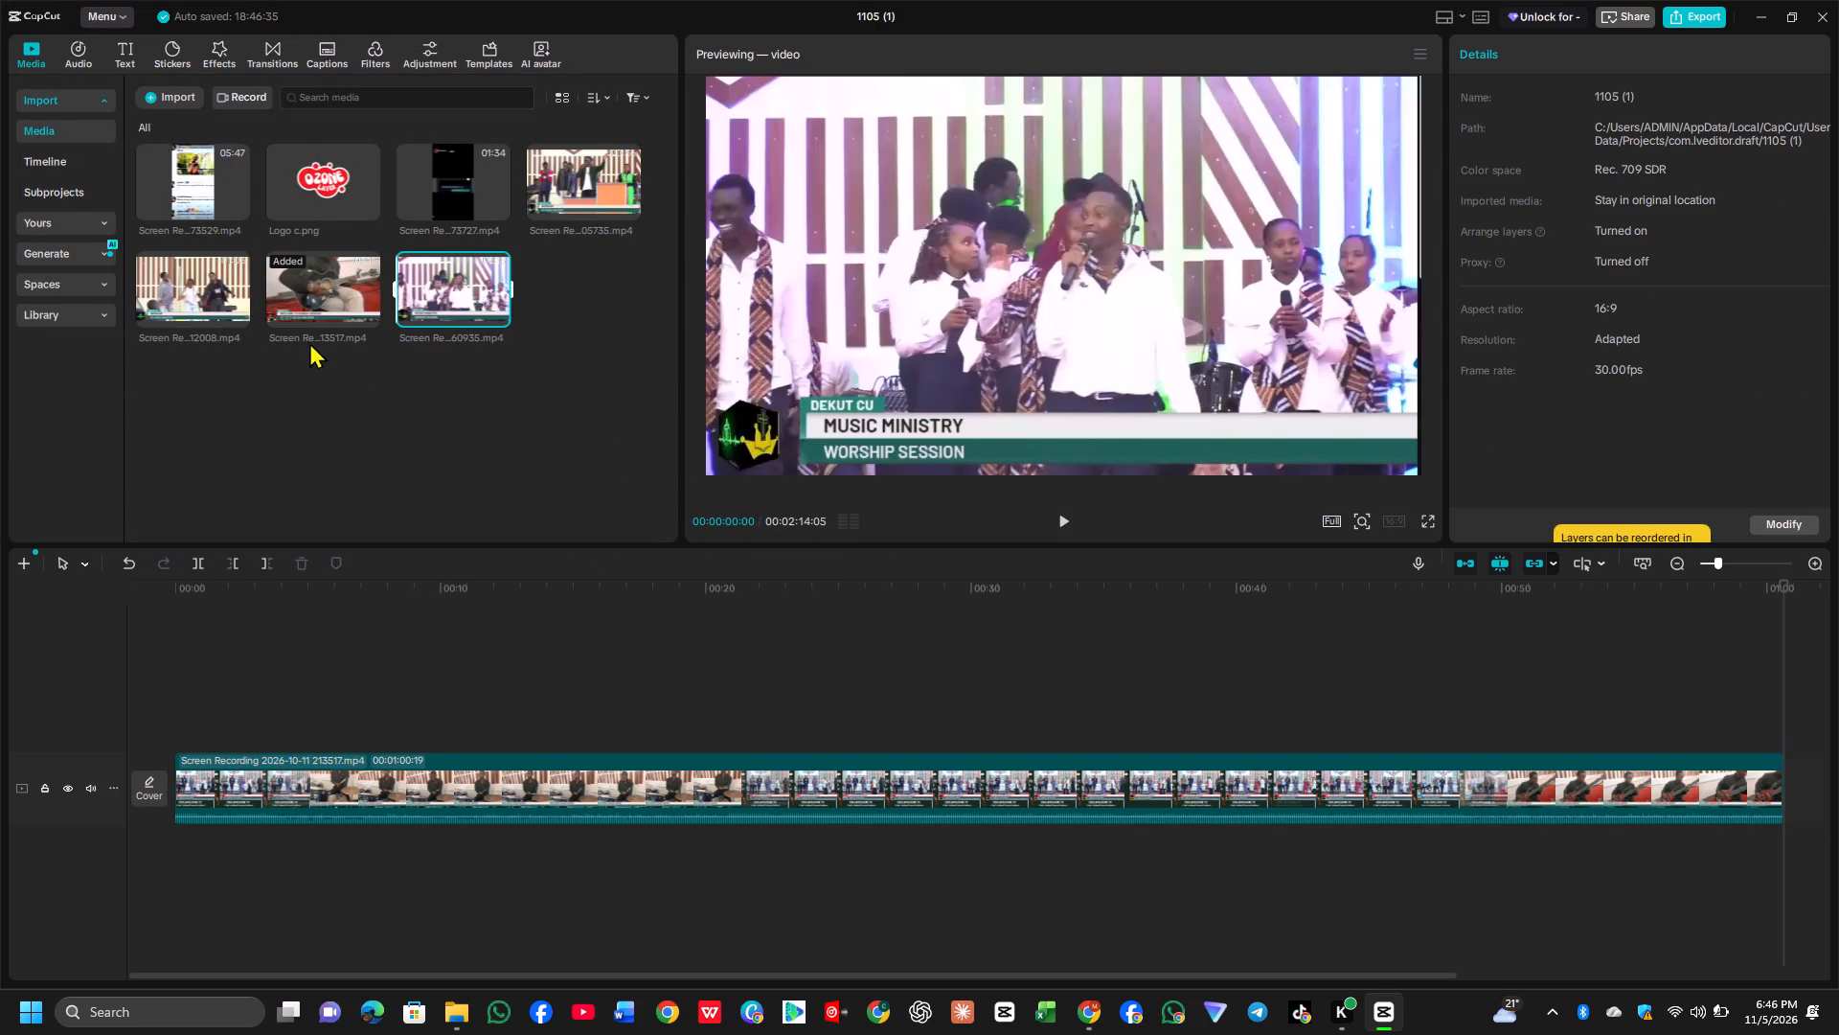
drag(440, 300, 252, 751)
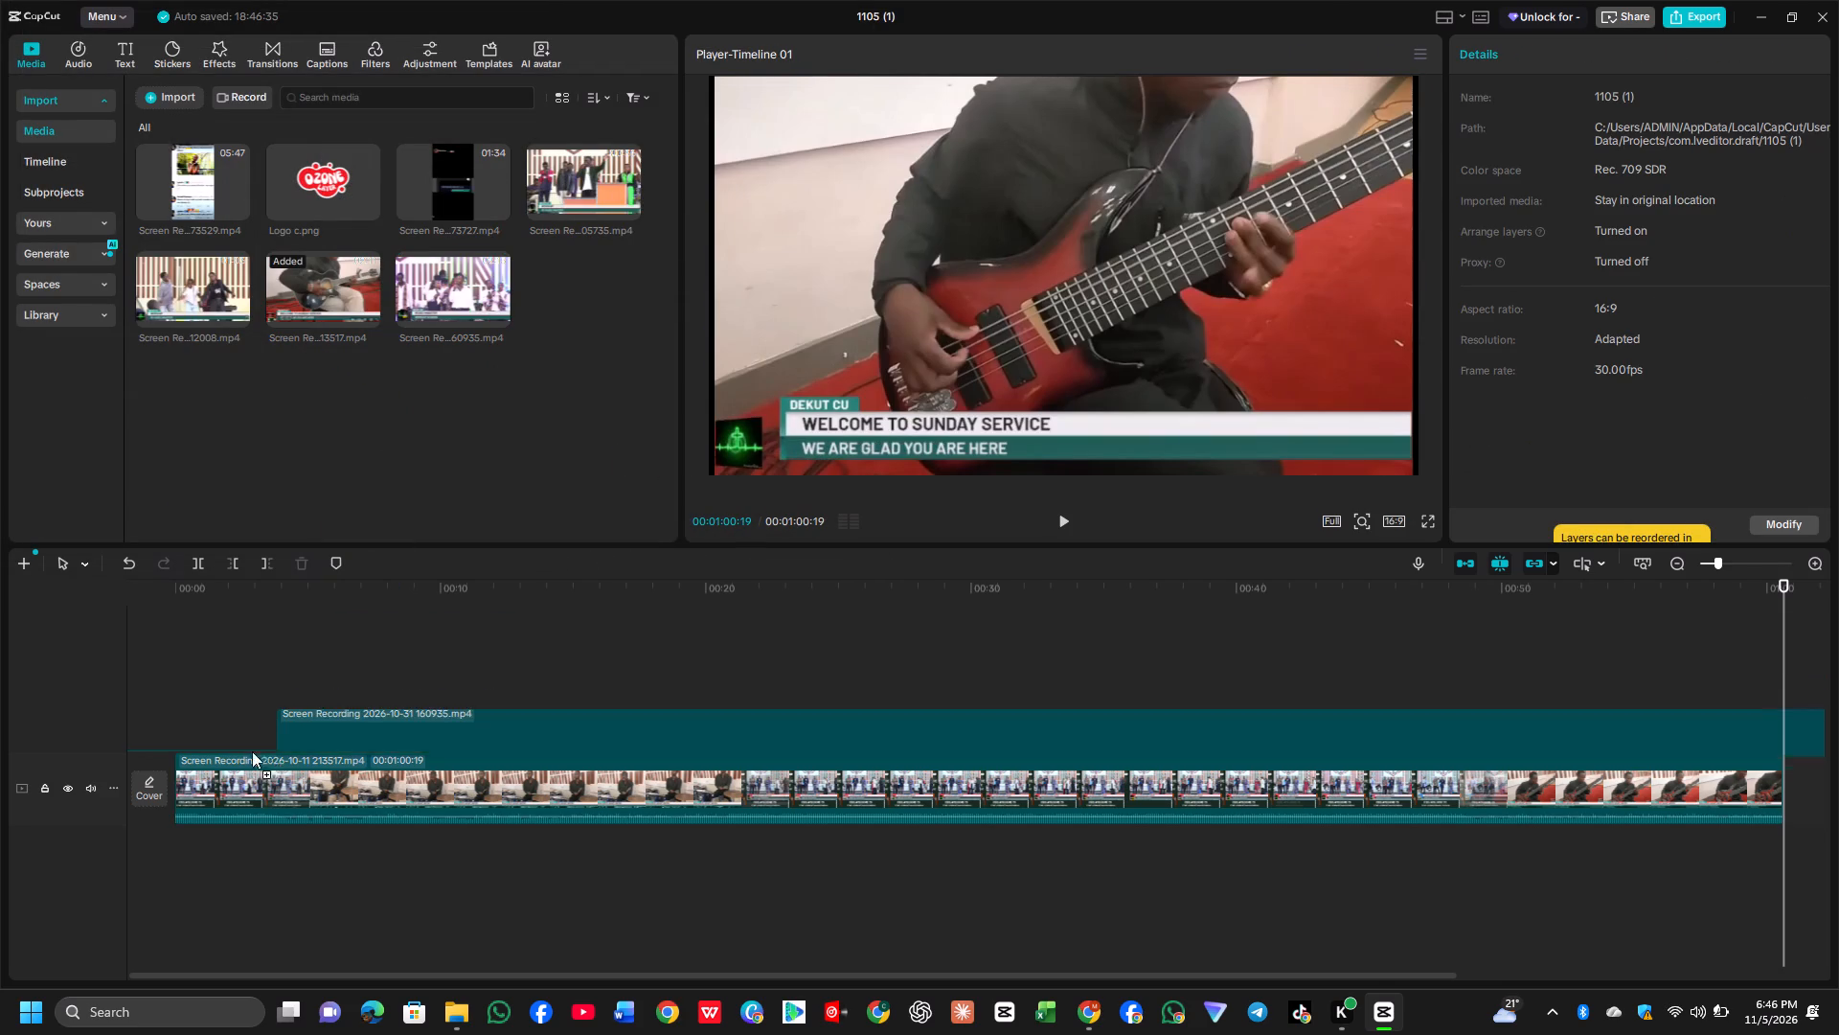
drag(252, 751, 186, 788)
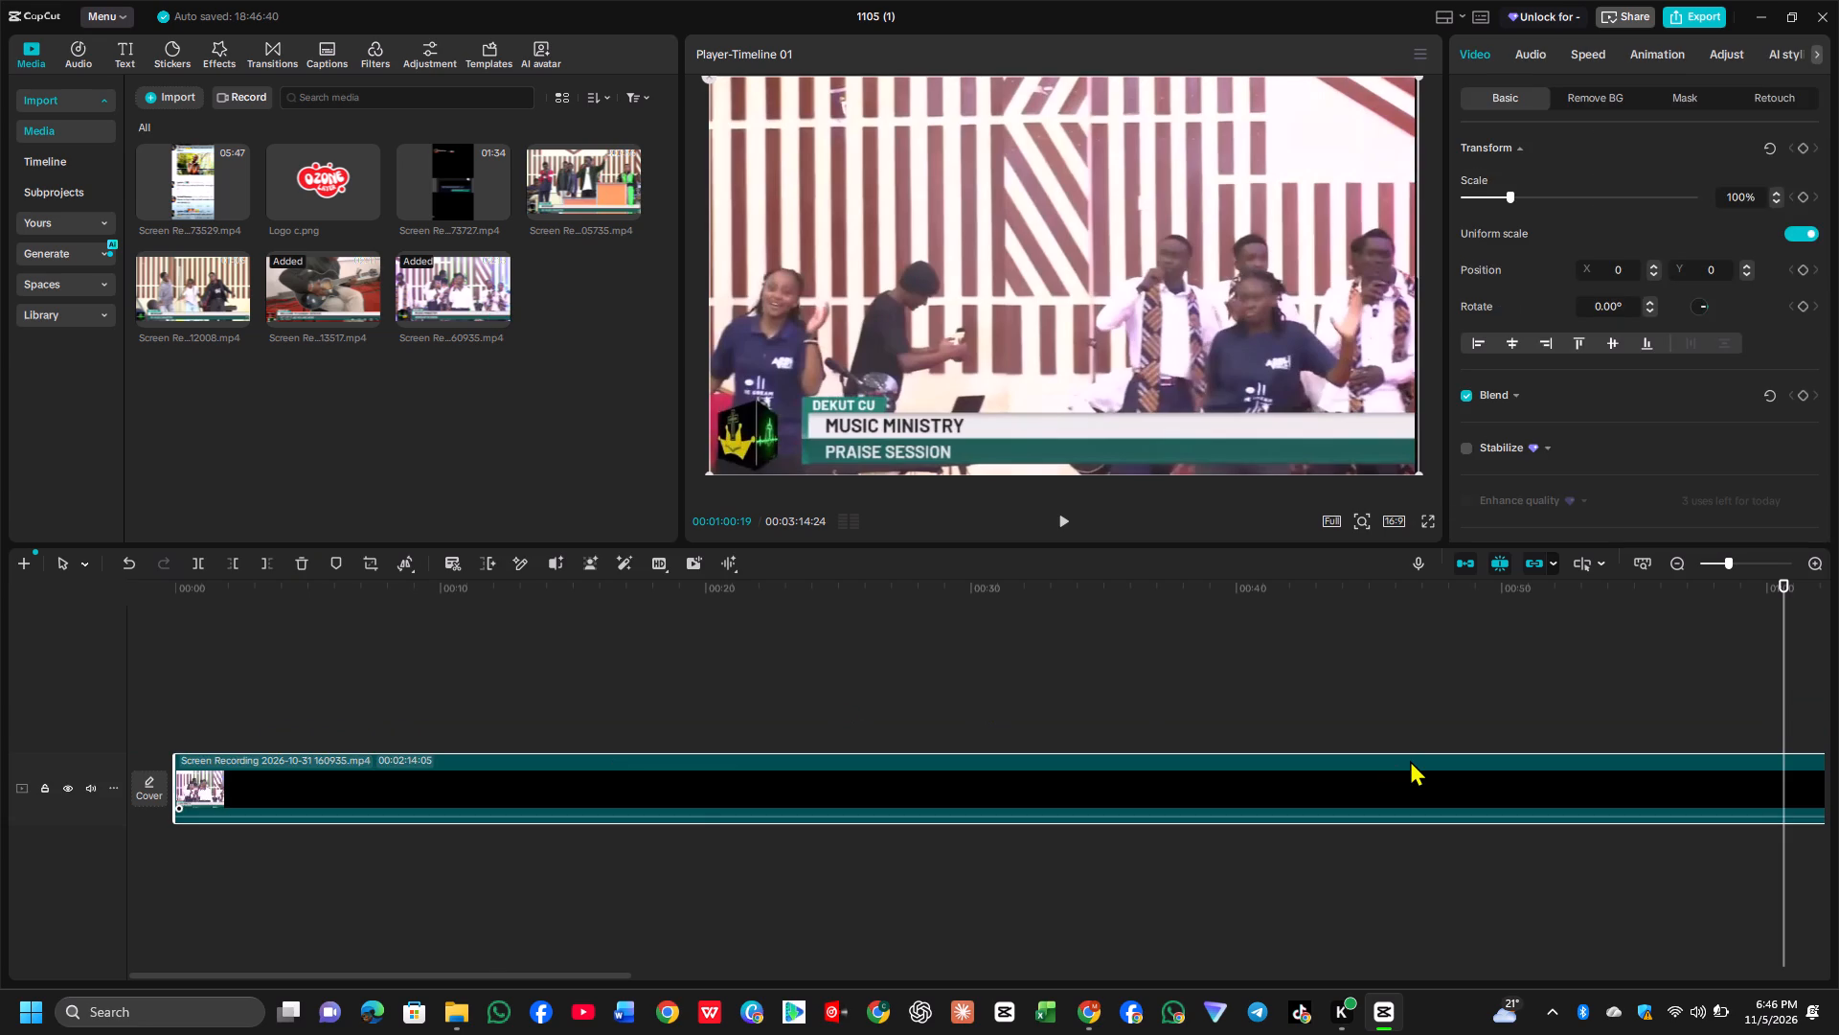
Delete the 213517 clip that follows the 160935 clip on the timeline.
scroll(1410, 760, left, 7)
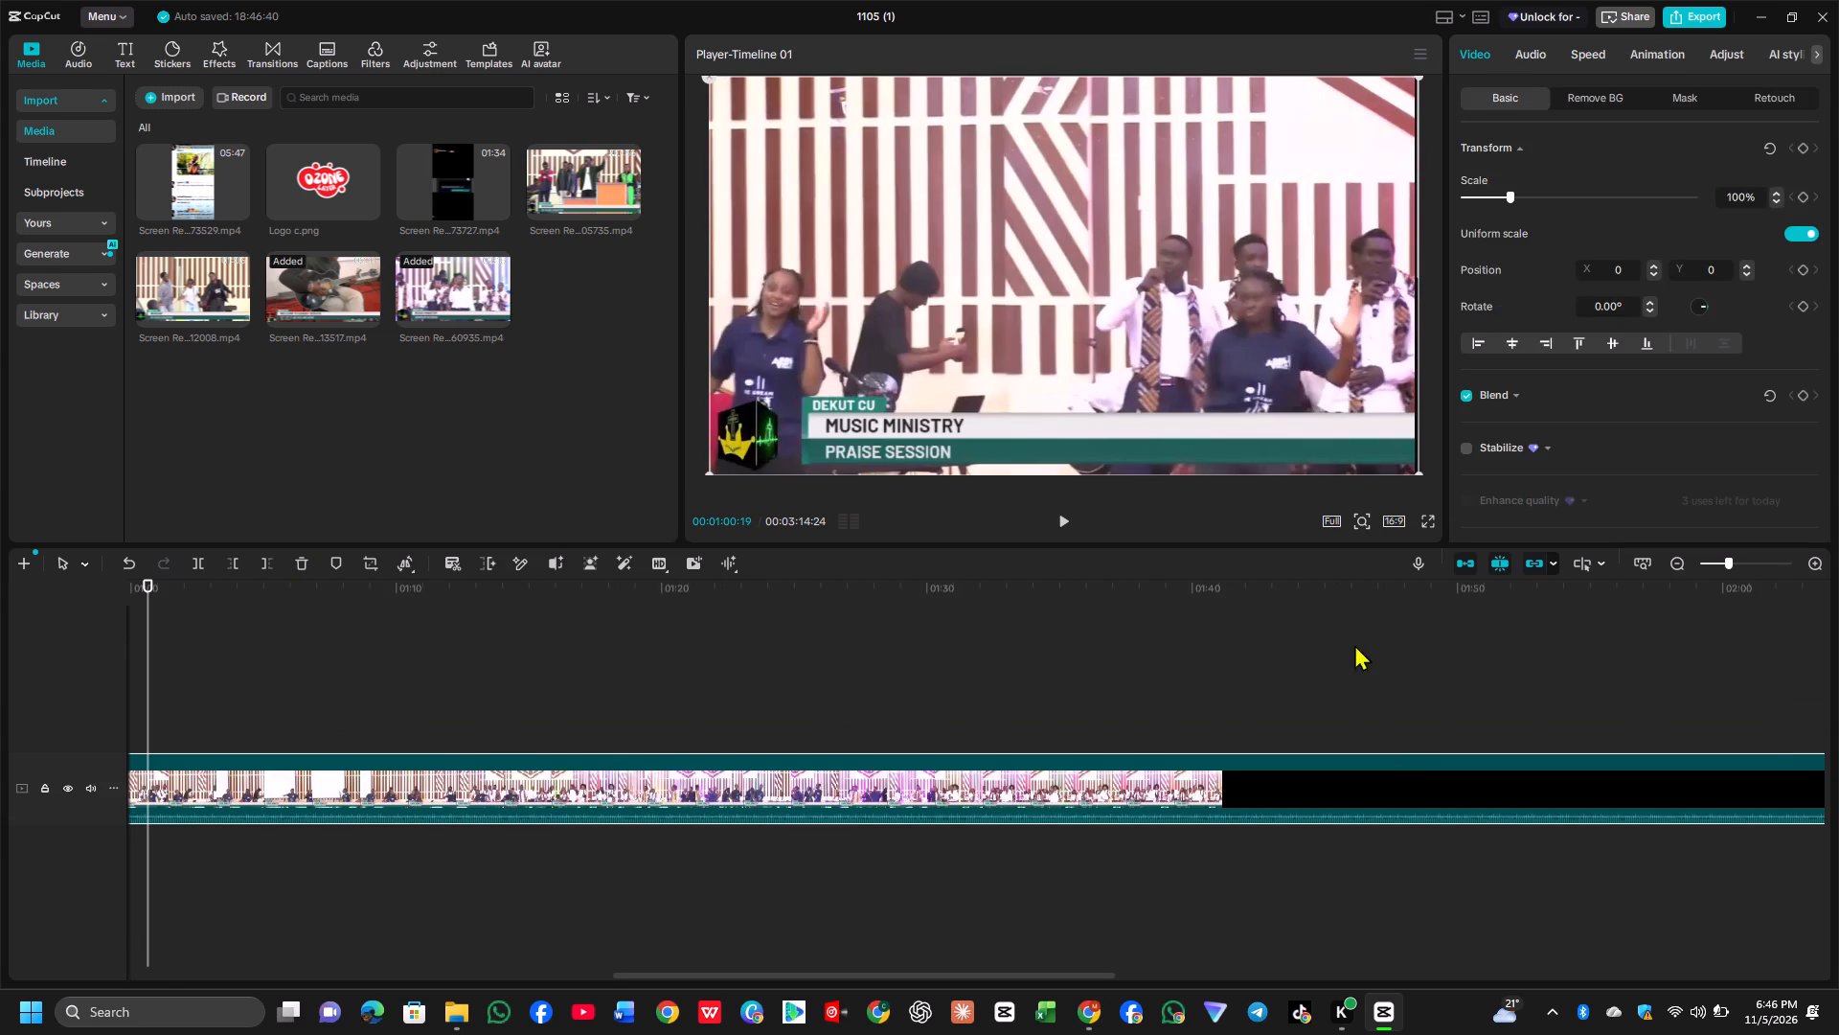
scroll(1333, 632, left, 6)
click(1189, 779)
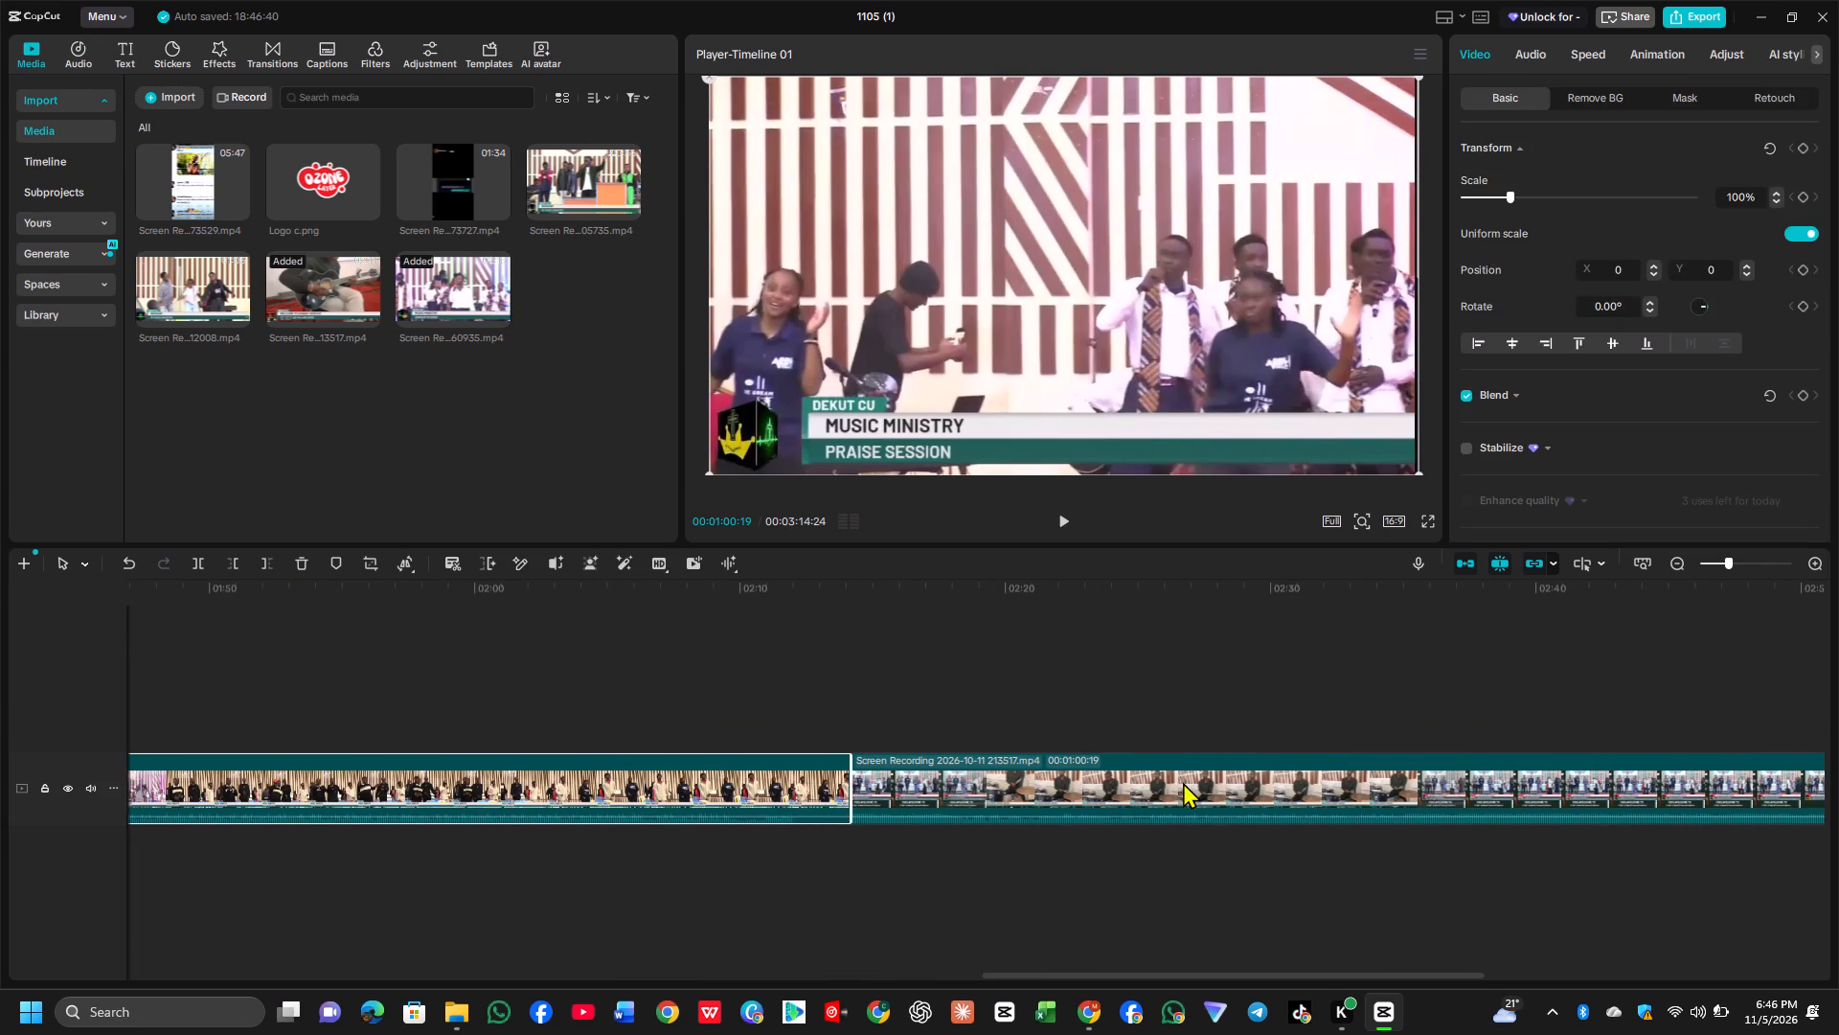
click(294, 565)
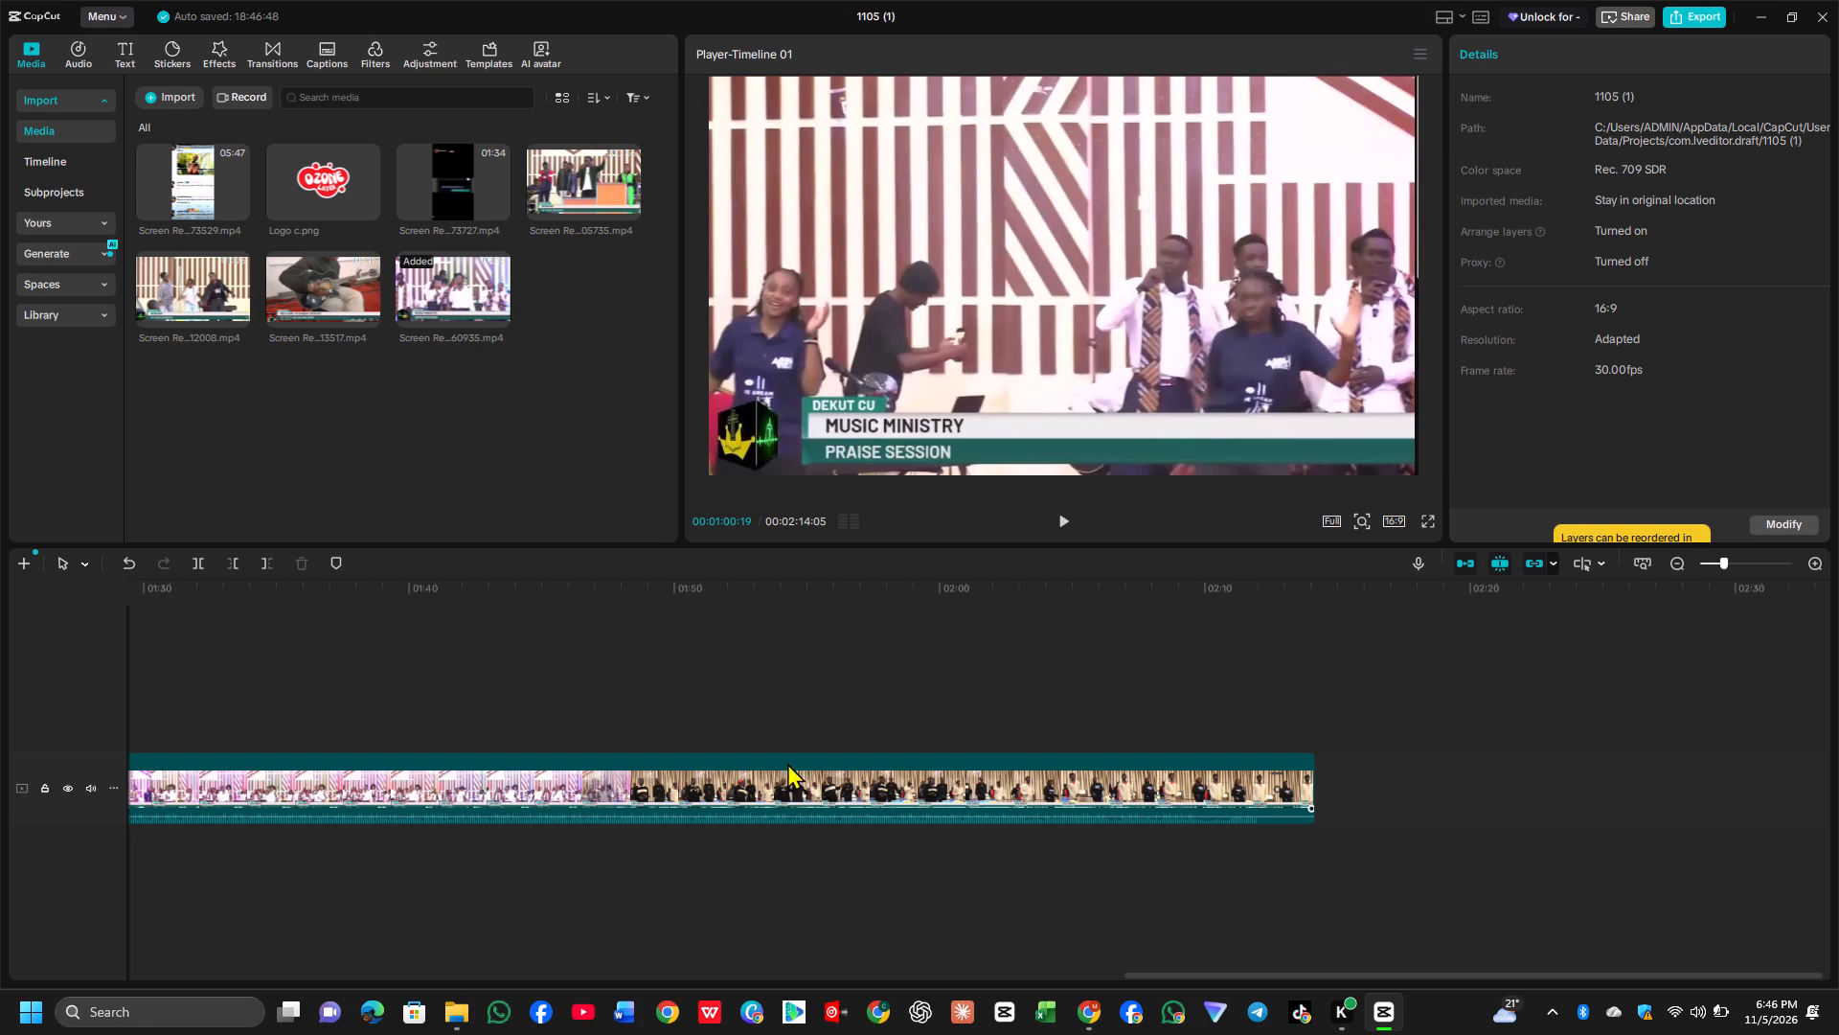
Find the song's start in the 160935 clip, cut off everything before 00:00:27:11, and play the trimmed result.
scroll(775, 744, right, 18)
scroll(895, 635, right, 8)
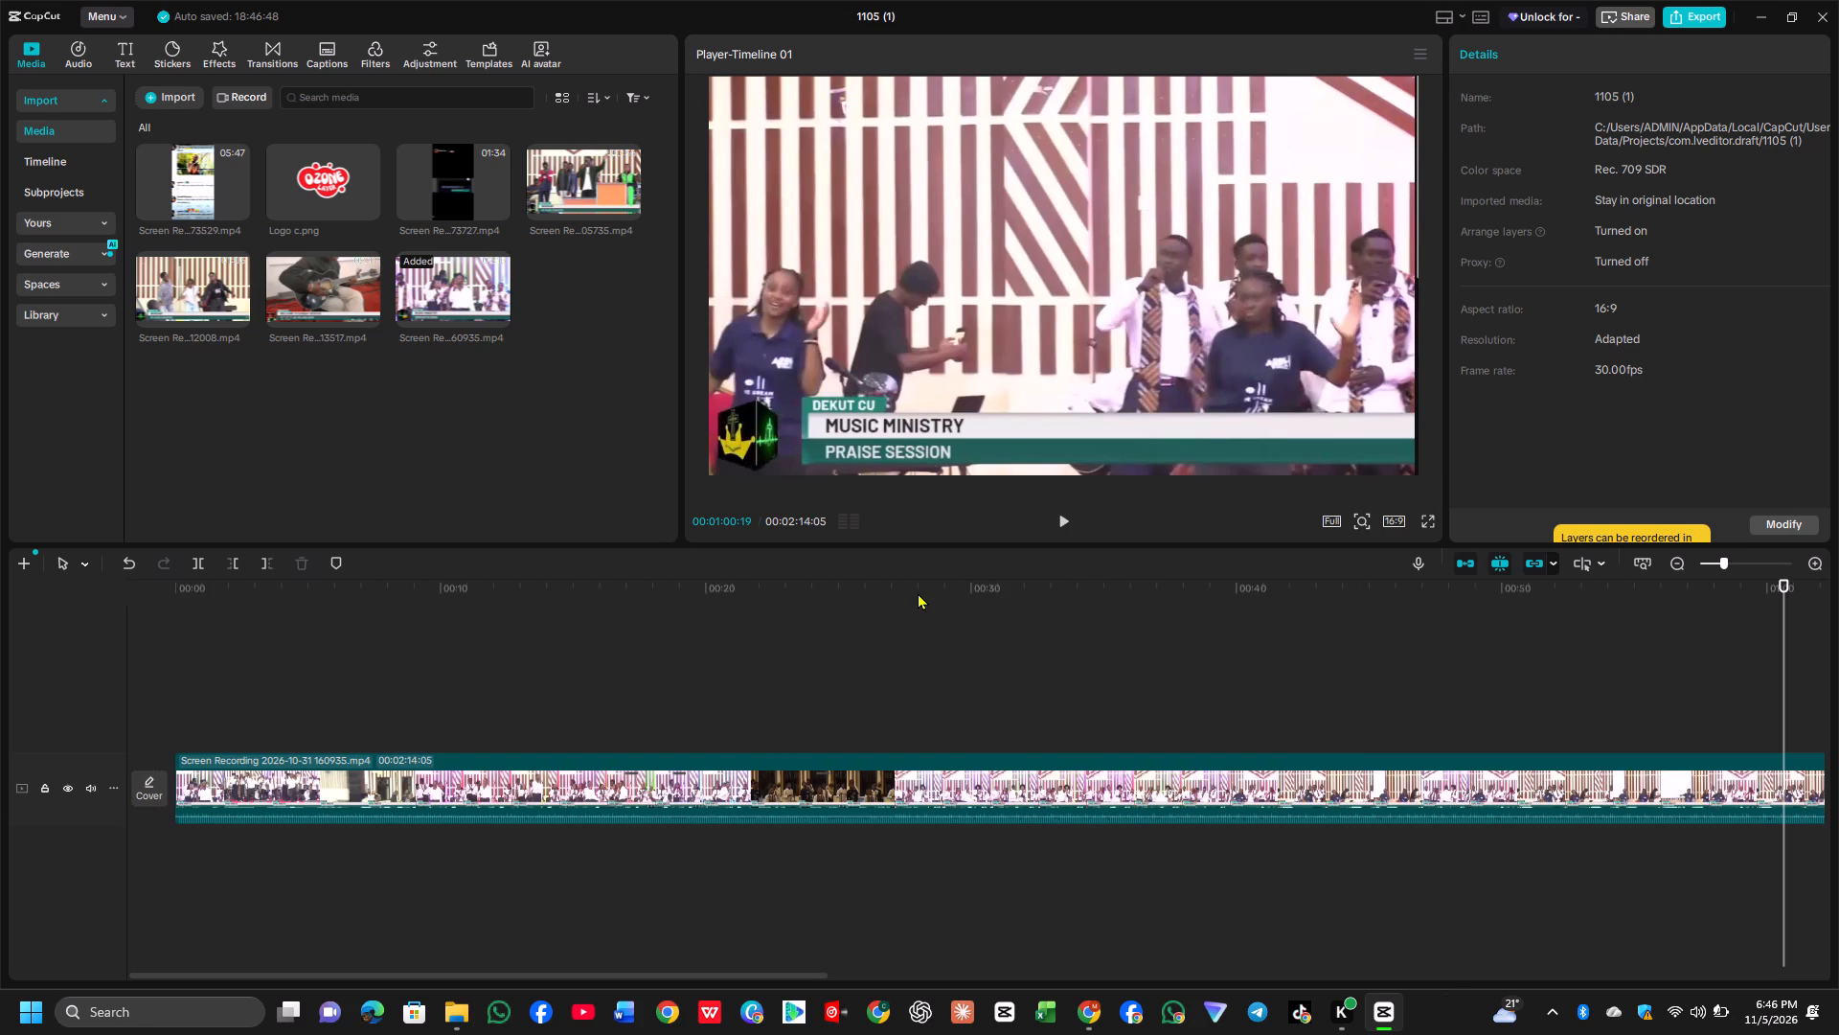
key(Up)
click(1061, 519)
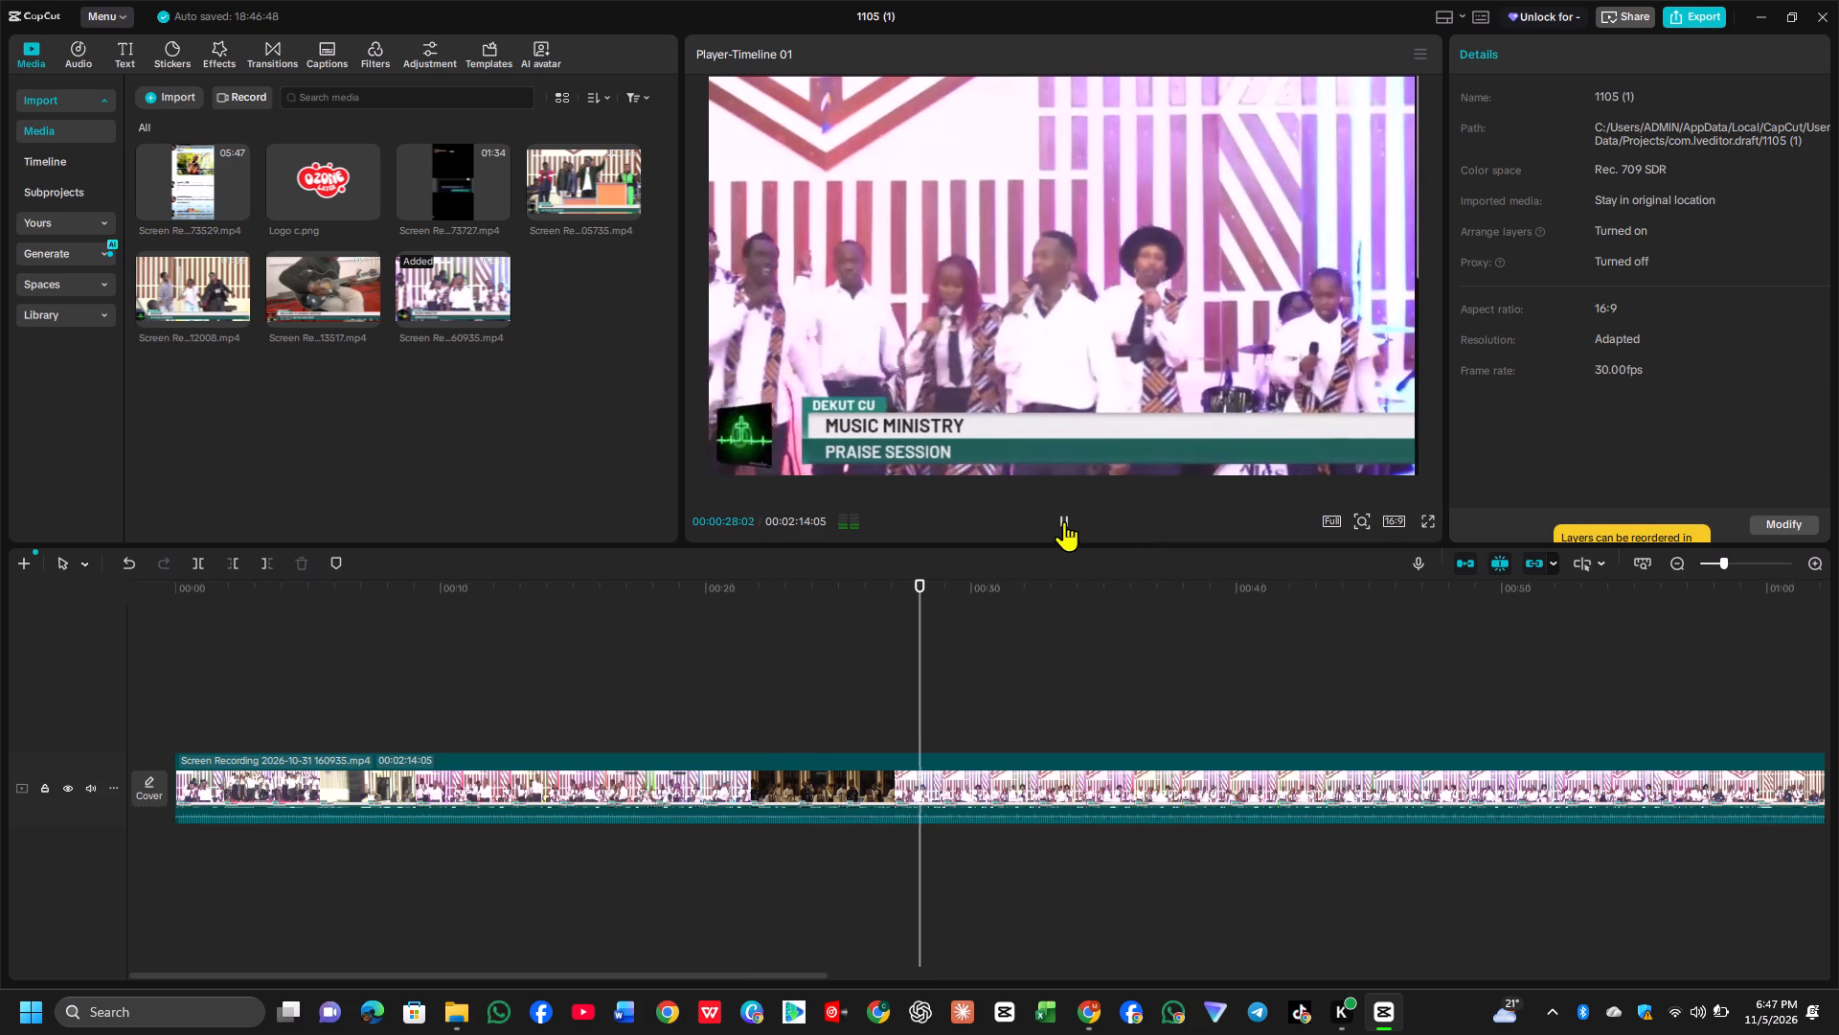
click(1064, 521)
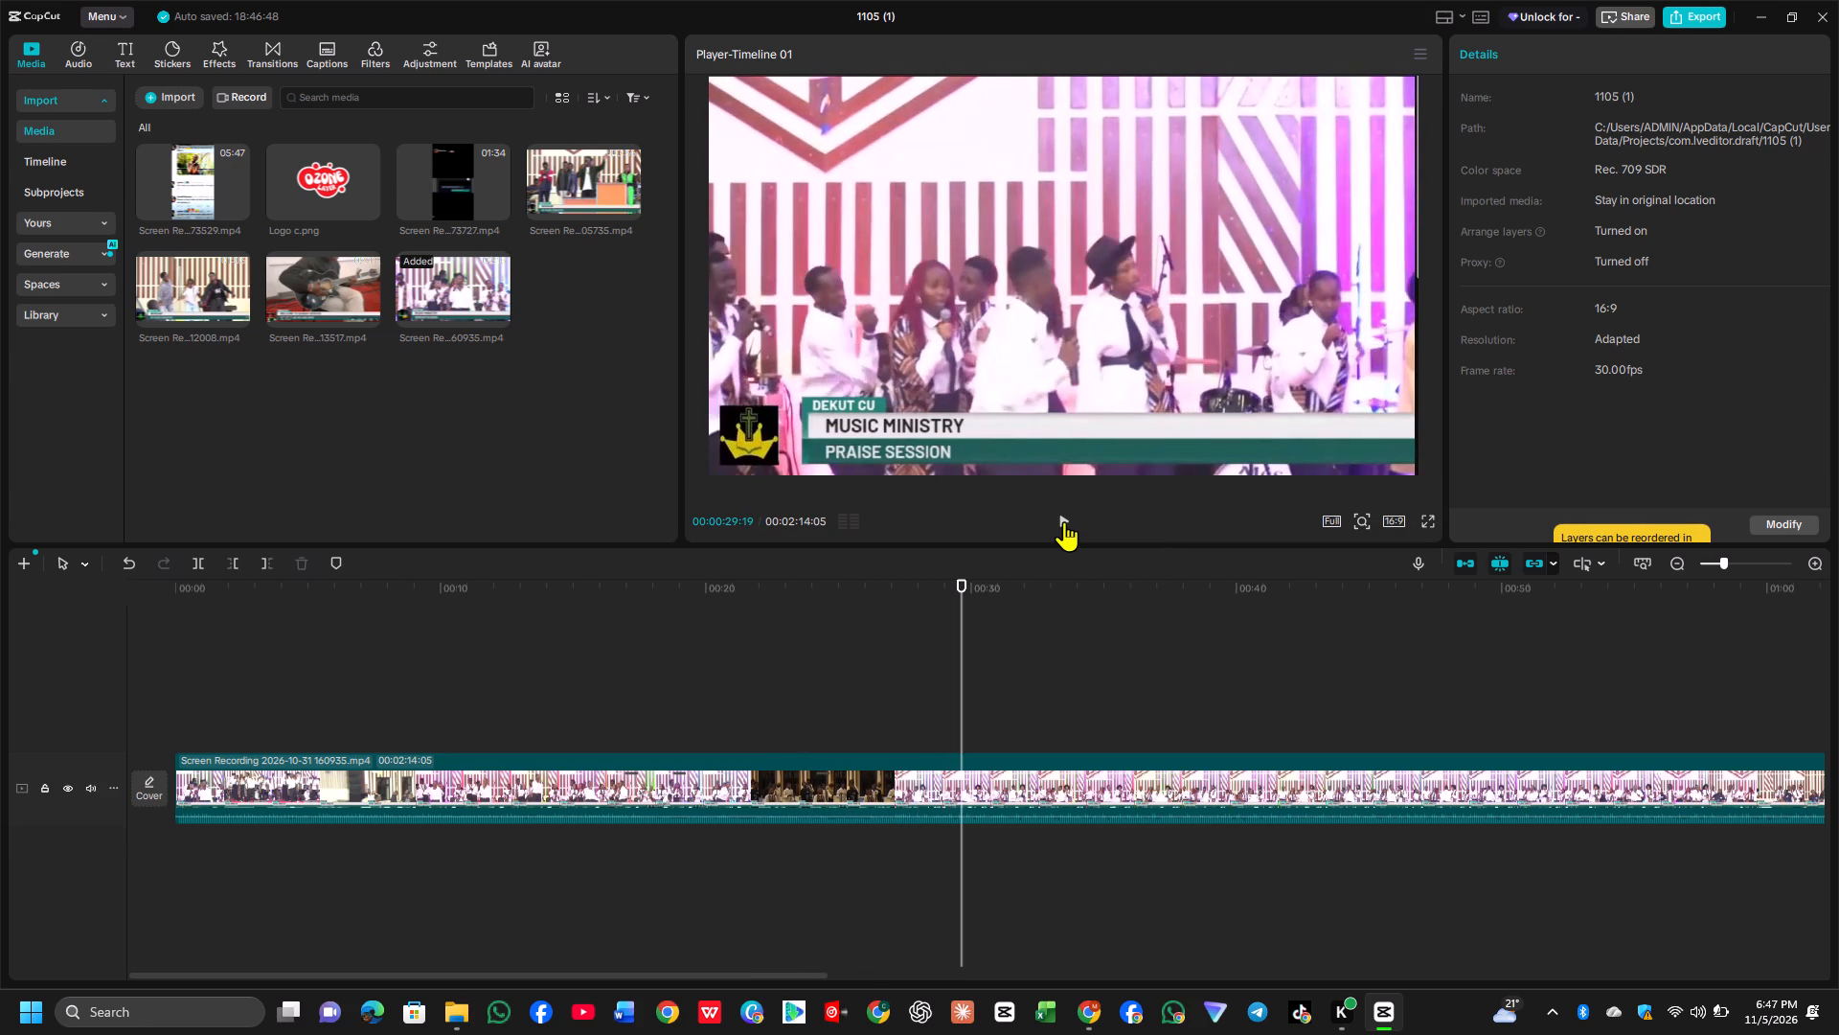
click(1064, 521)
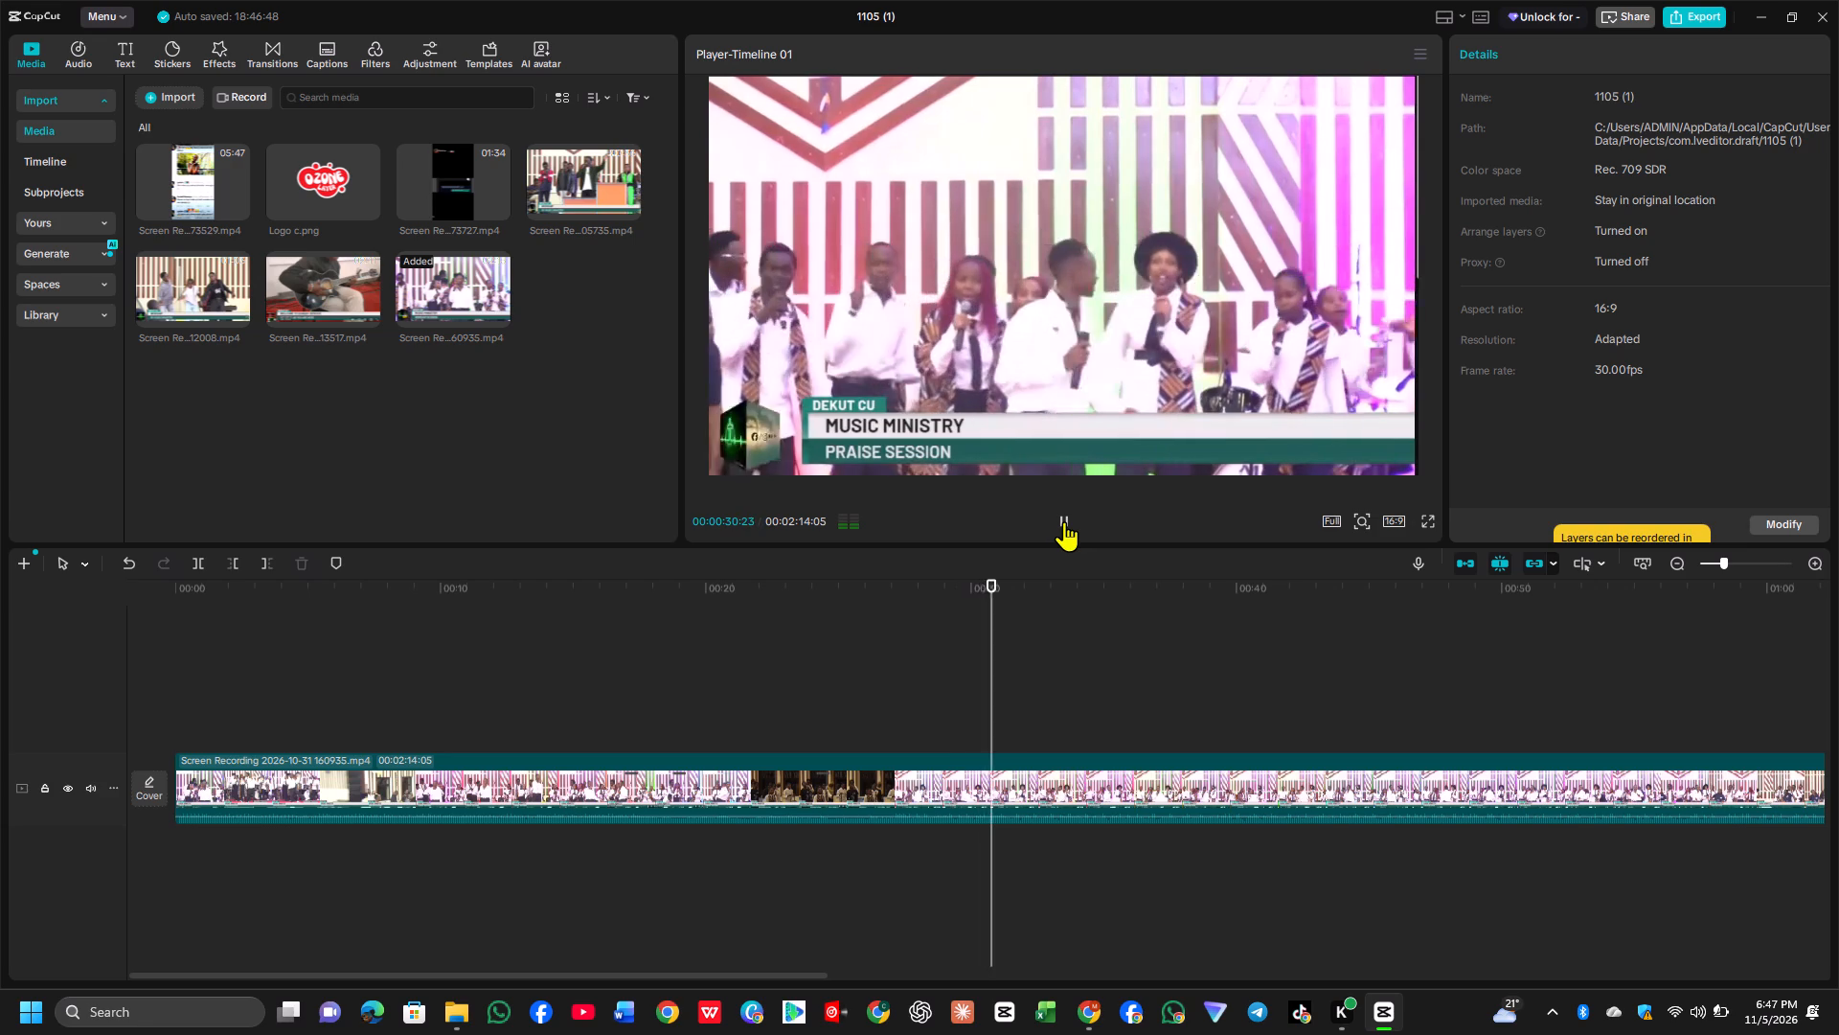
click(1064, 521)
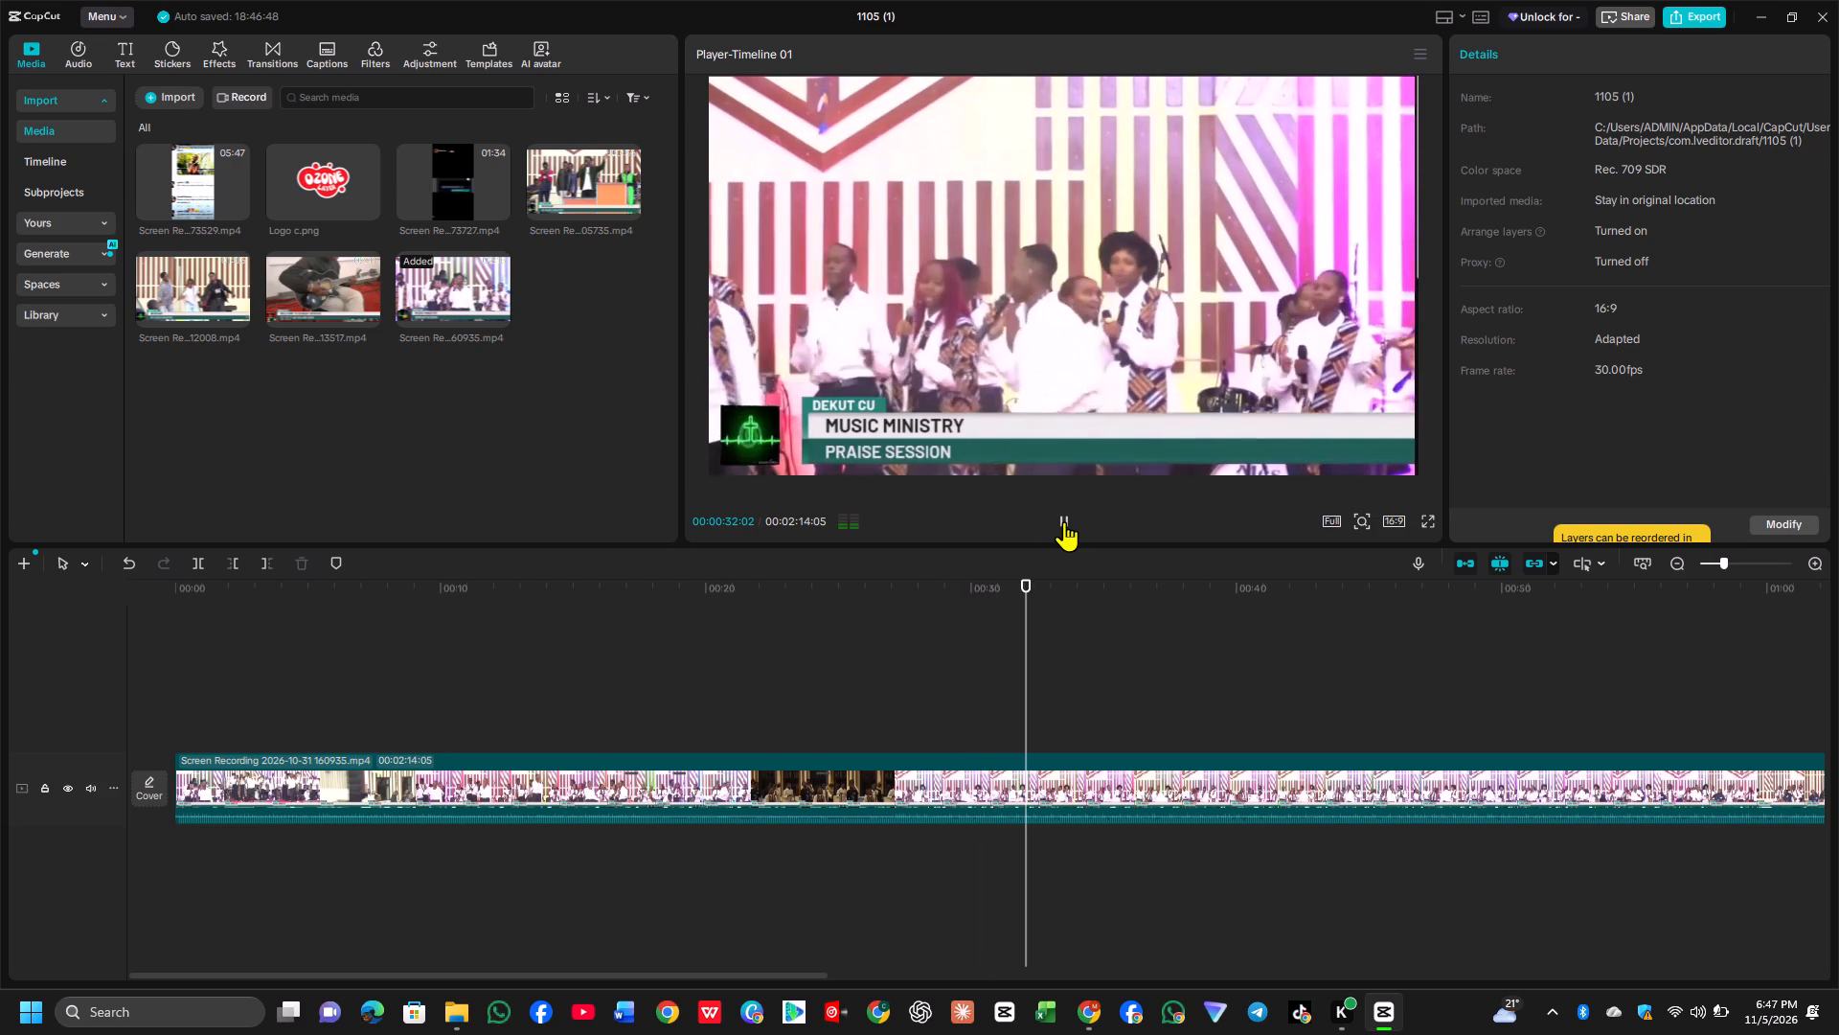
click(1064, 521)
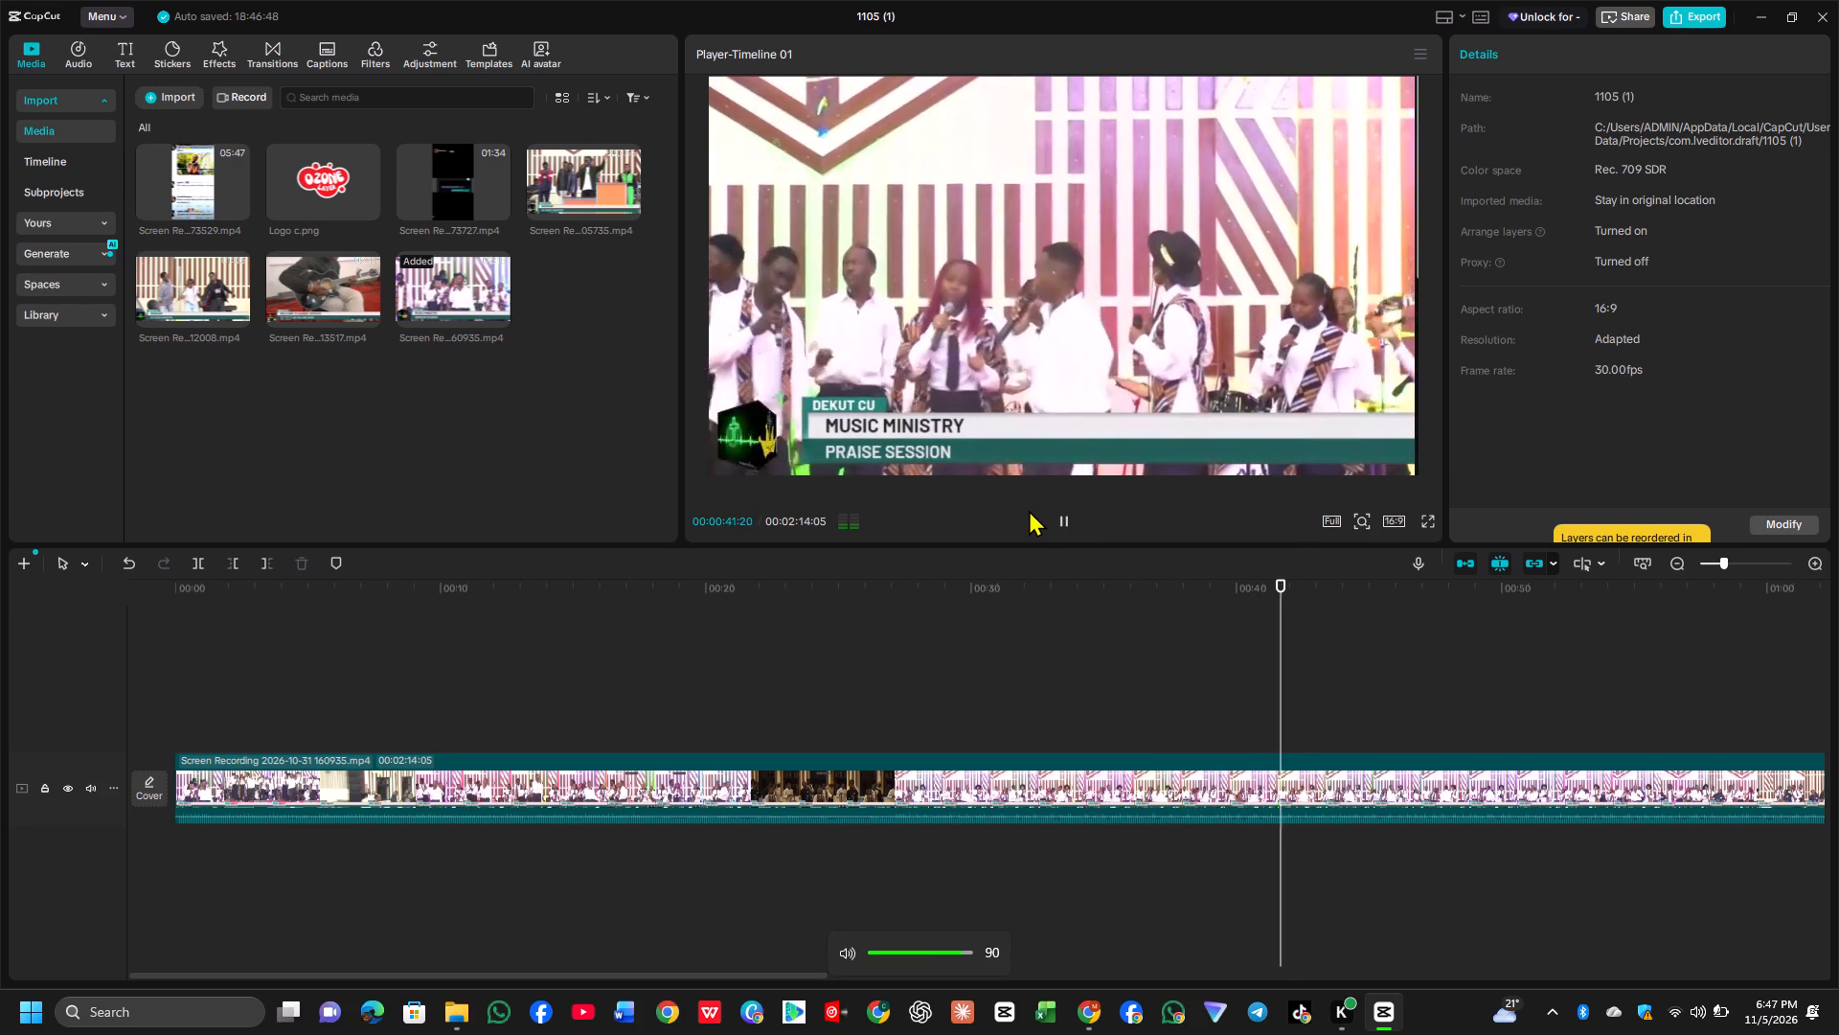
click(934, 687)
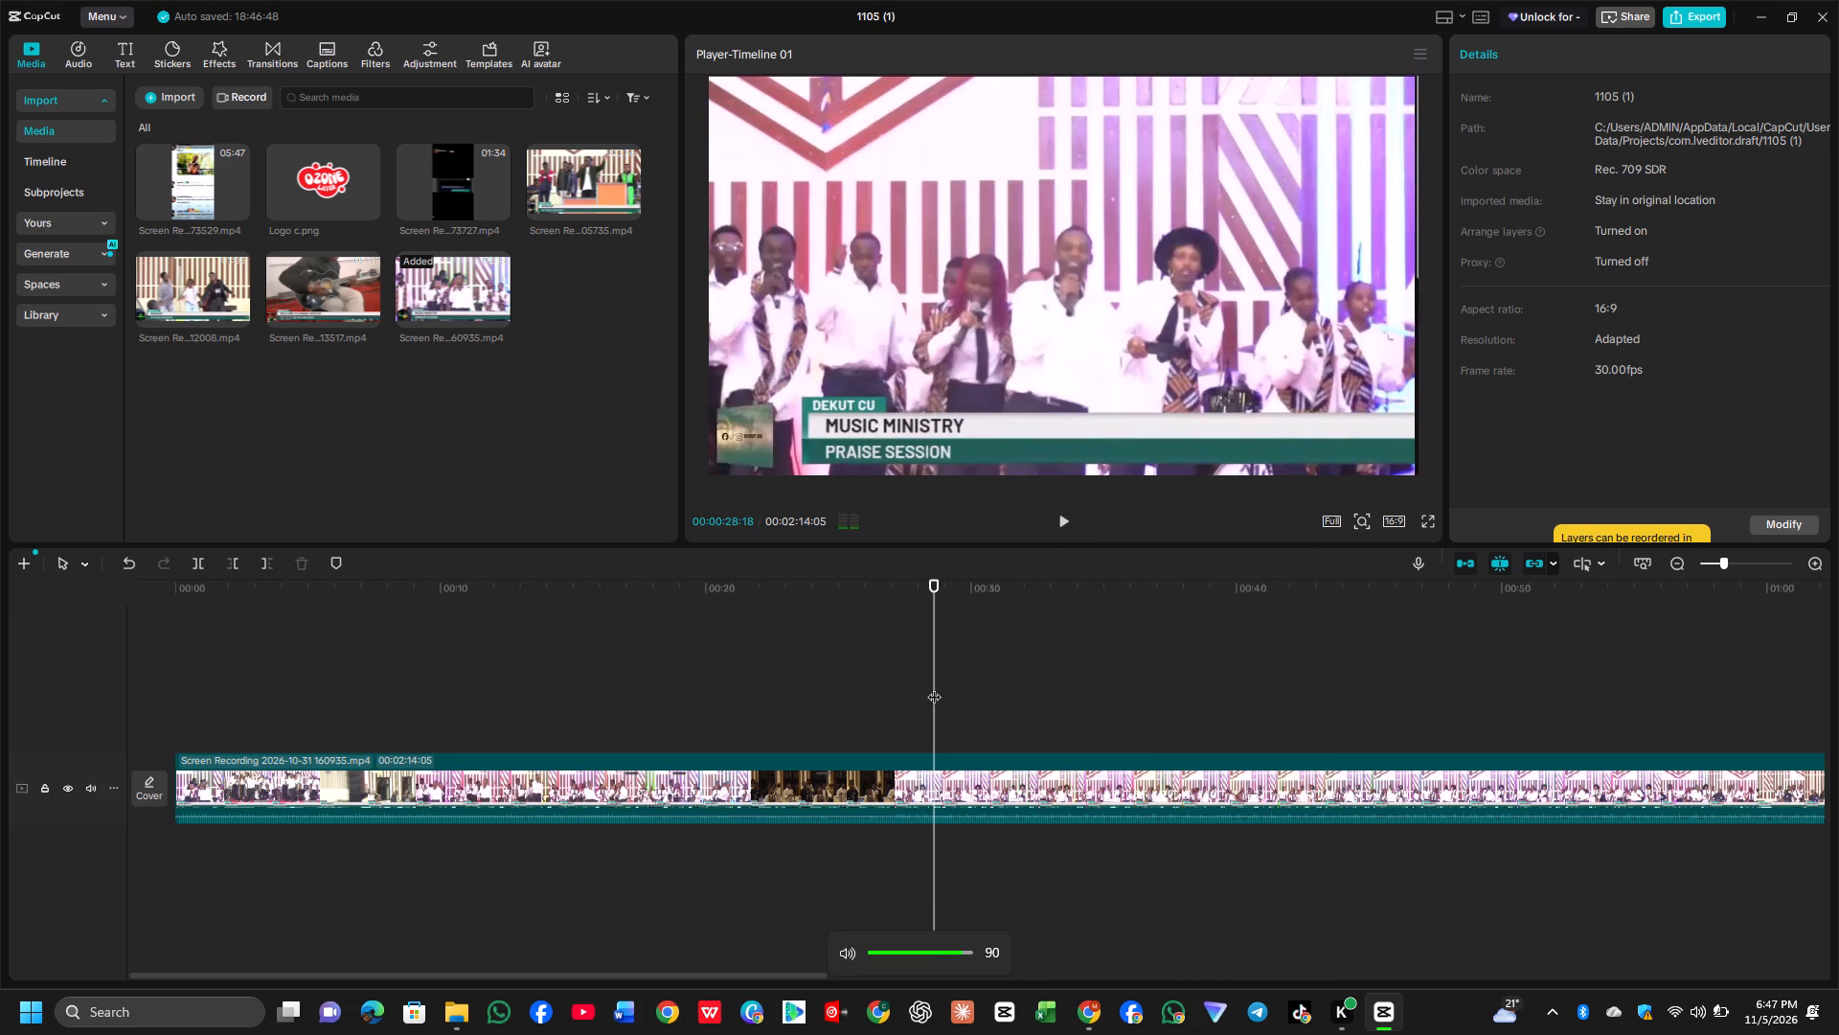
key(Left)
key(Left)
click(1055, 517)
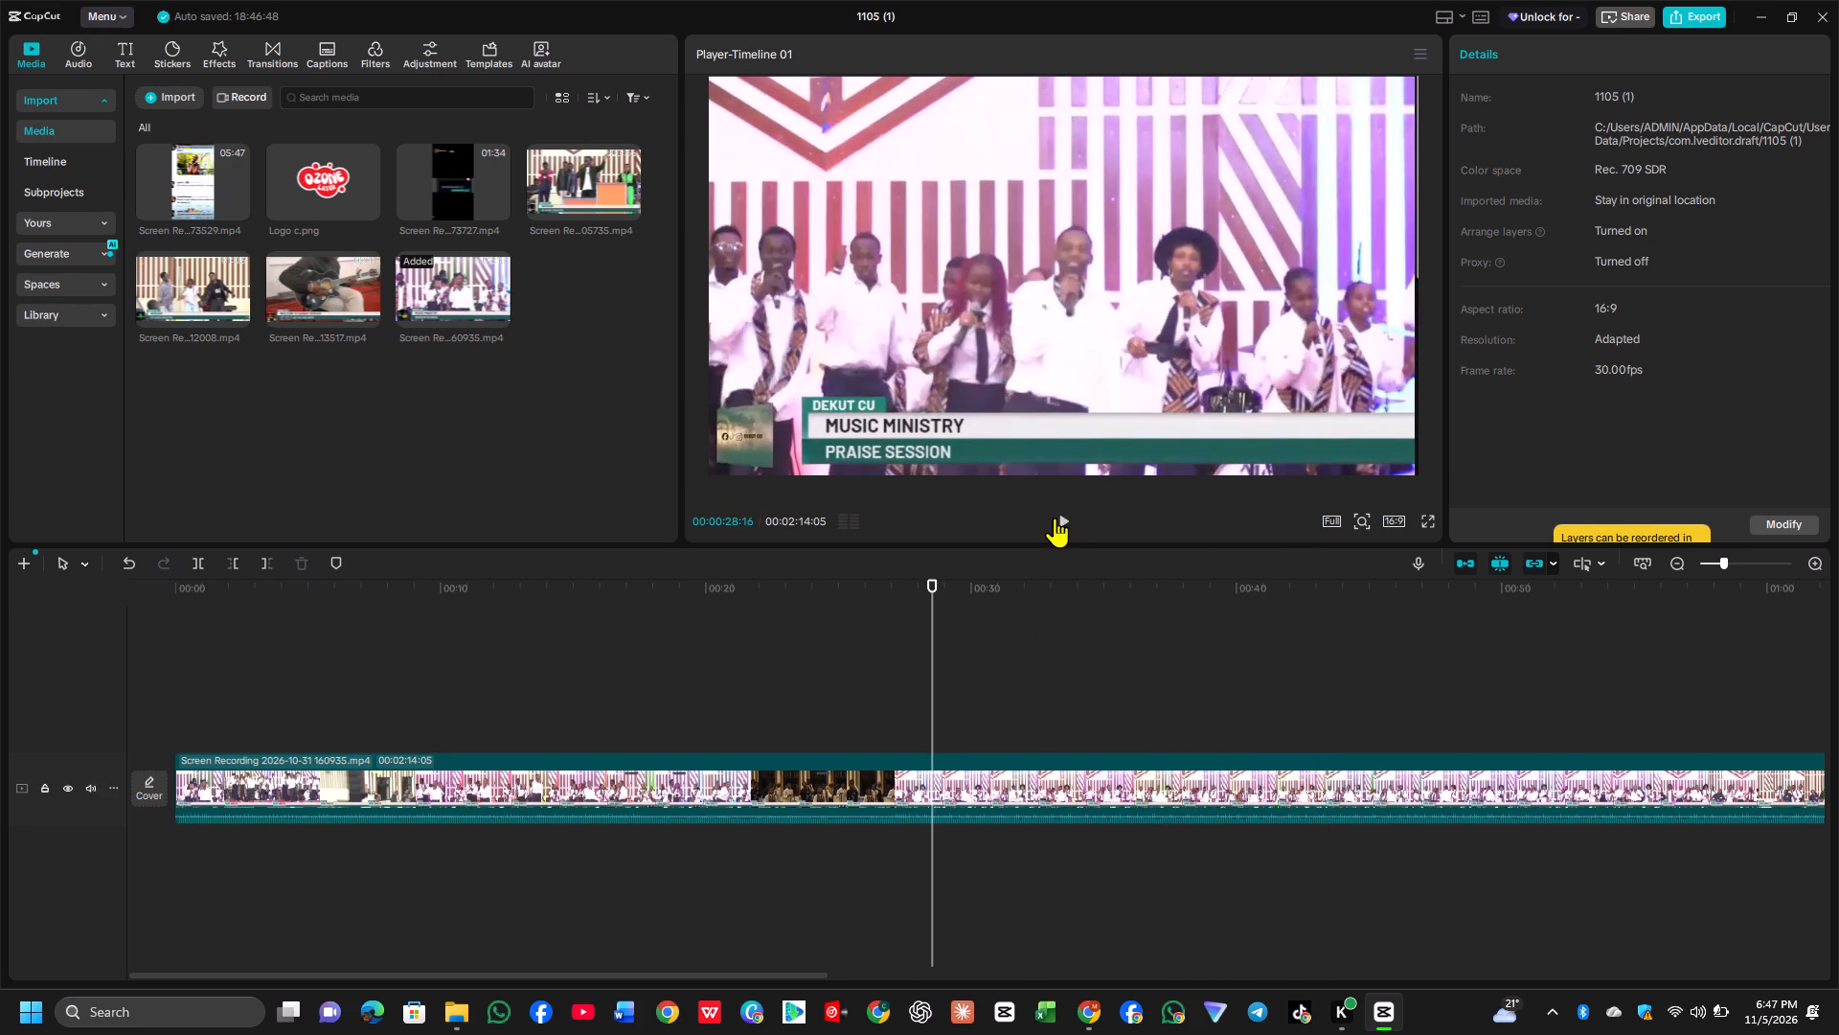
click(788, 624)
click(1061, 515)
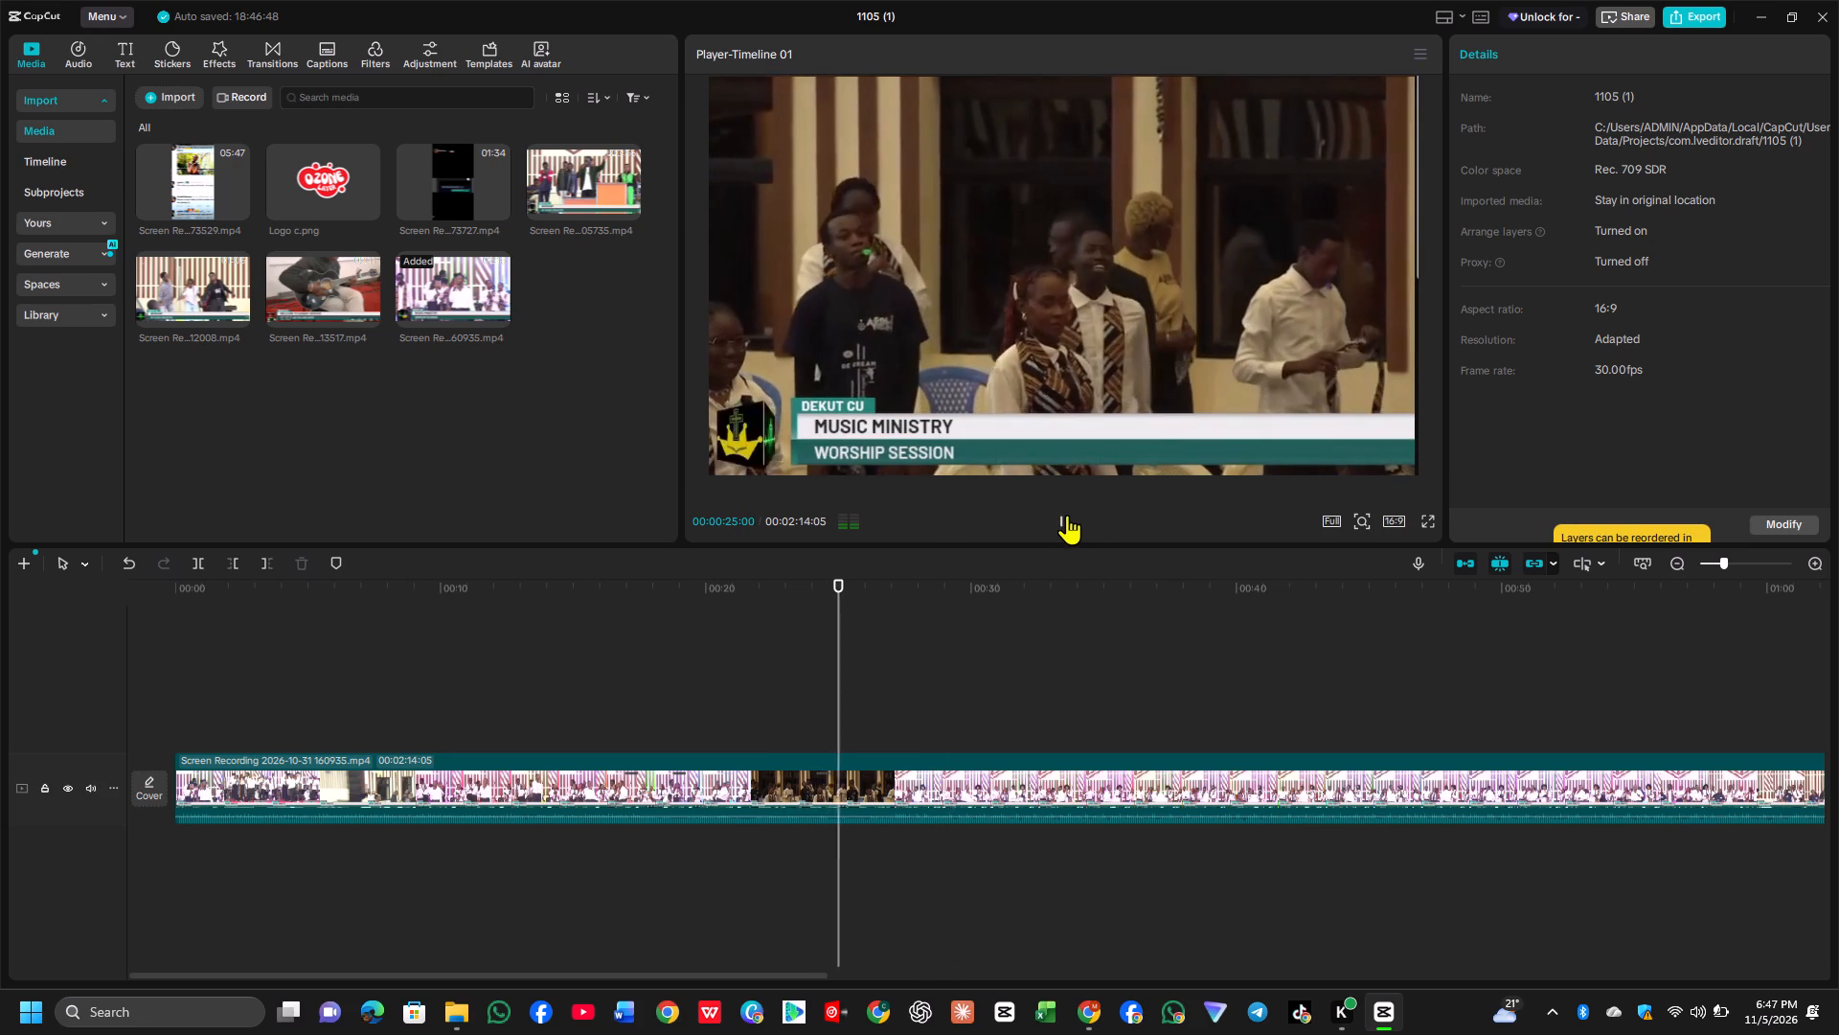
click(1067, 515)
click(1067, 515)
click(1067, 515)
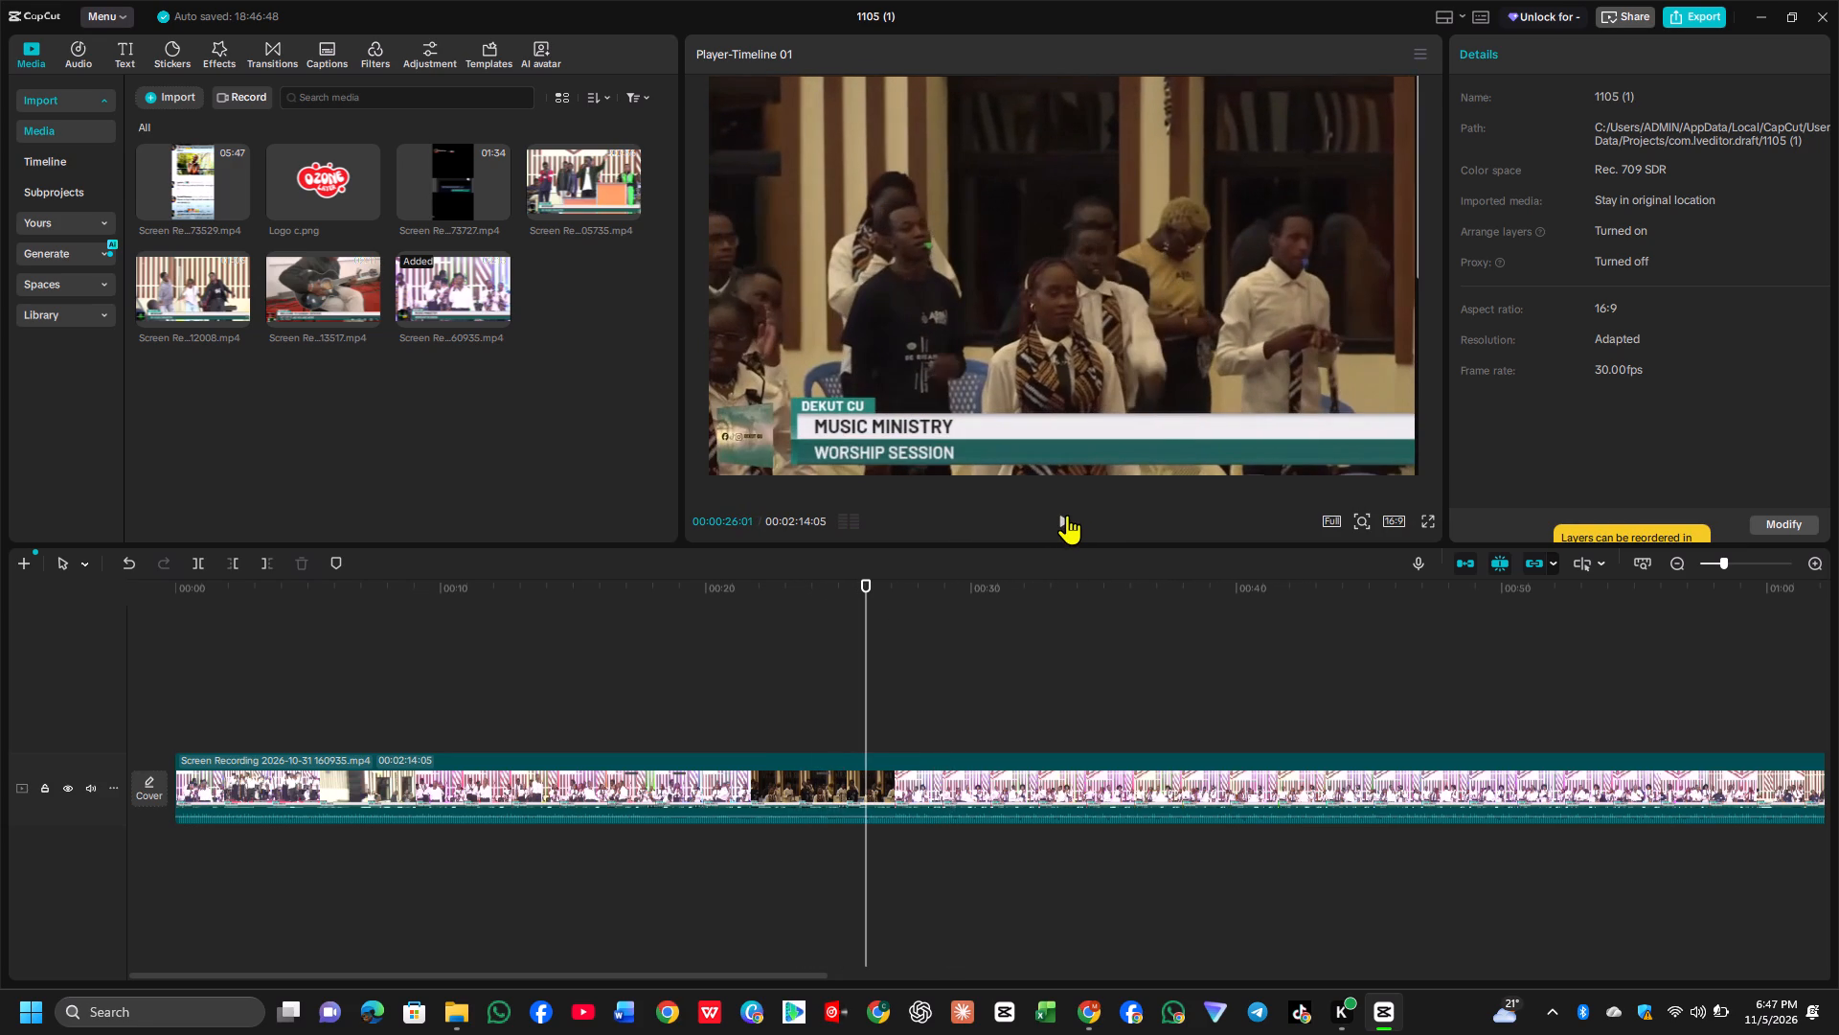
click(1067, 515)
click(1067, 515)
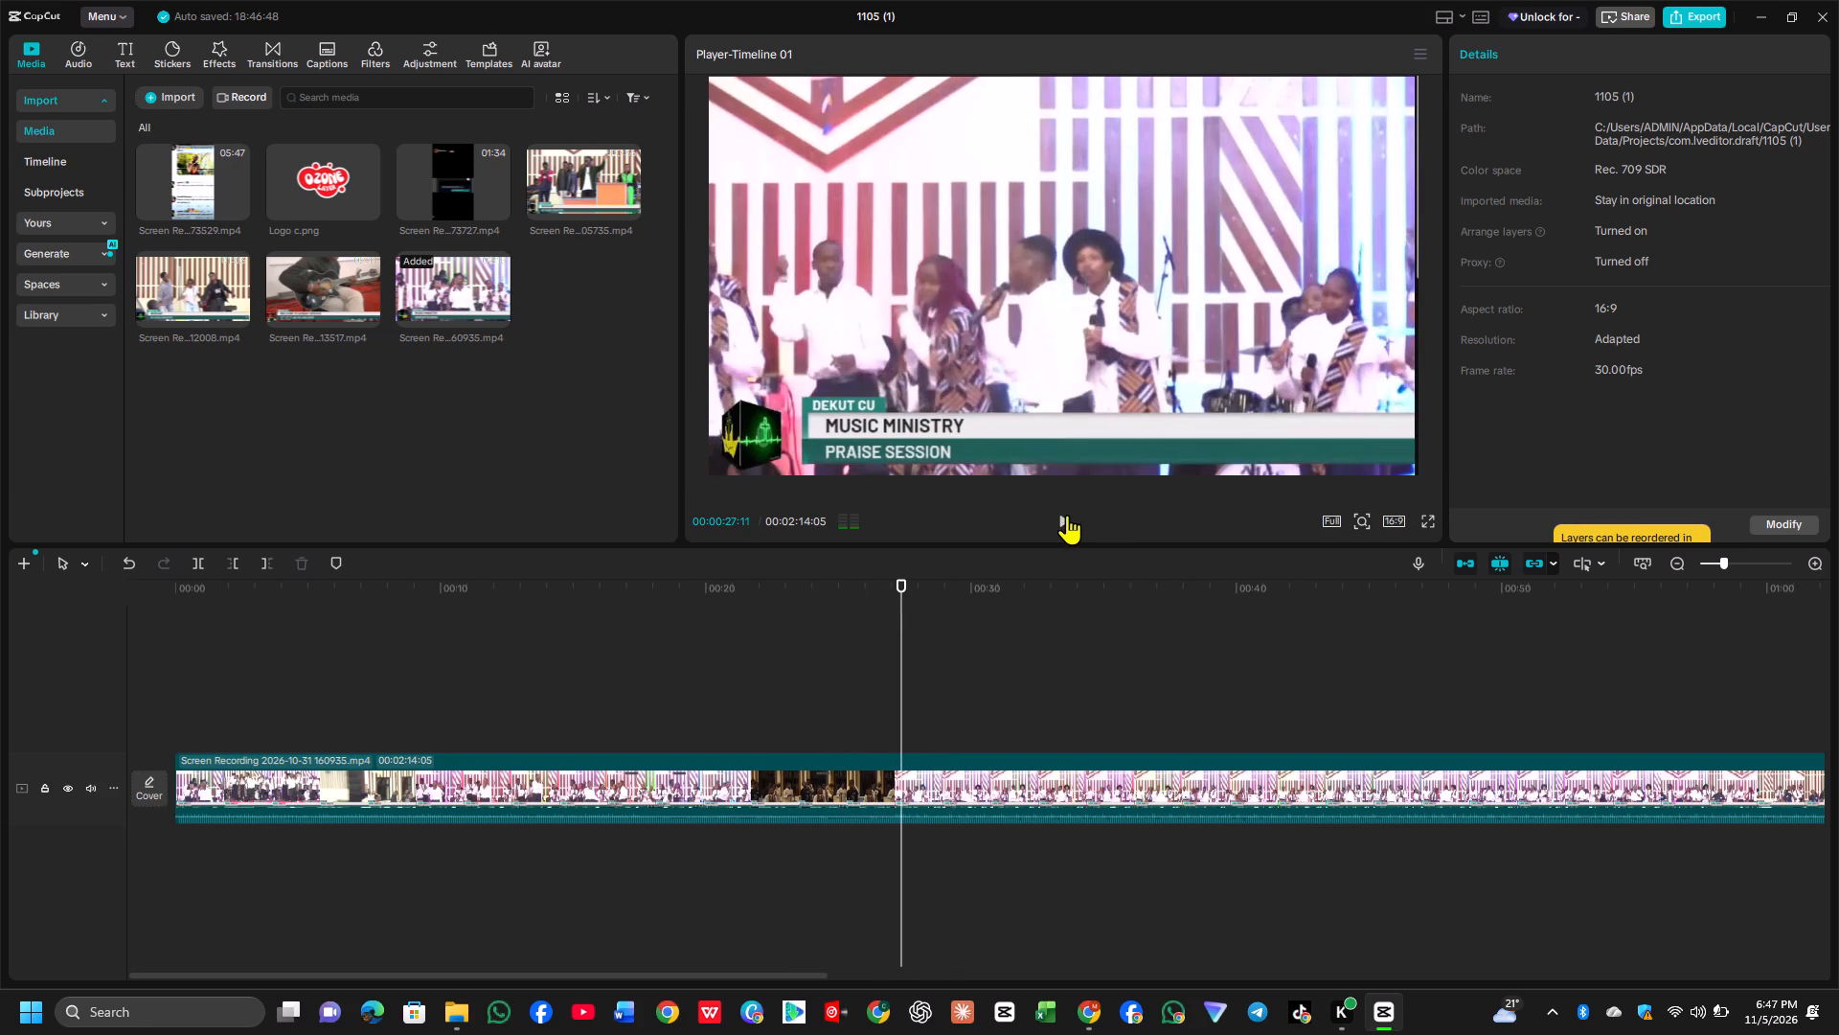
click(236, 564)
click(1062, 519)
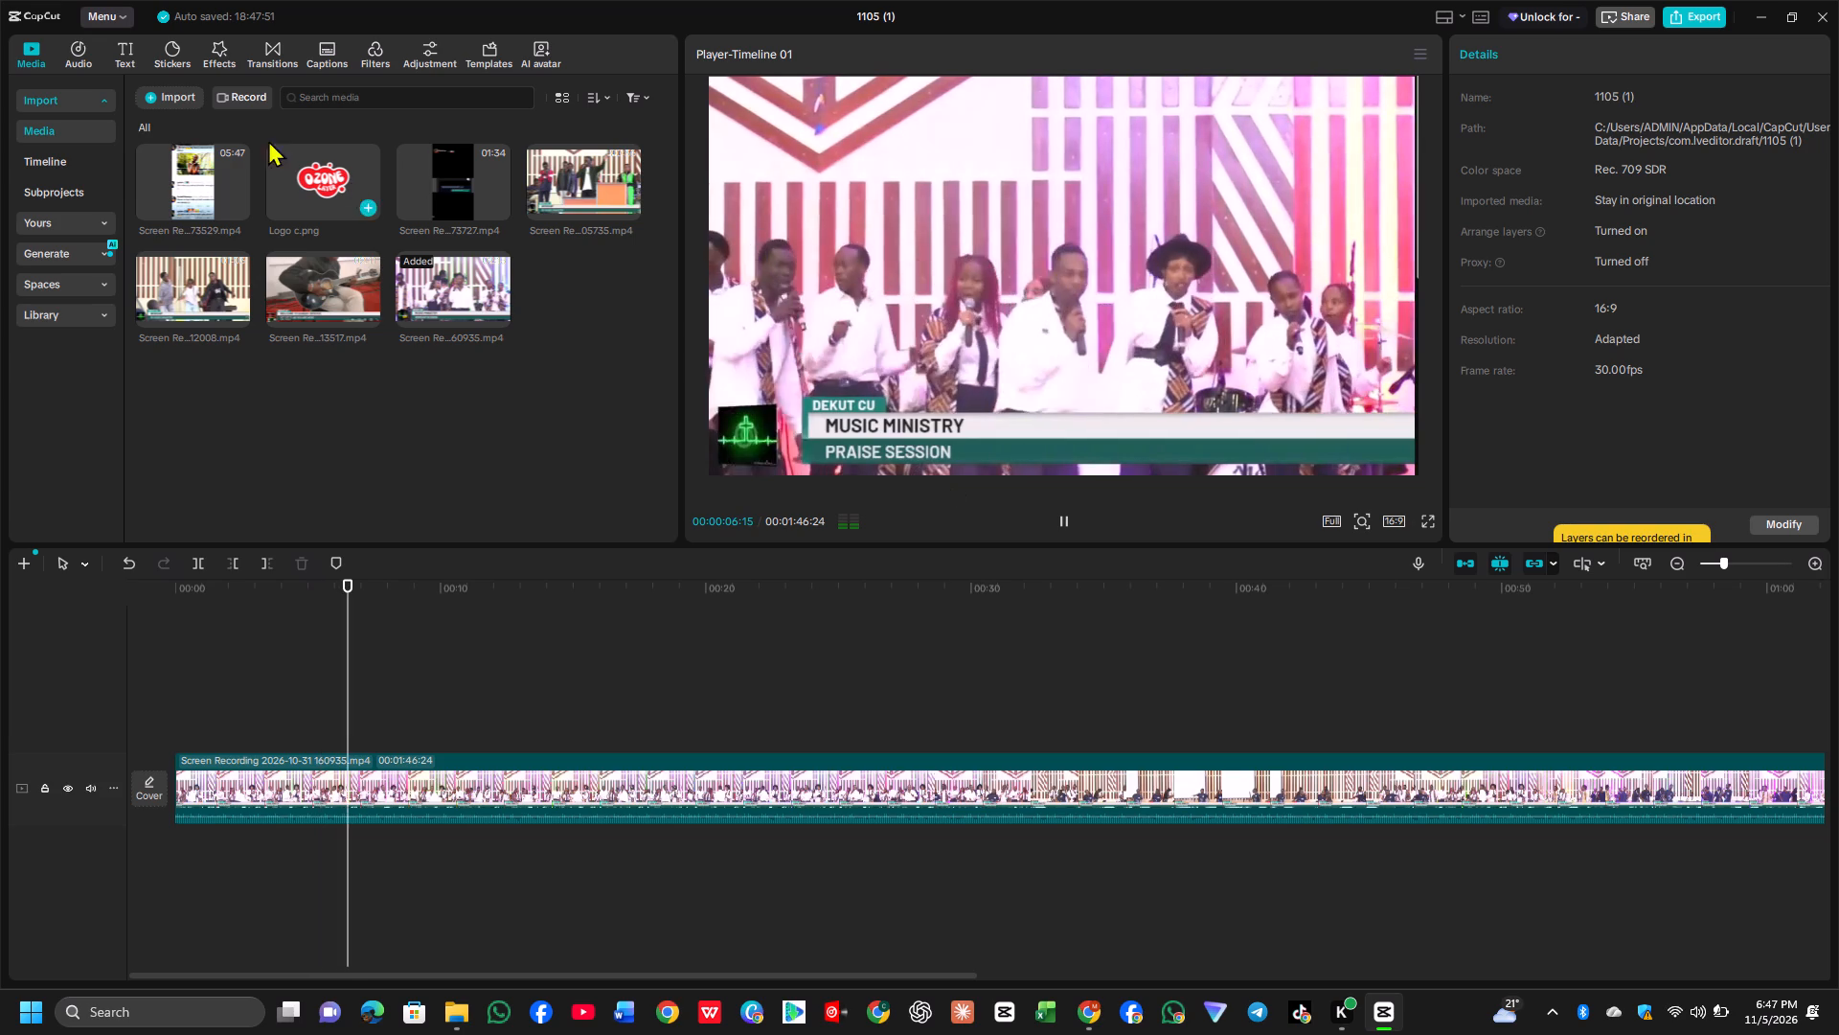
Add a default text above the start of the 160935 clip and extend it to about 57 seconds.
click(176, 103)
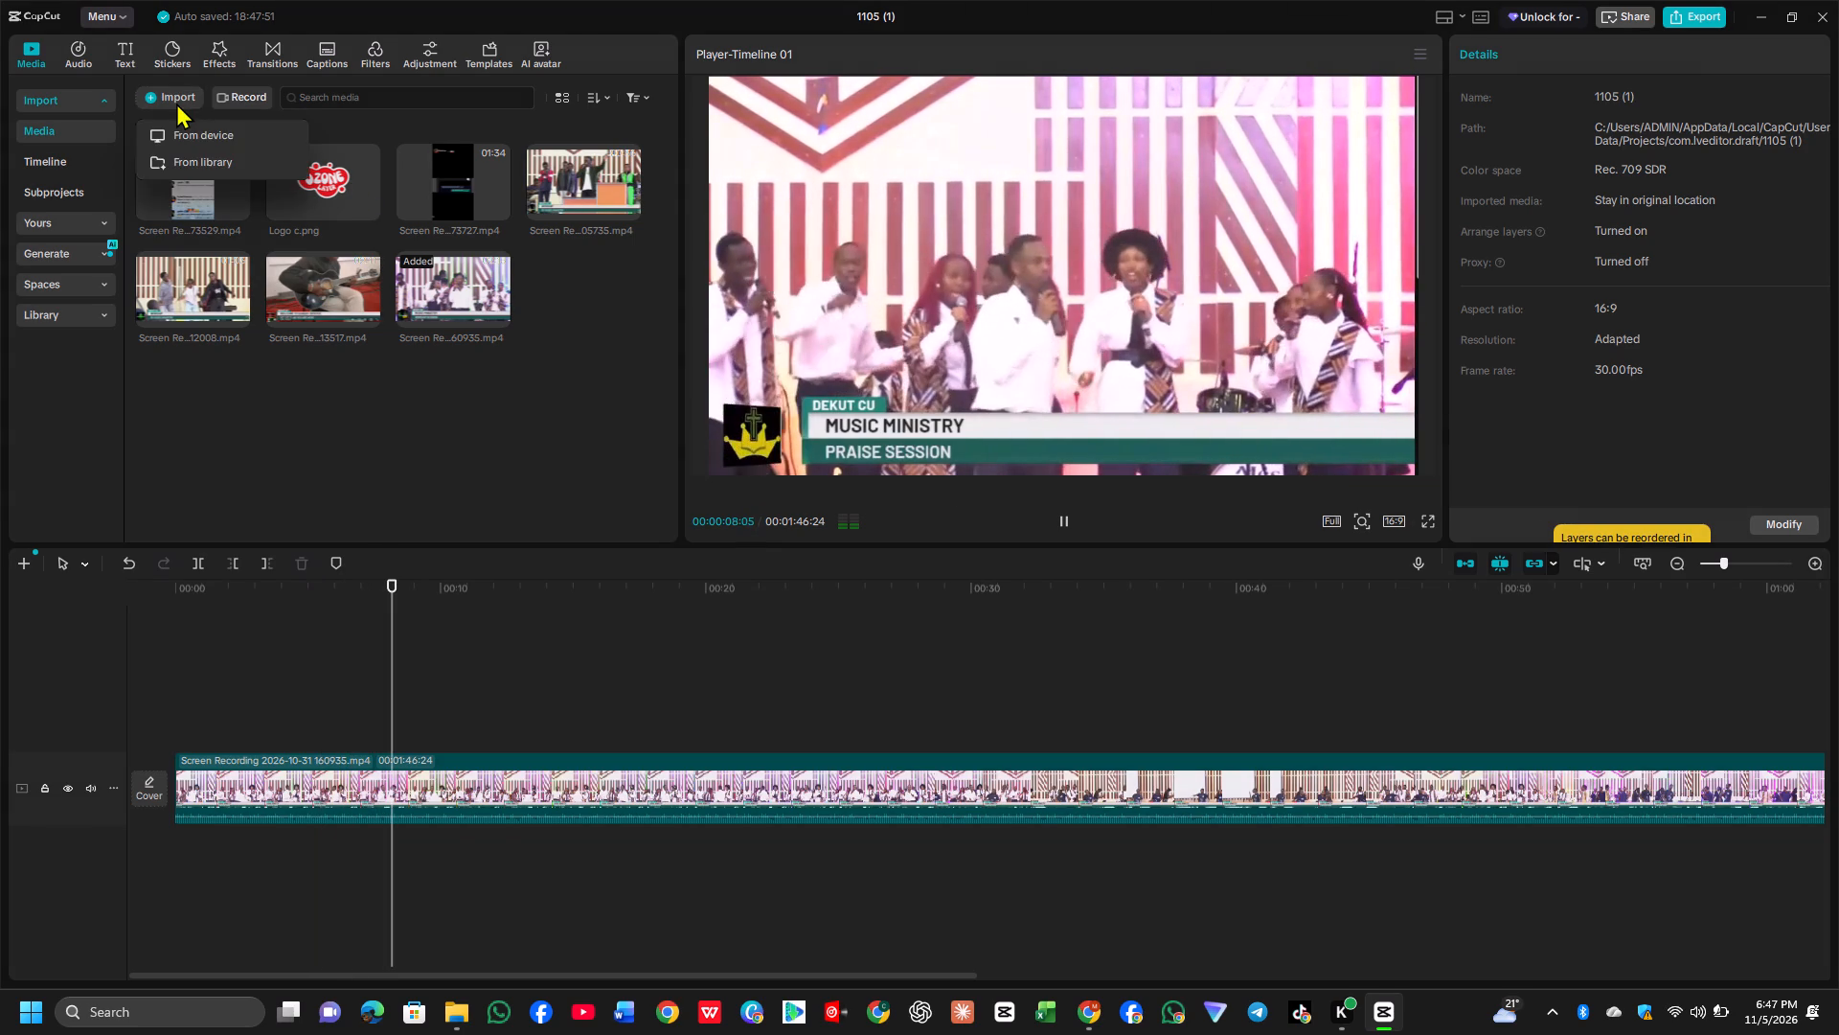
click(271, 347)
click(131, 58)
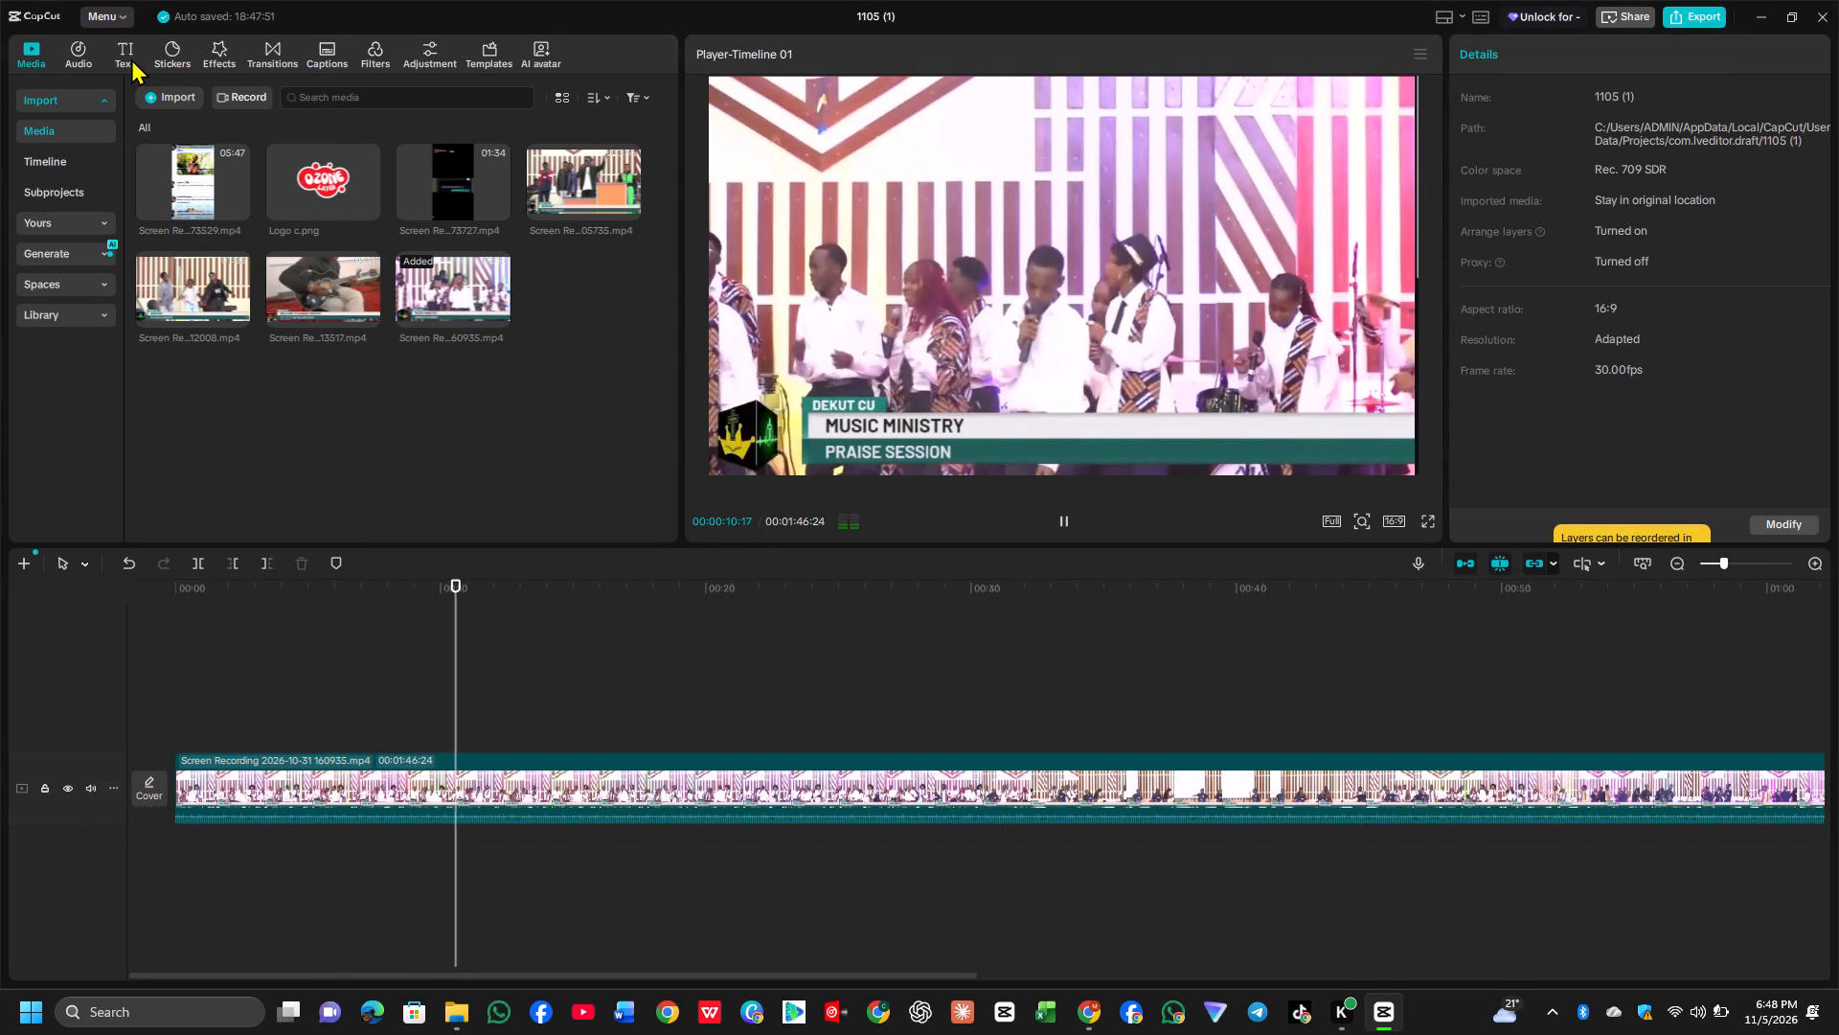
drag(194, 127, 216, 149)
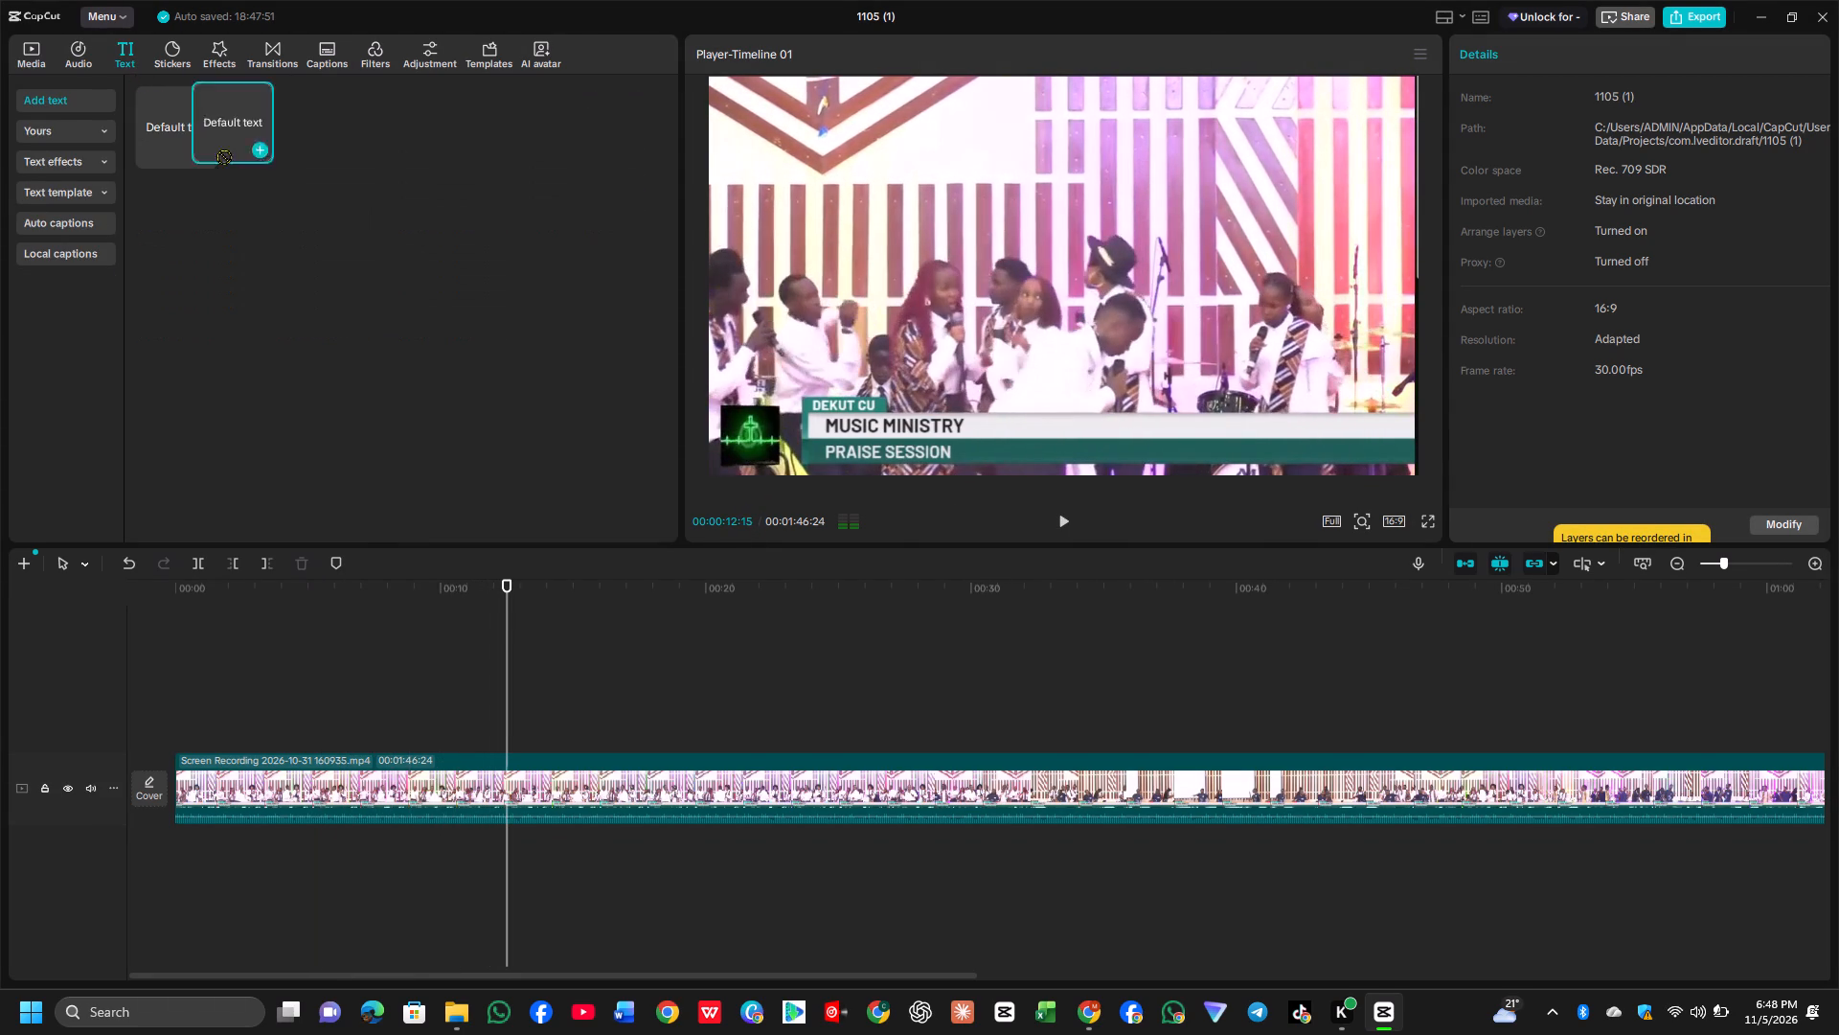
drag(216, 149, 167, 736)
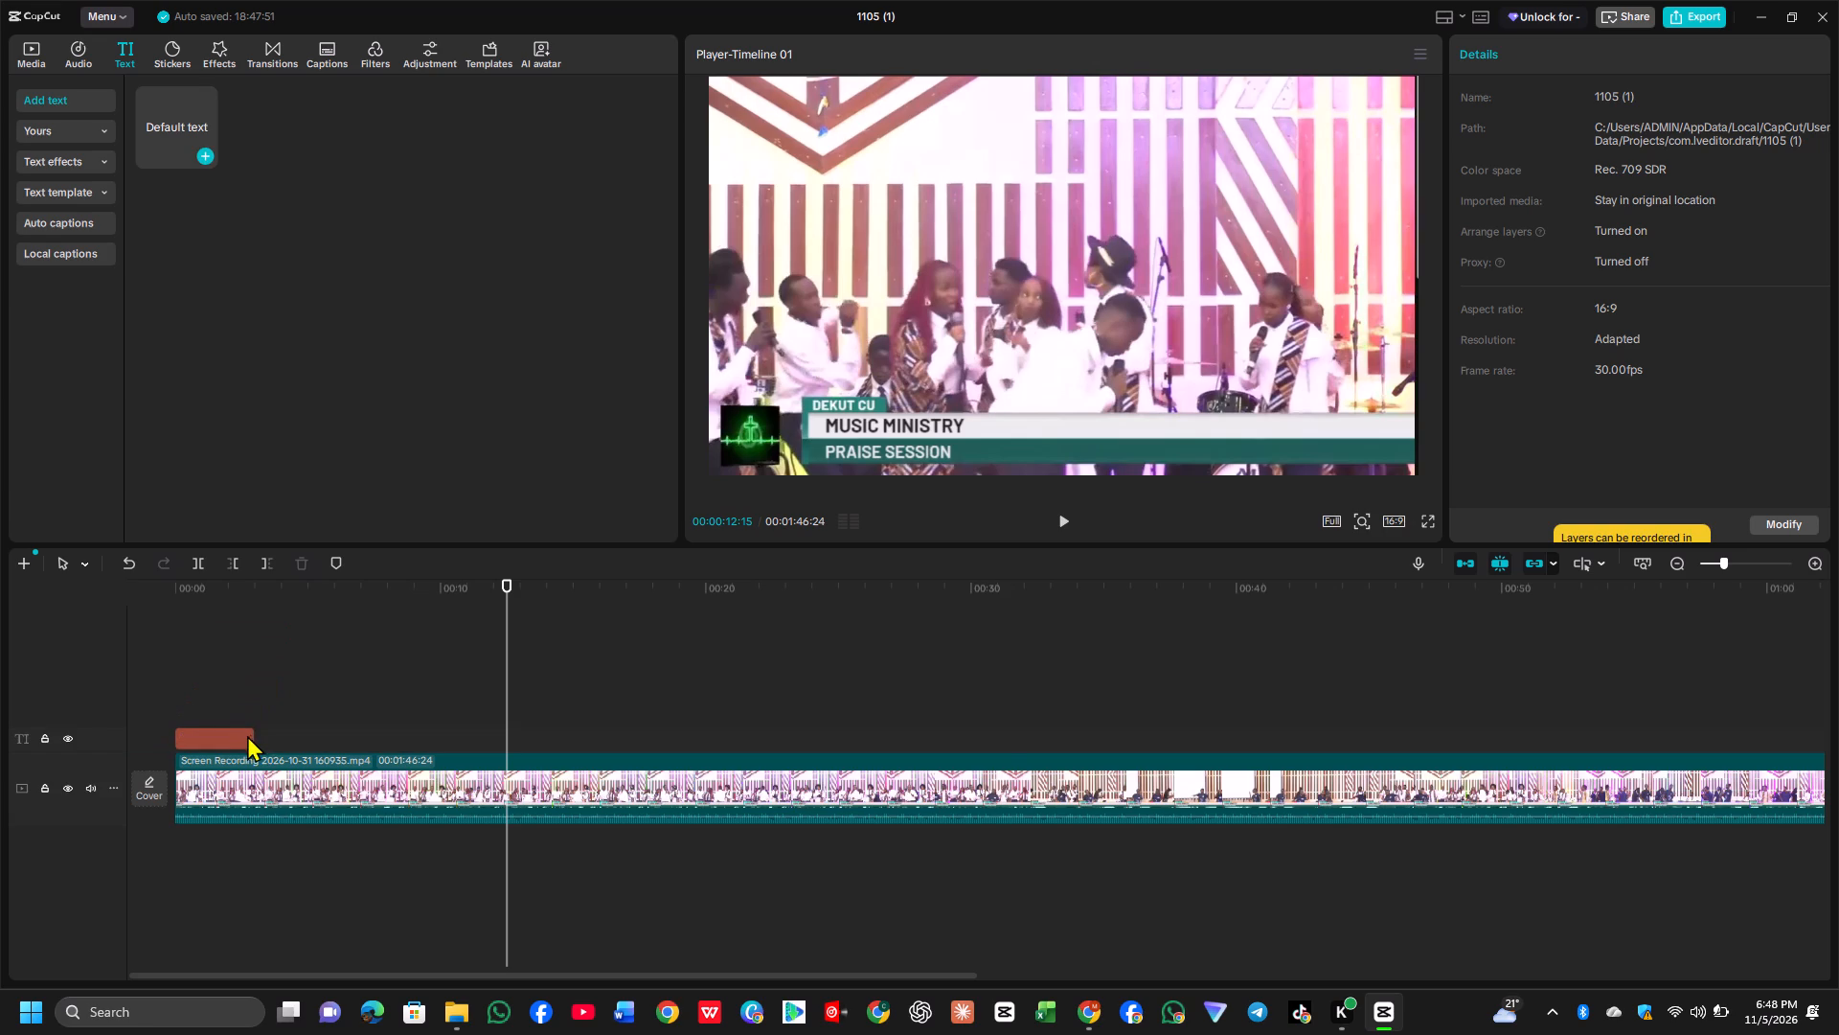
drag(264, 736, 402, 727)
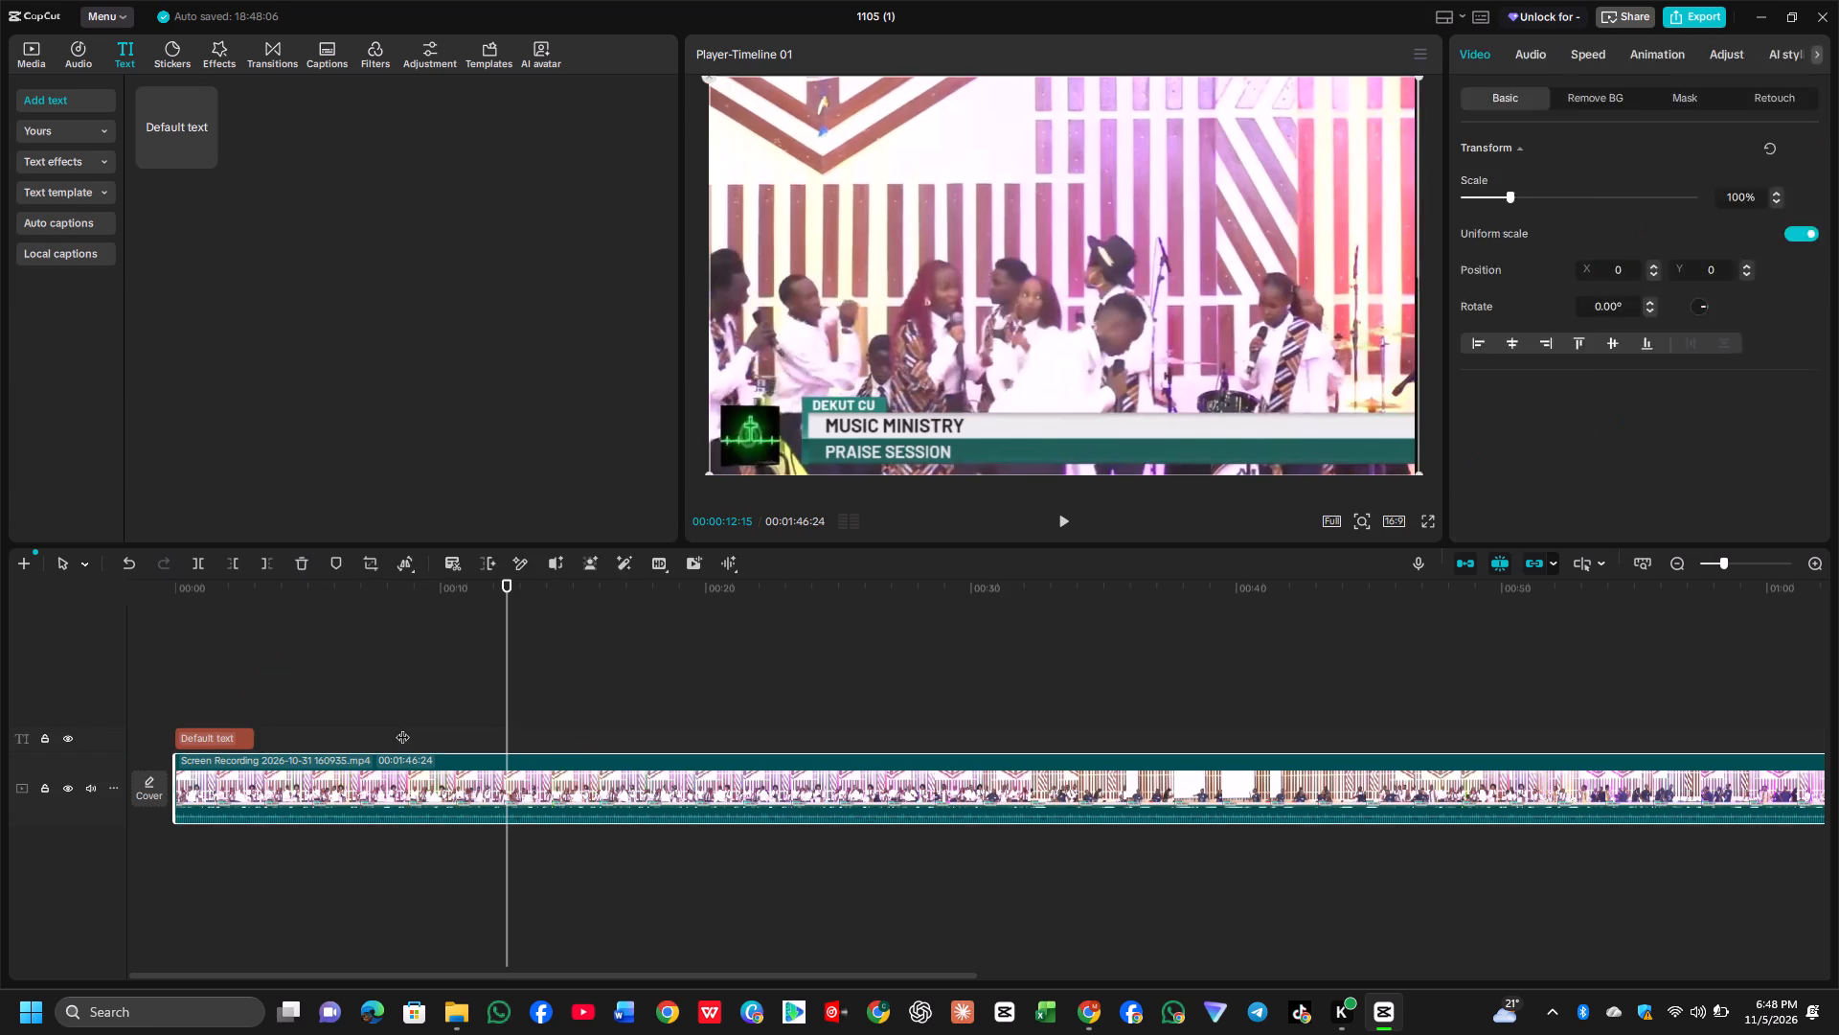
drag(402, 727, 399, 727)
click(237, 736)
drag(257, 737, 1684, 735)
Replace the default text with "ALWAYS USE" followed by two headphone emojis.
triple_click(1552, 151)
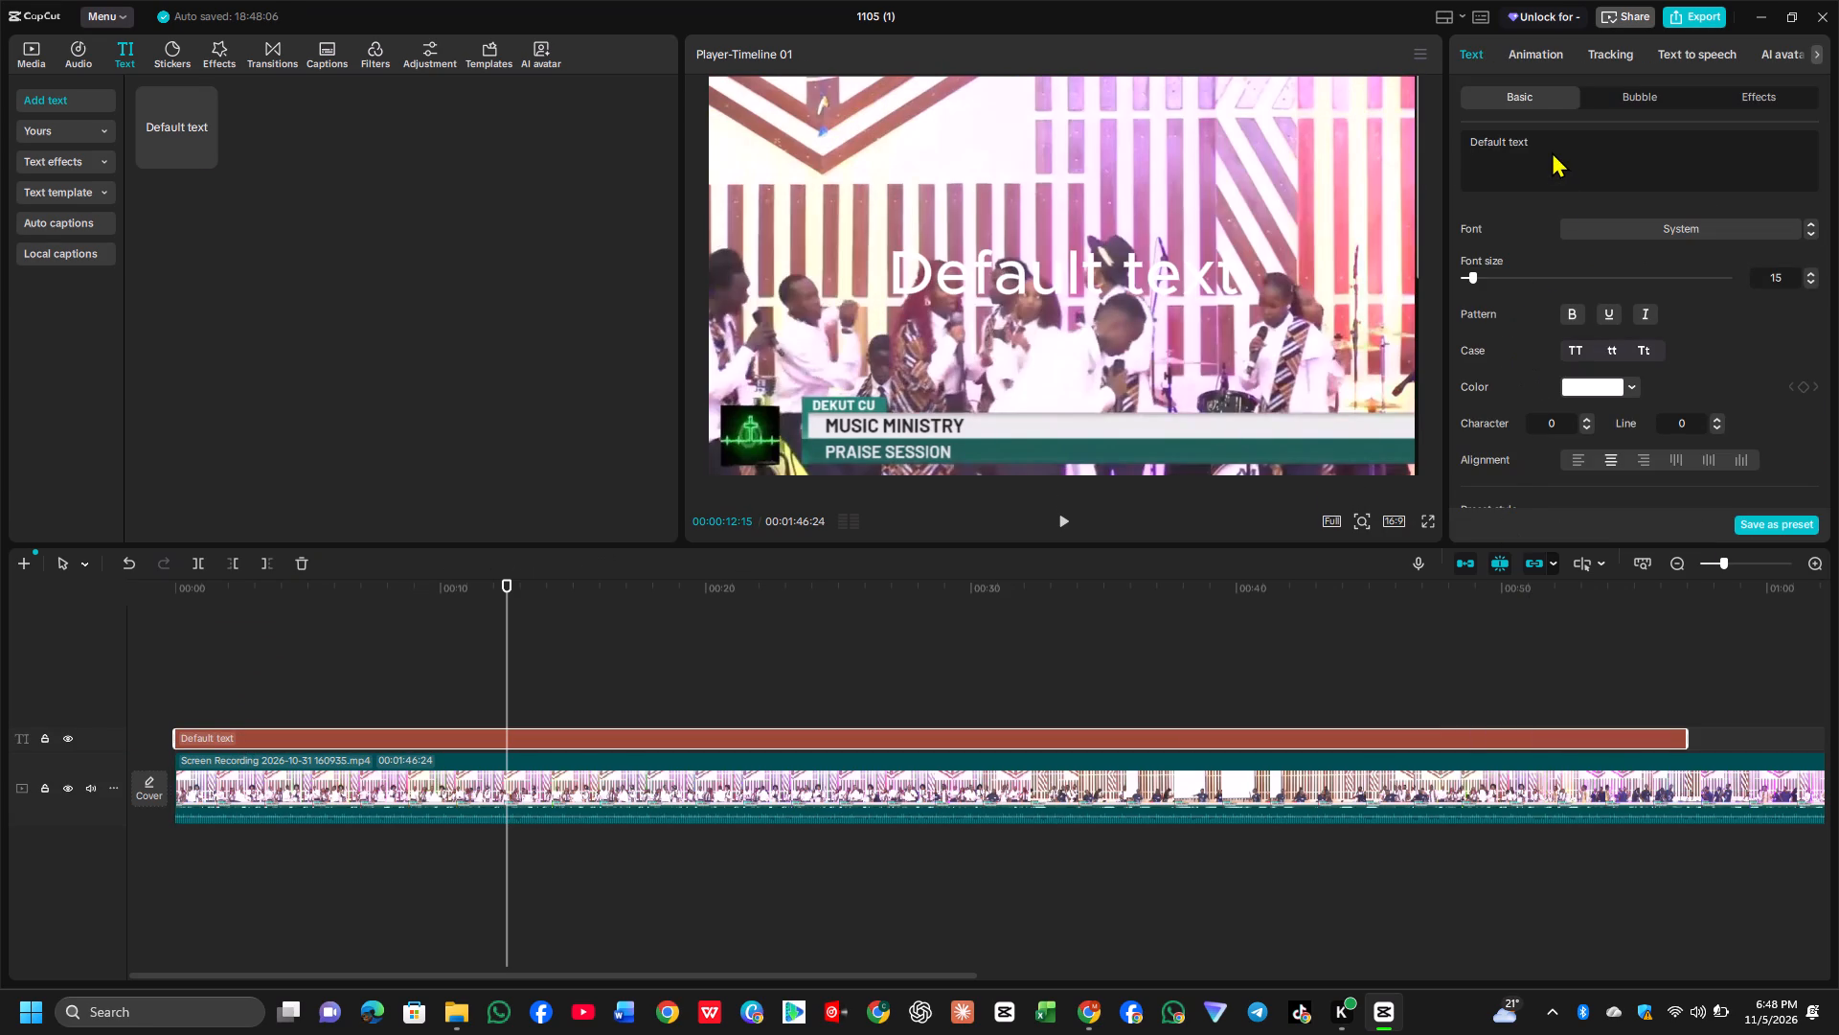
triple_click(1552, 151)
triple_click(1552, 151)
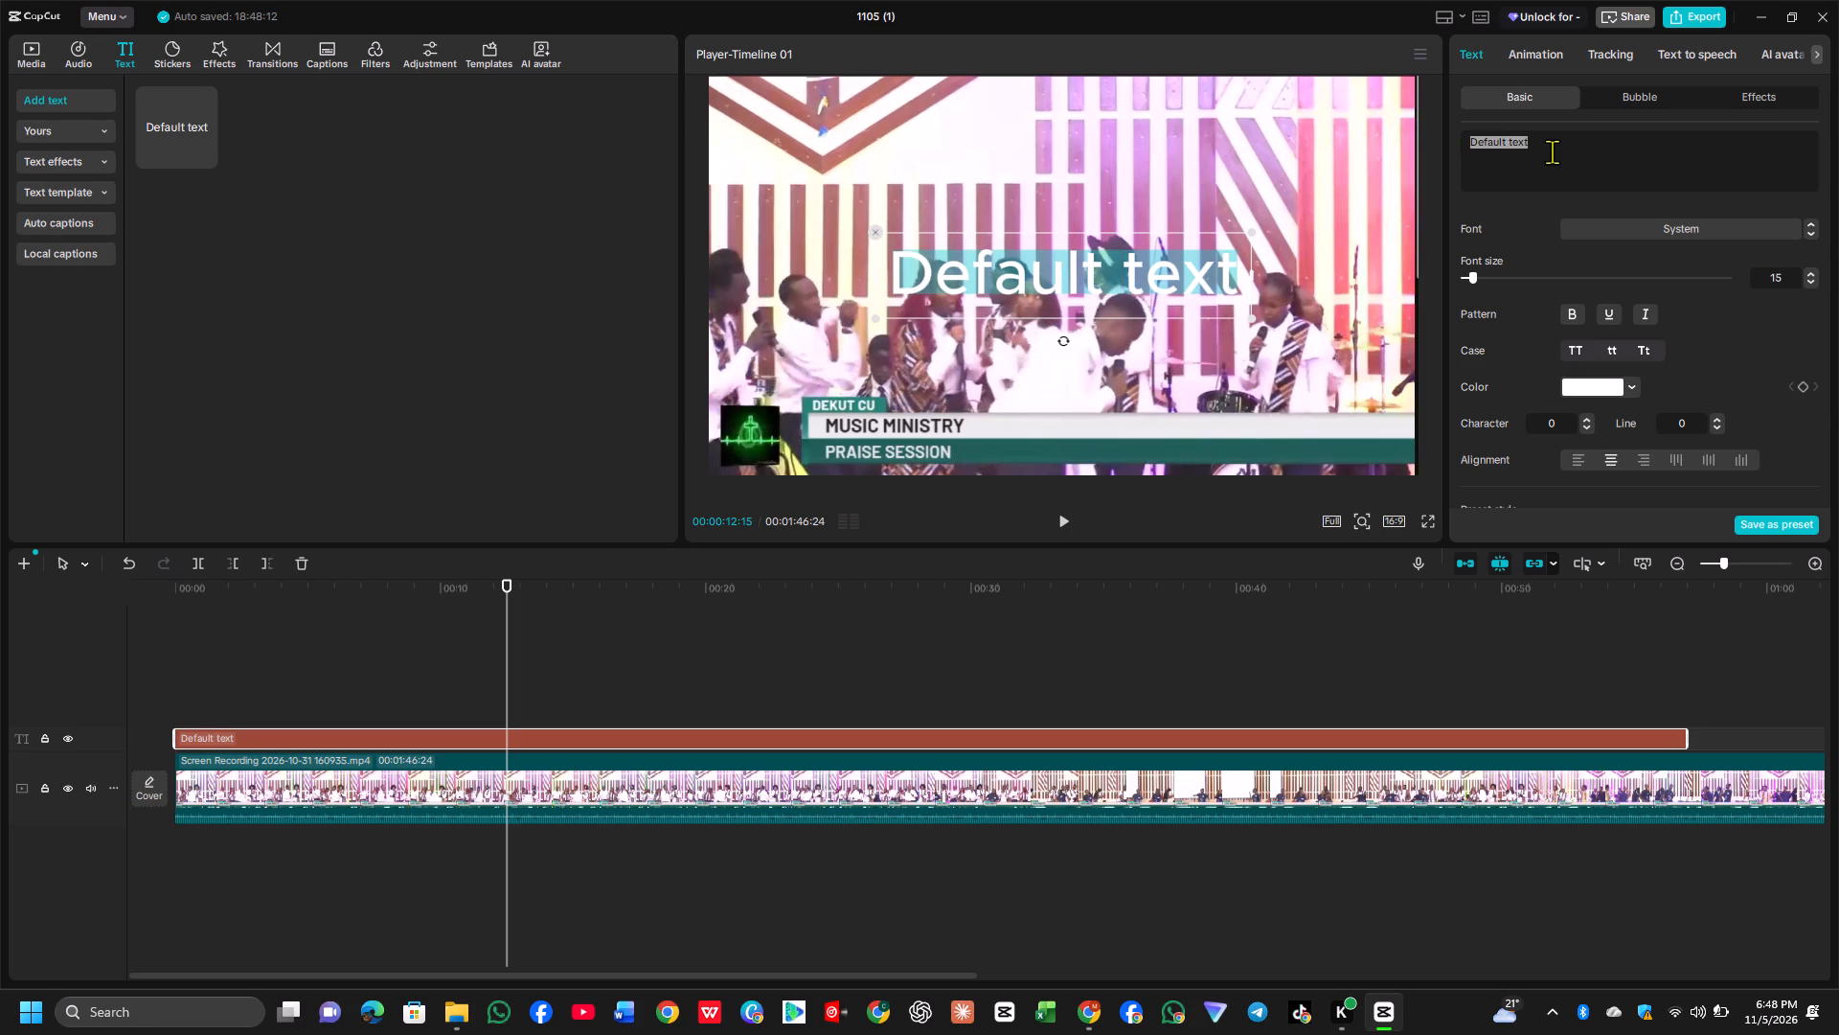
text(ALWAYS)
key(space)
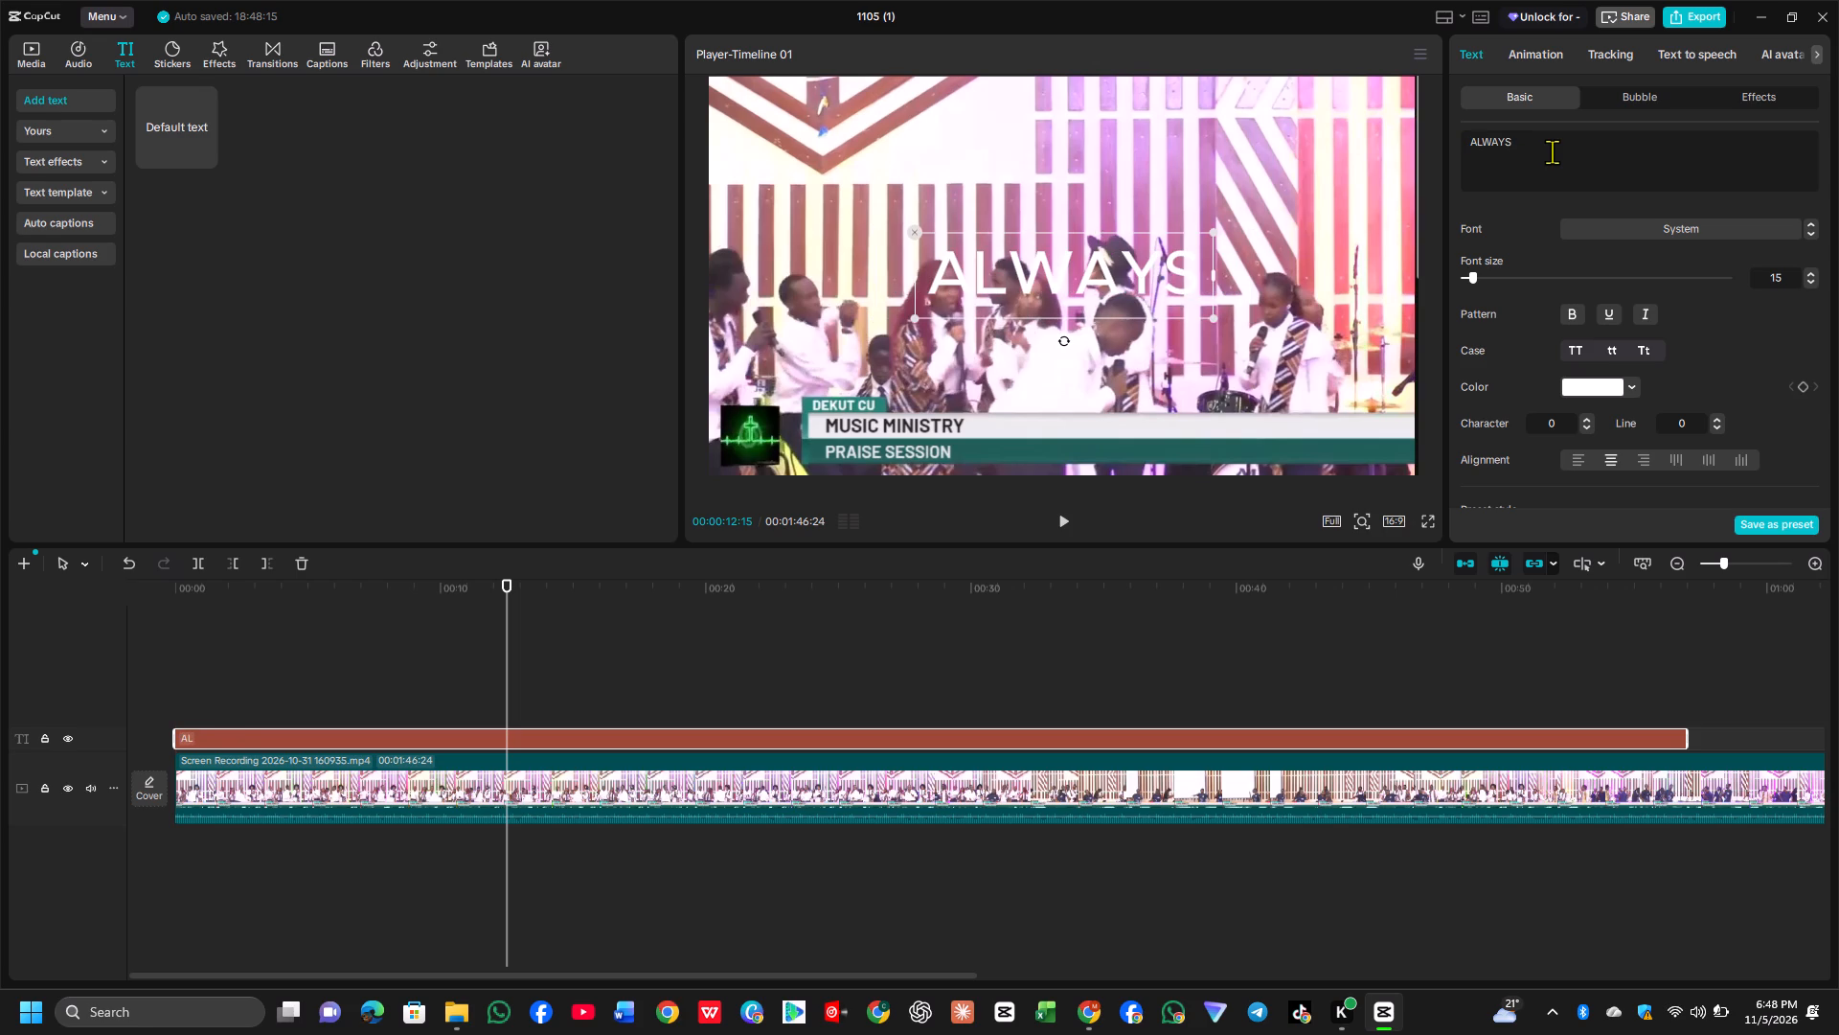
text(USE)
key(space)
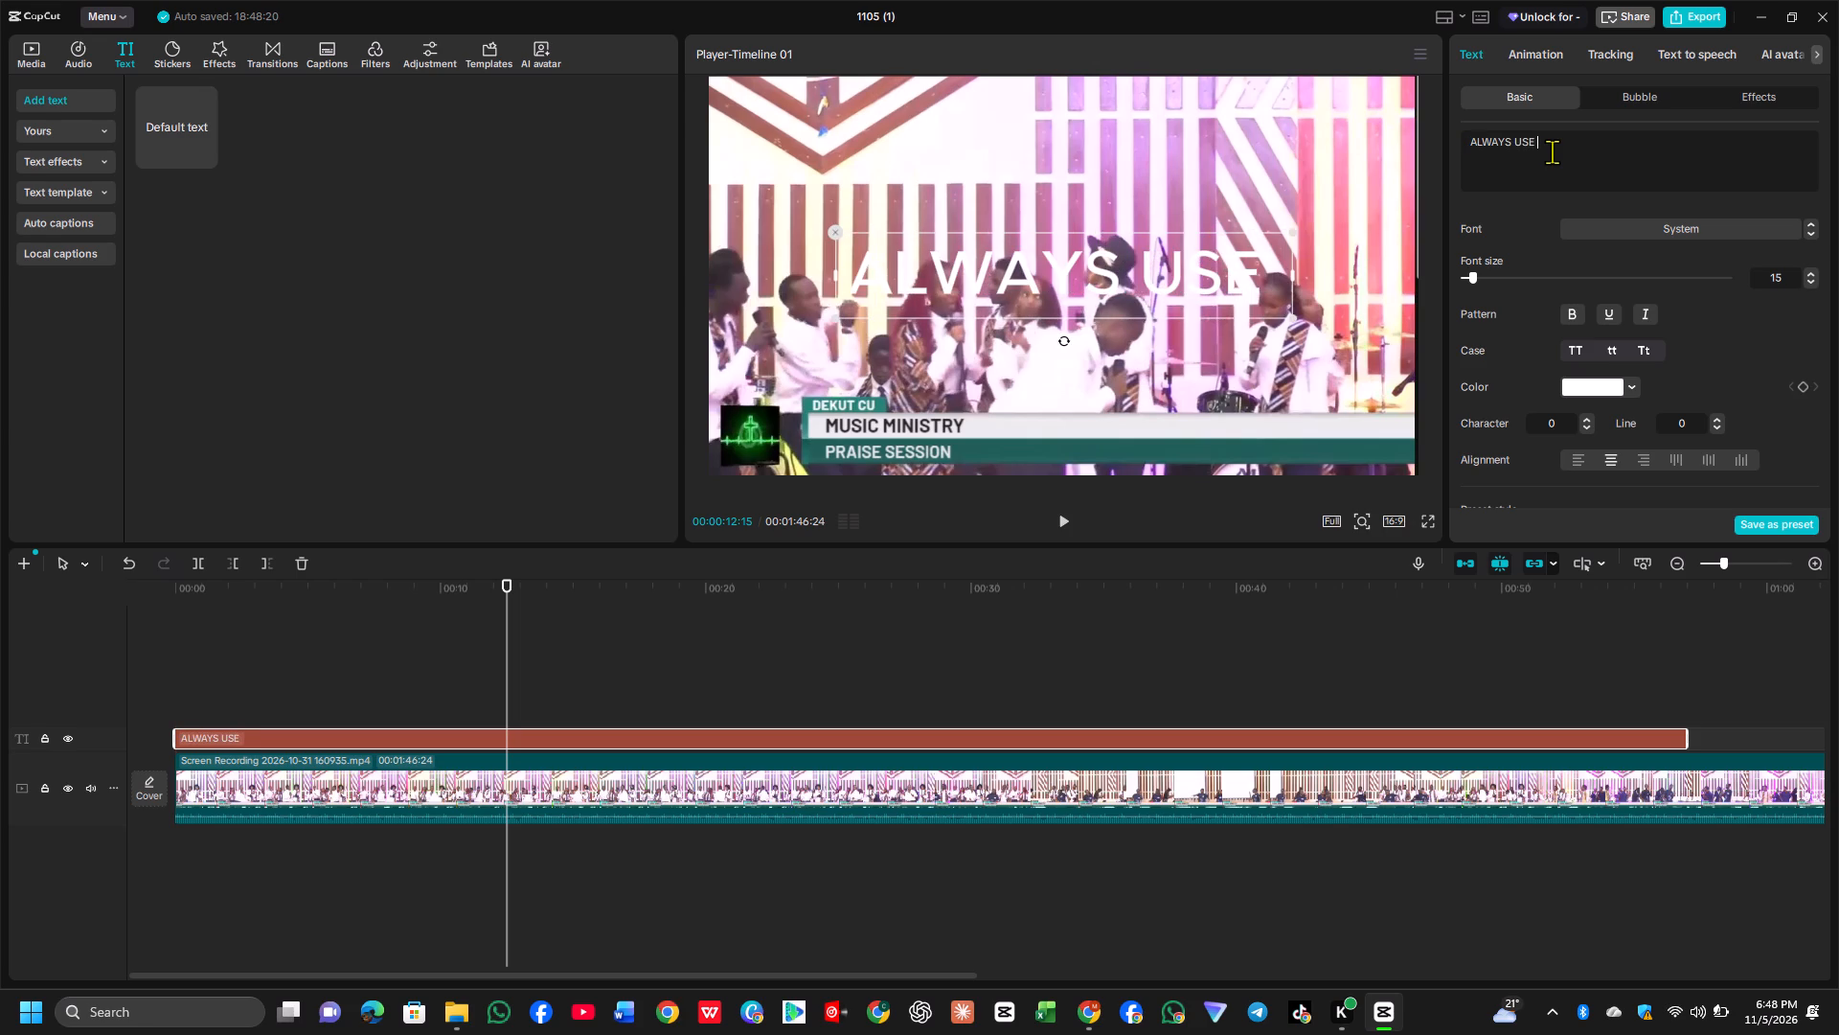
key(super+period)
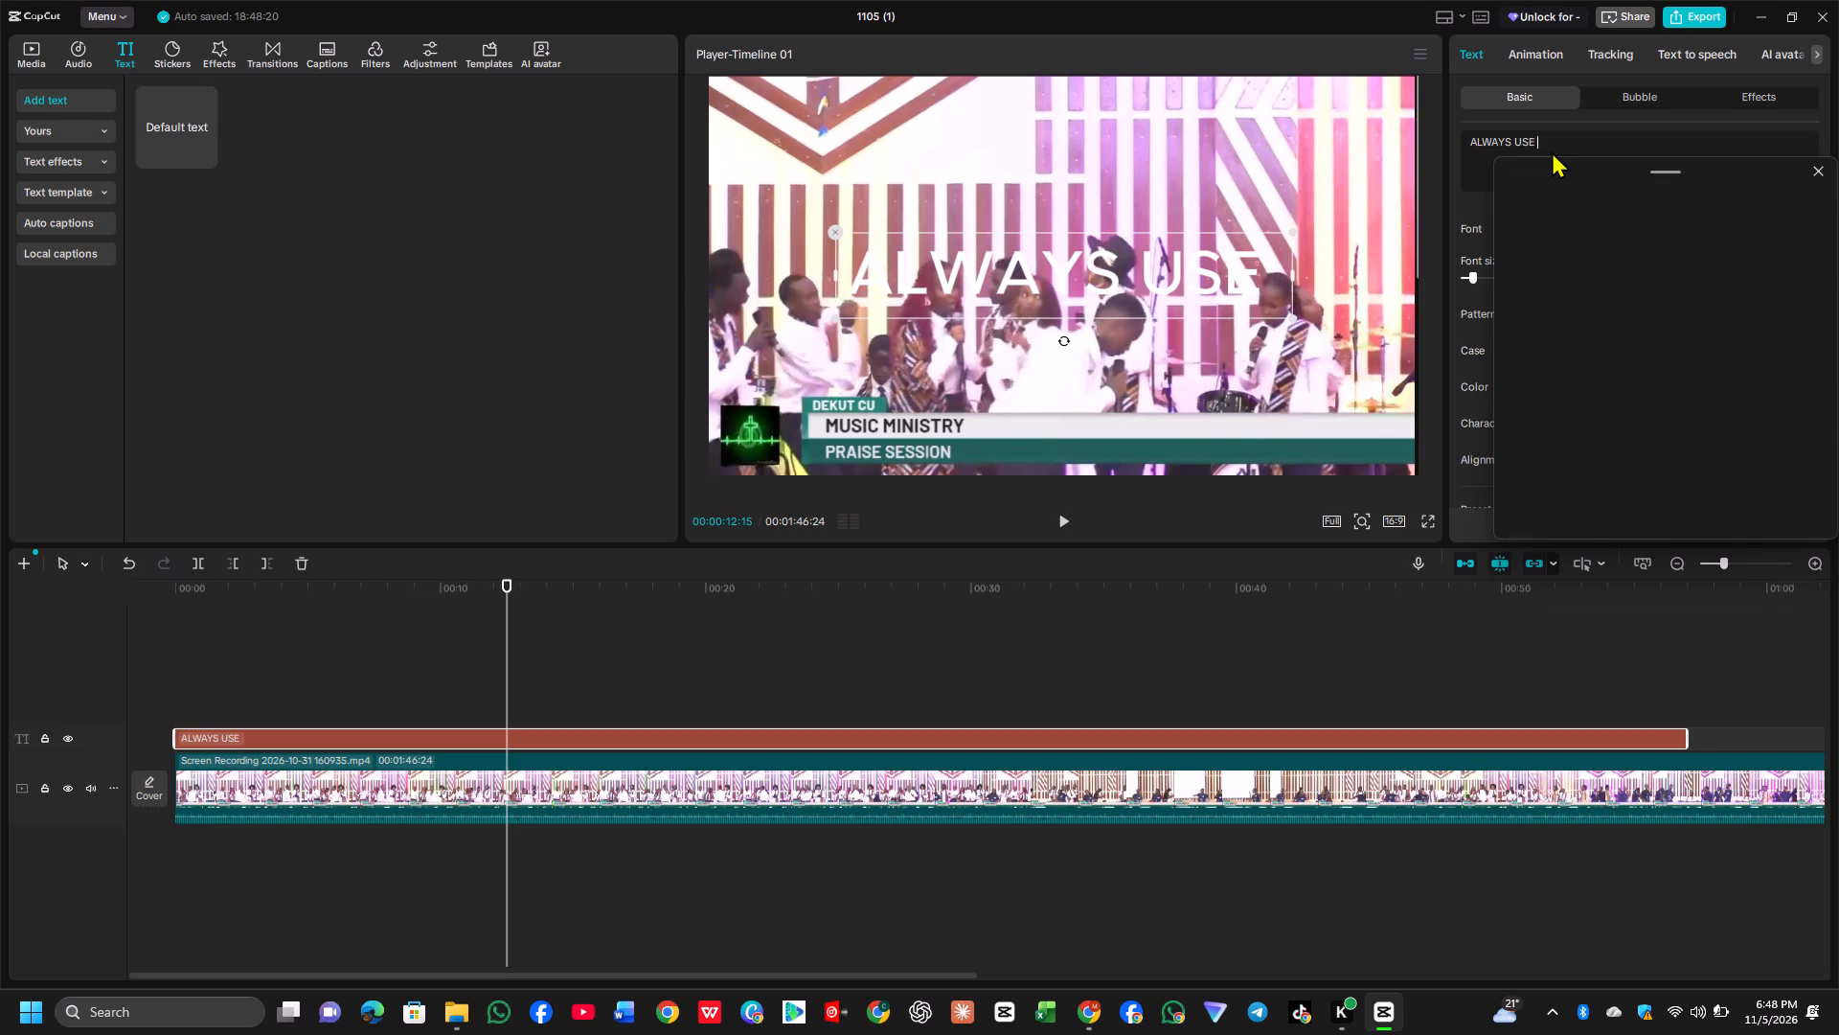
click(1529, 357)
click(1532, 352)
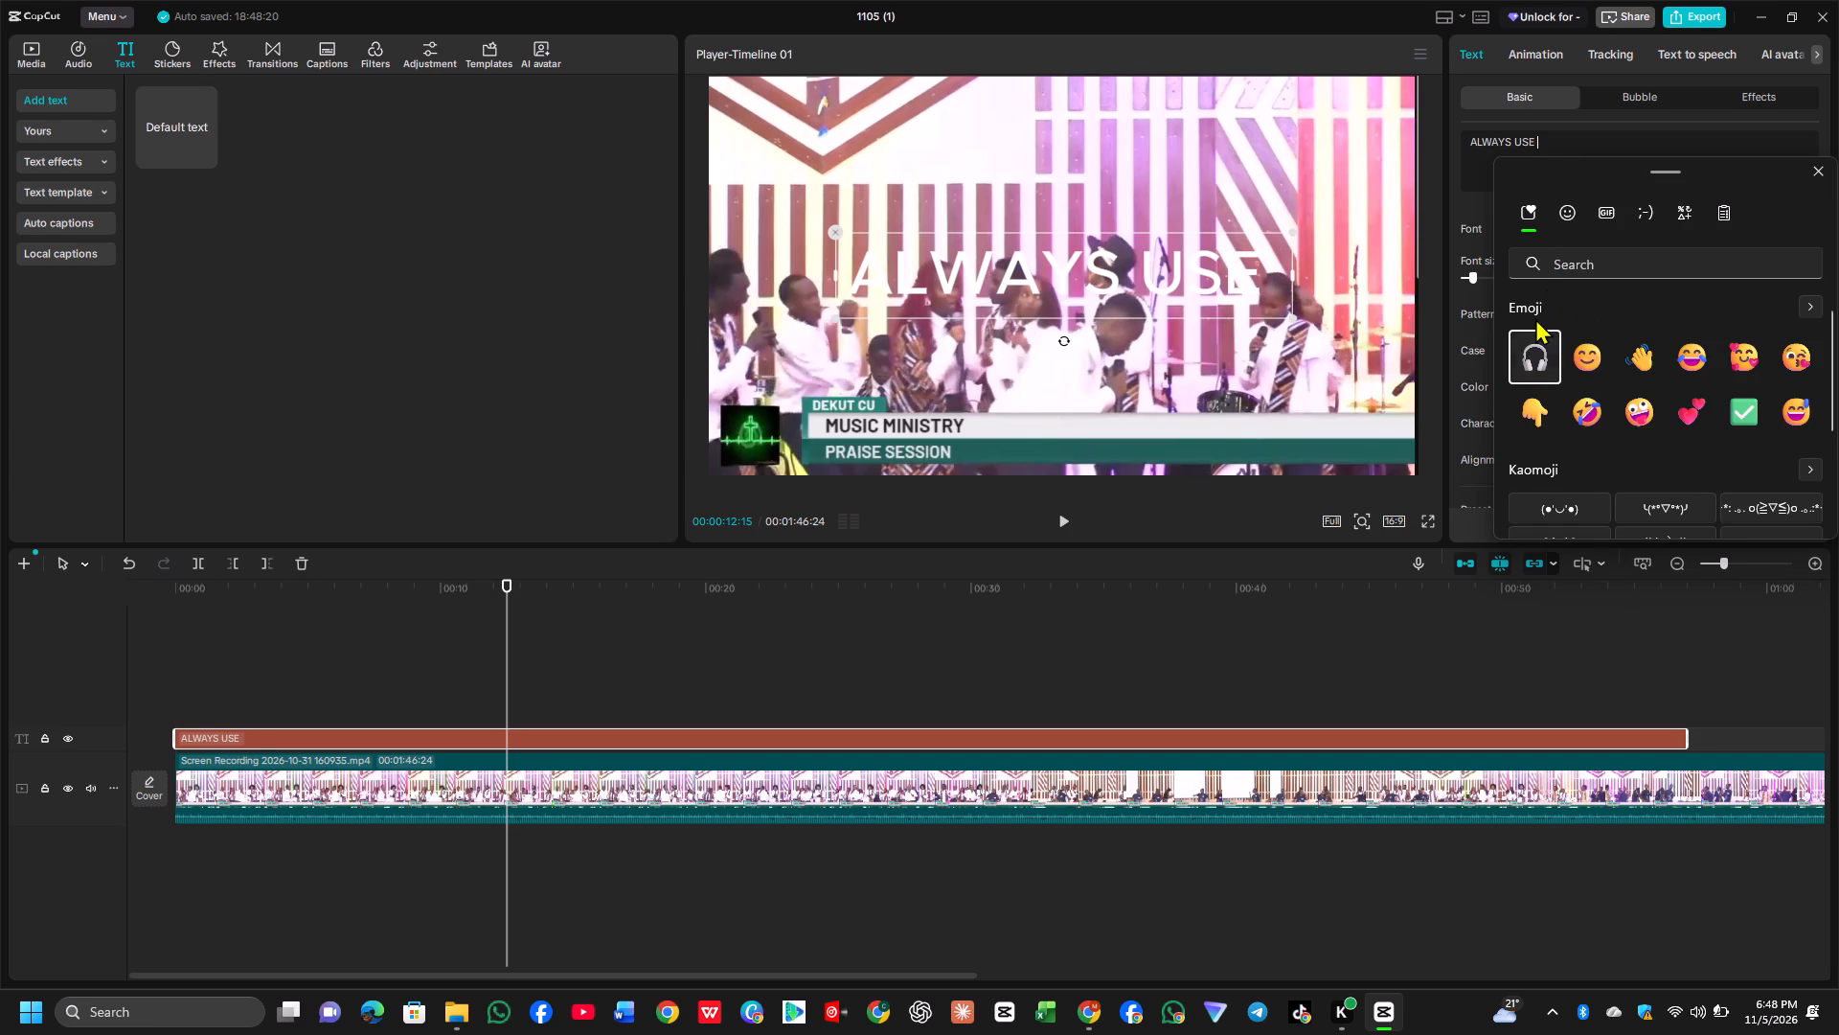
click(1596, 137)
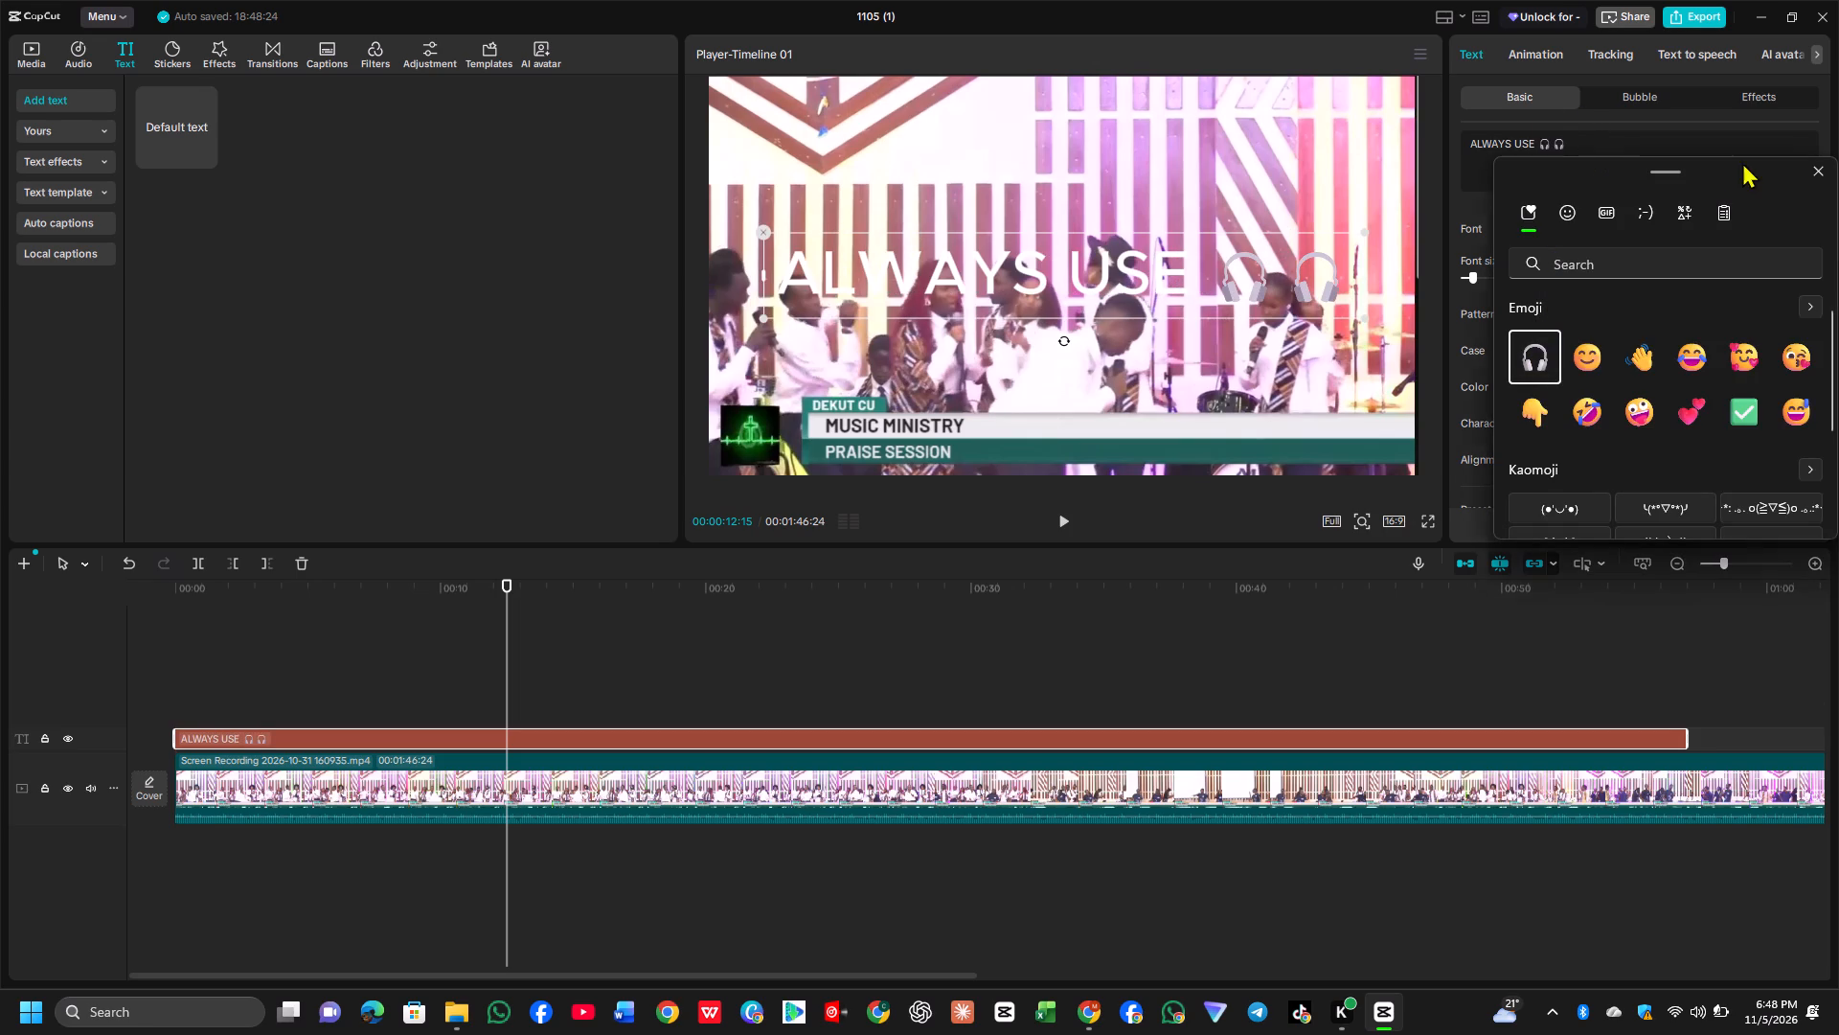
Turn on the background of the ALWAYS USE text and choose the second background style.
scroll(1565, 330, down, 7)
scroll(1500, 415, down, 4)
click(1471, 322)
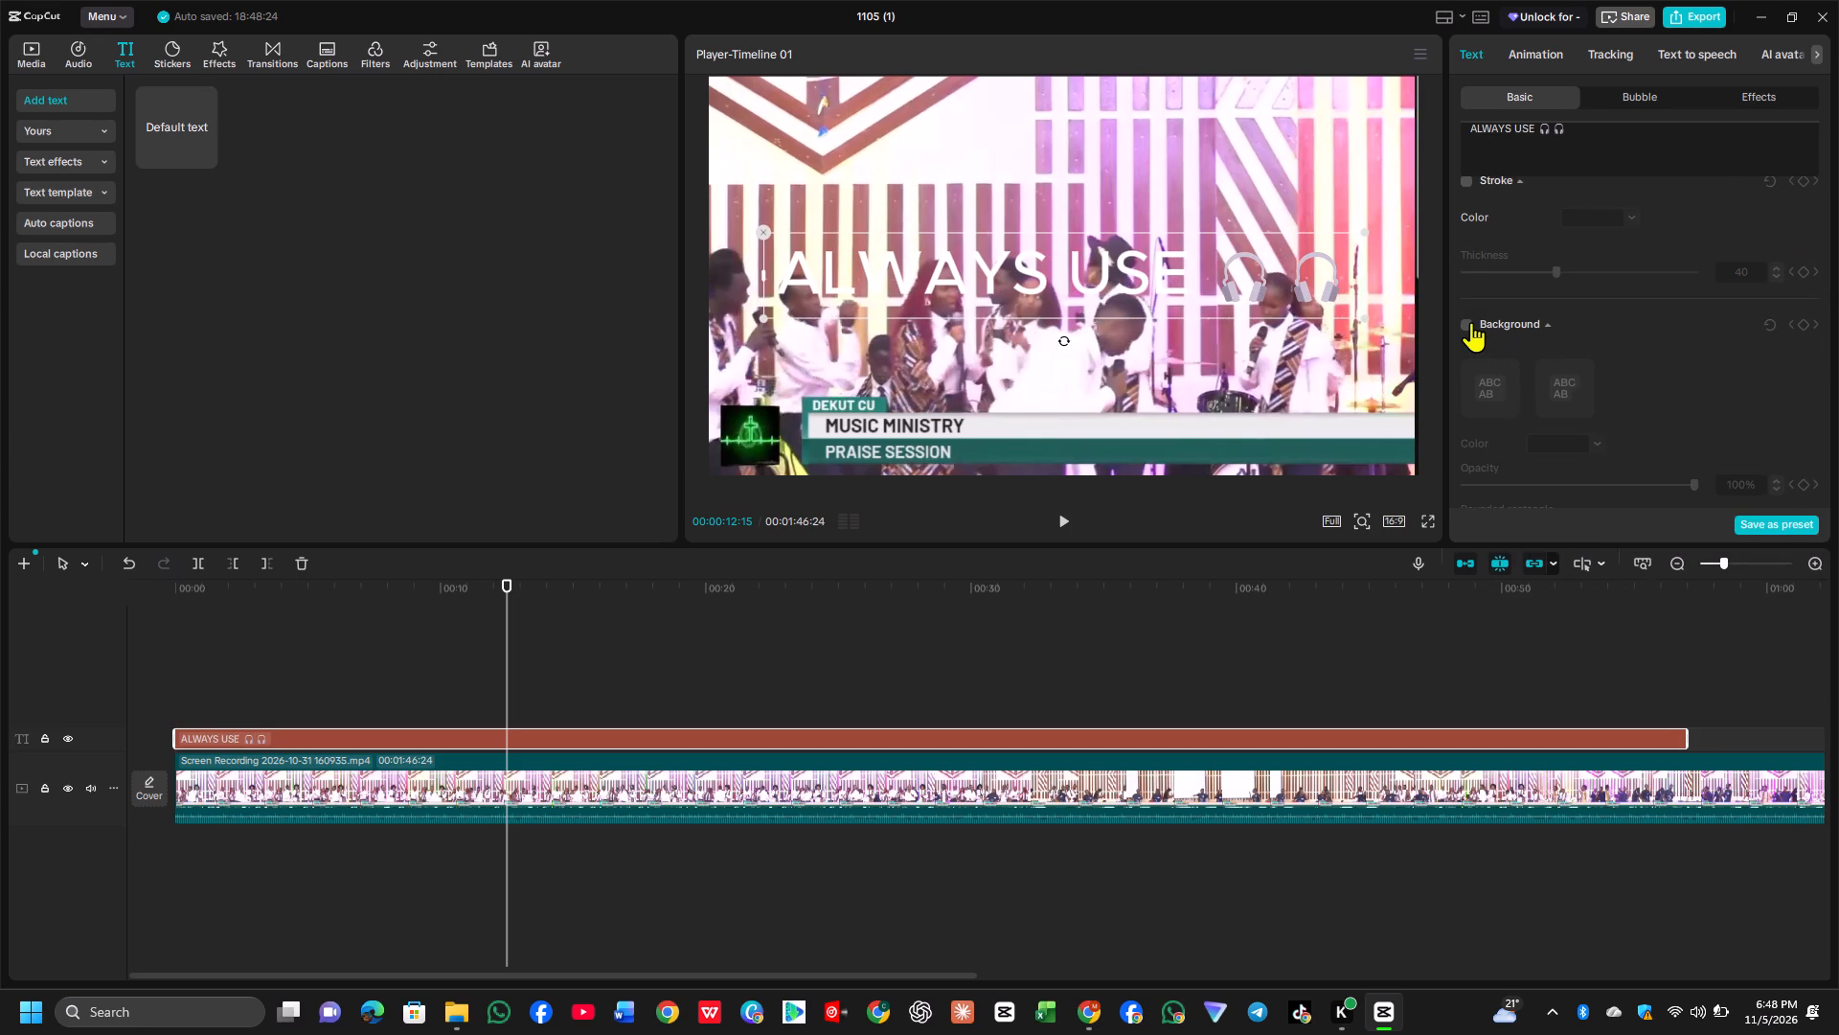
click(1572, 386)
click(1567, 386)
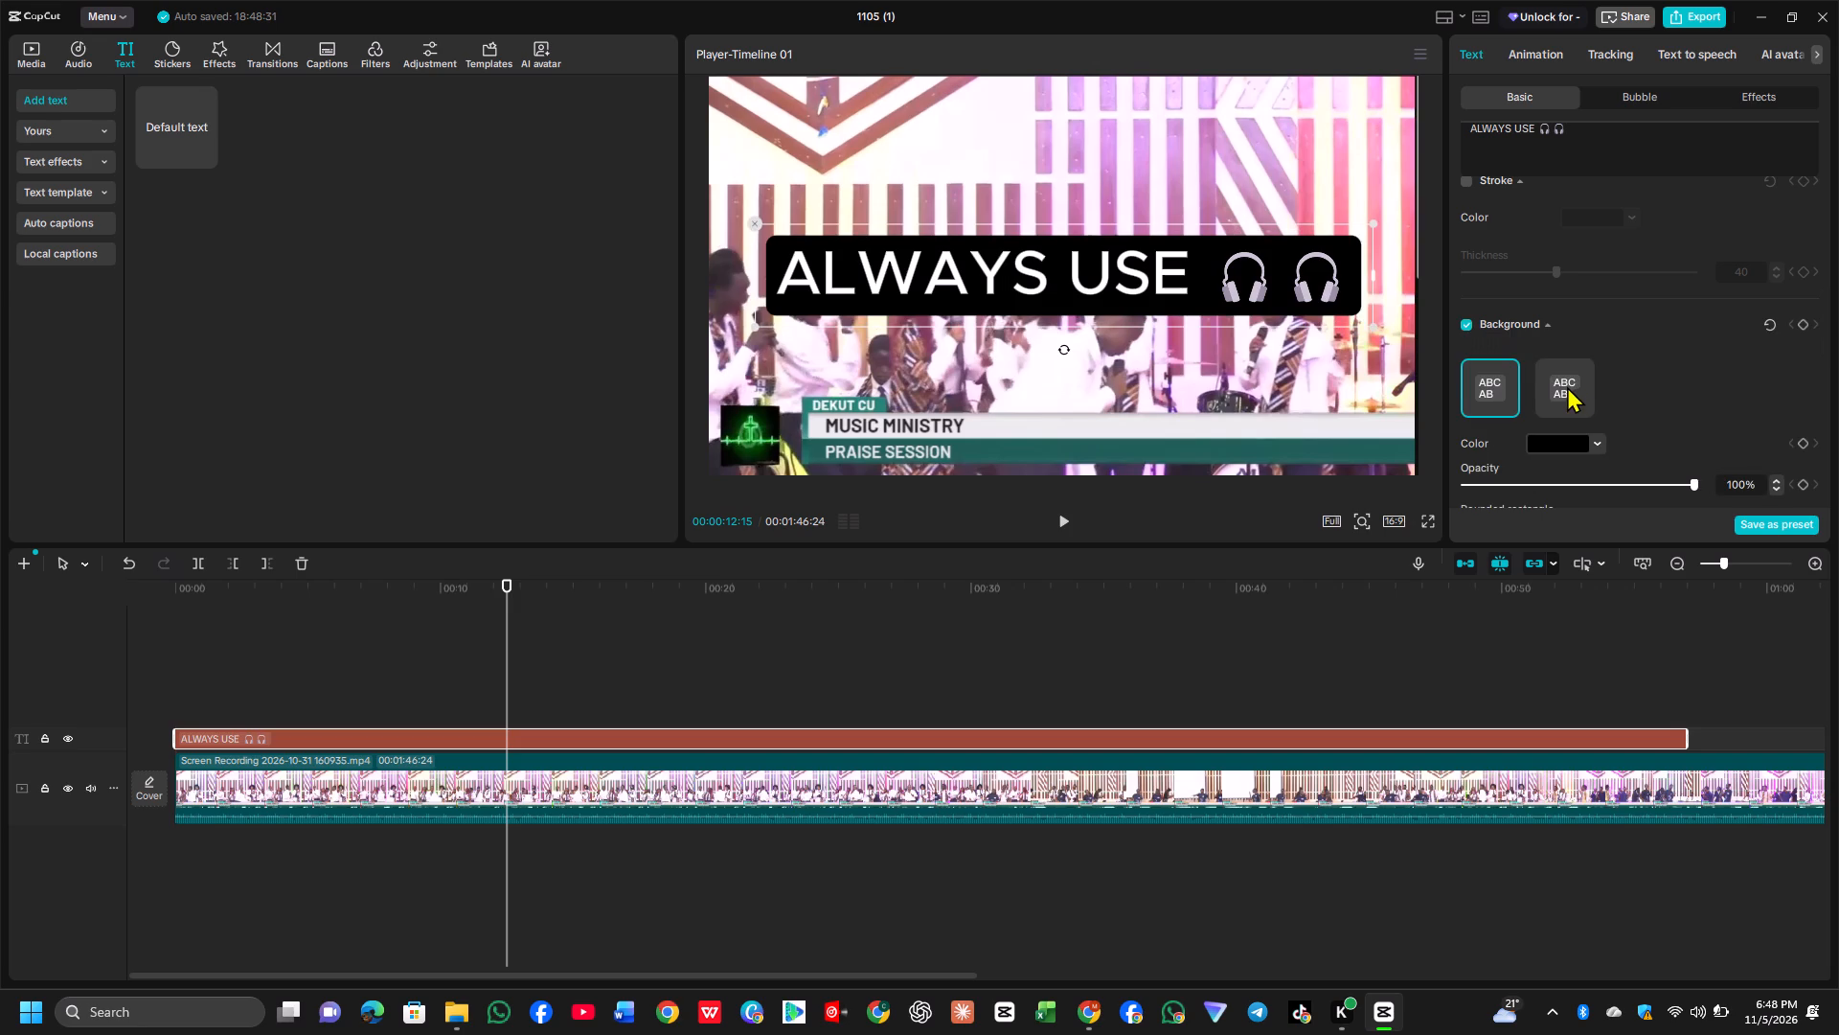
Apply the preset style with green lettering on a black background to the ALWAYS USE text.
scroll(1562, 396, down, 4)
scroll(1527, 263, up, 1)
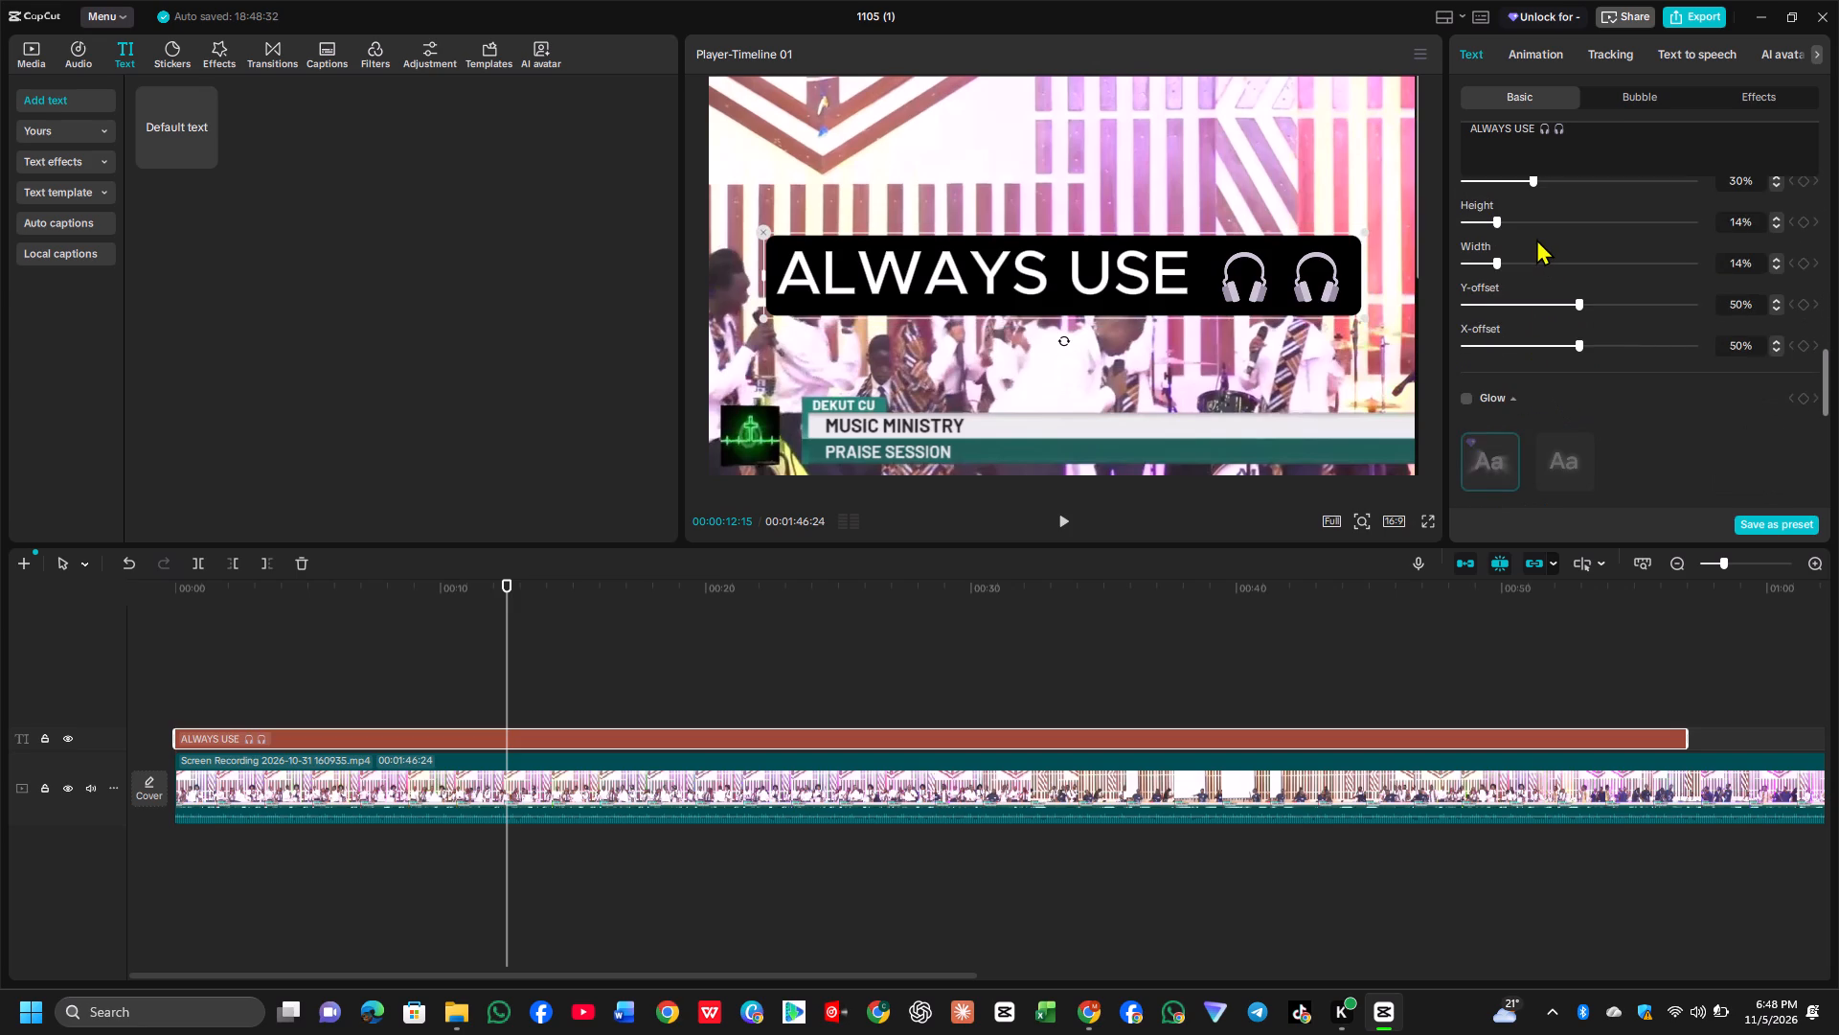
scroll(1528, 273, up, 2)
scroll(1544, 322, down, 3)
scroll(1539, 317, up, 5)
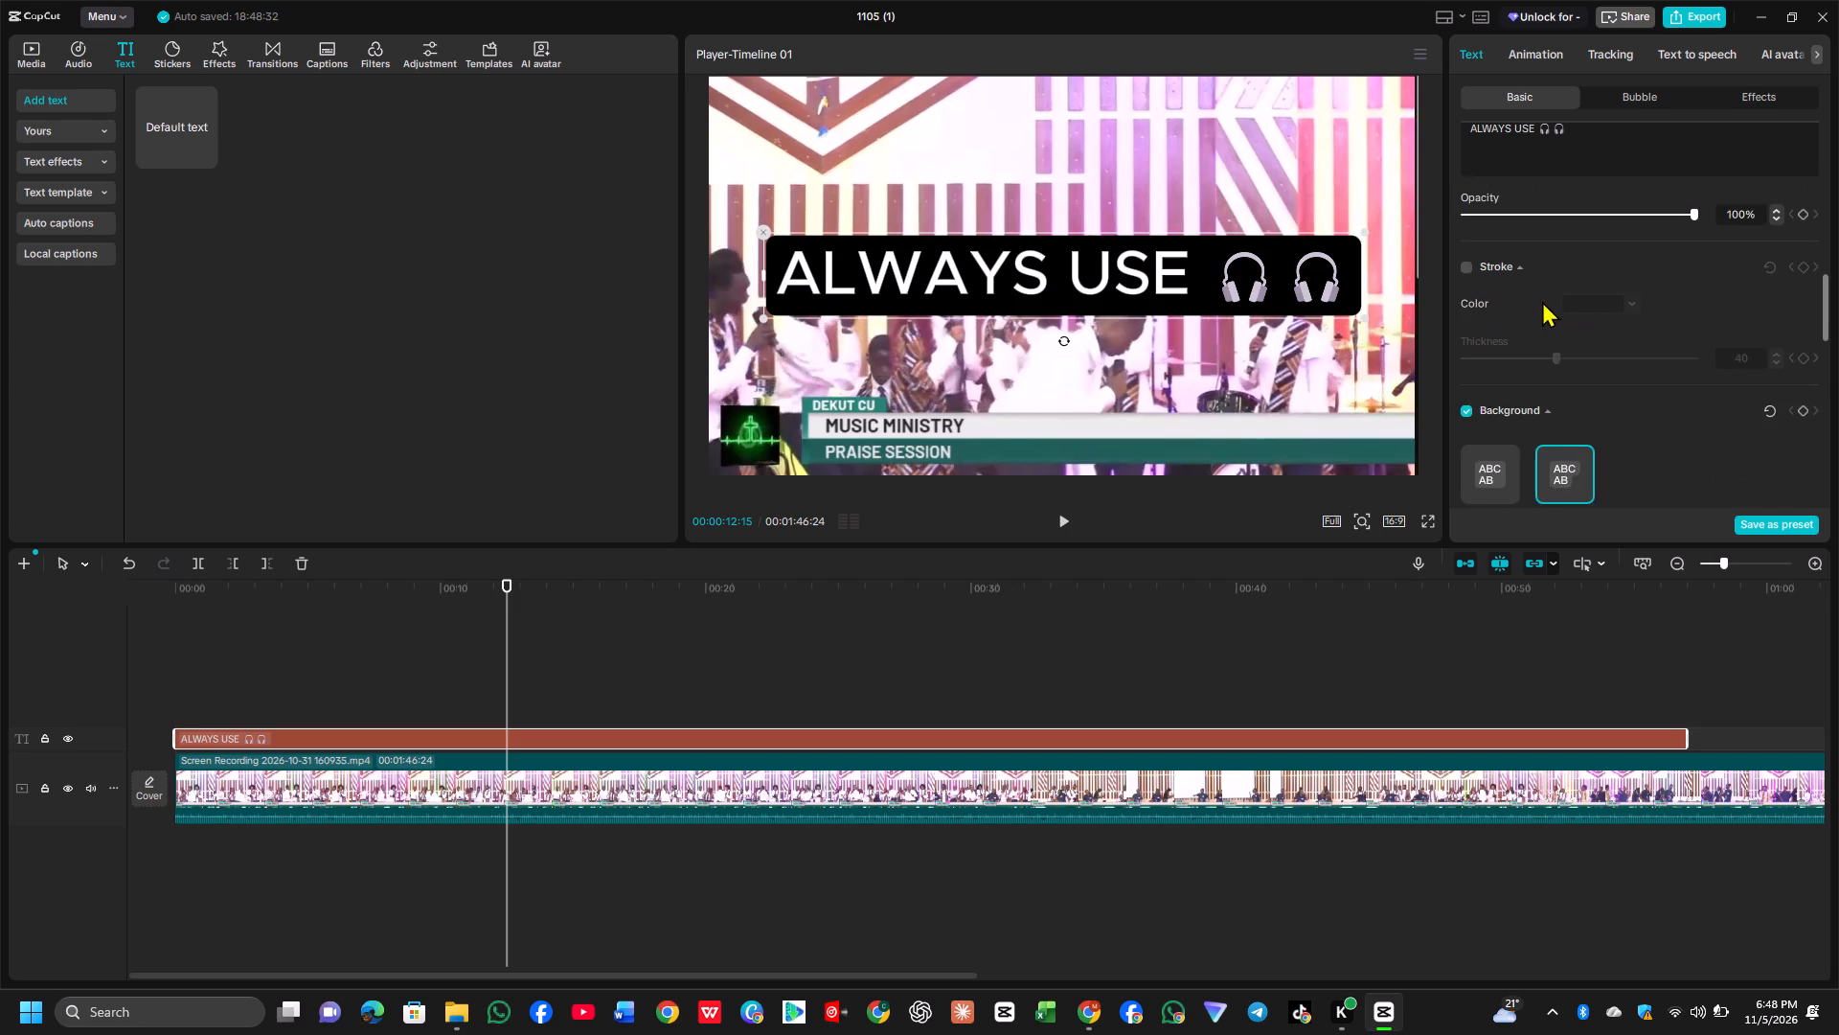
scroll(1545, 299, up, 6)
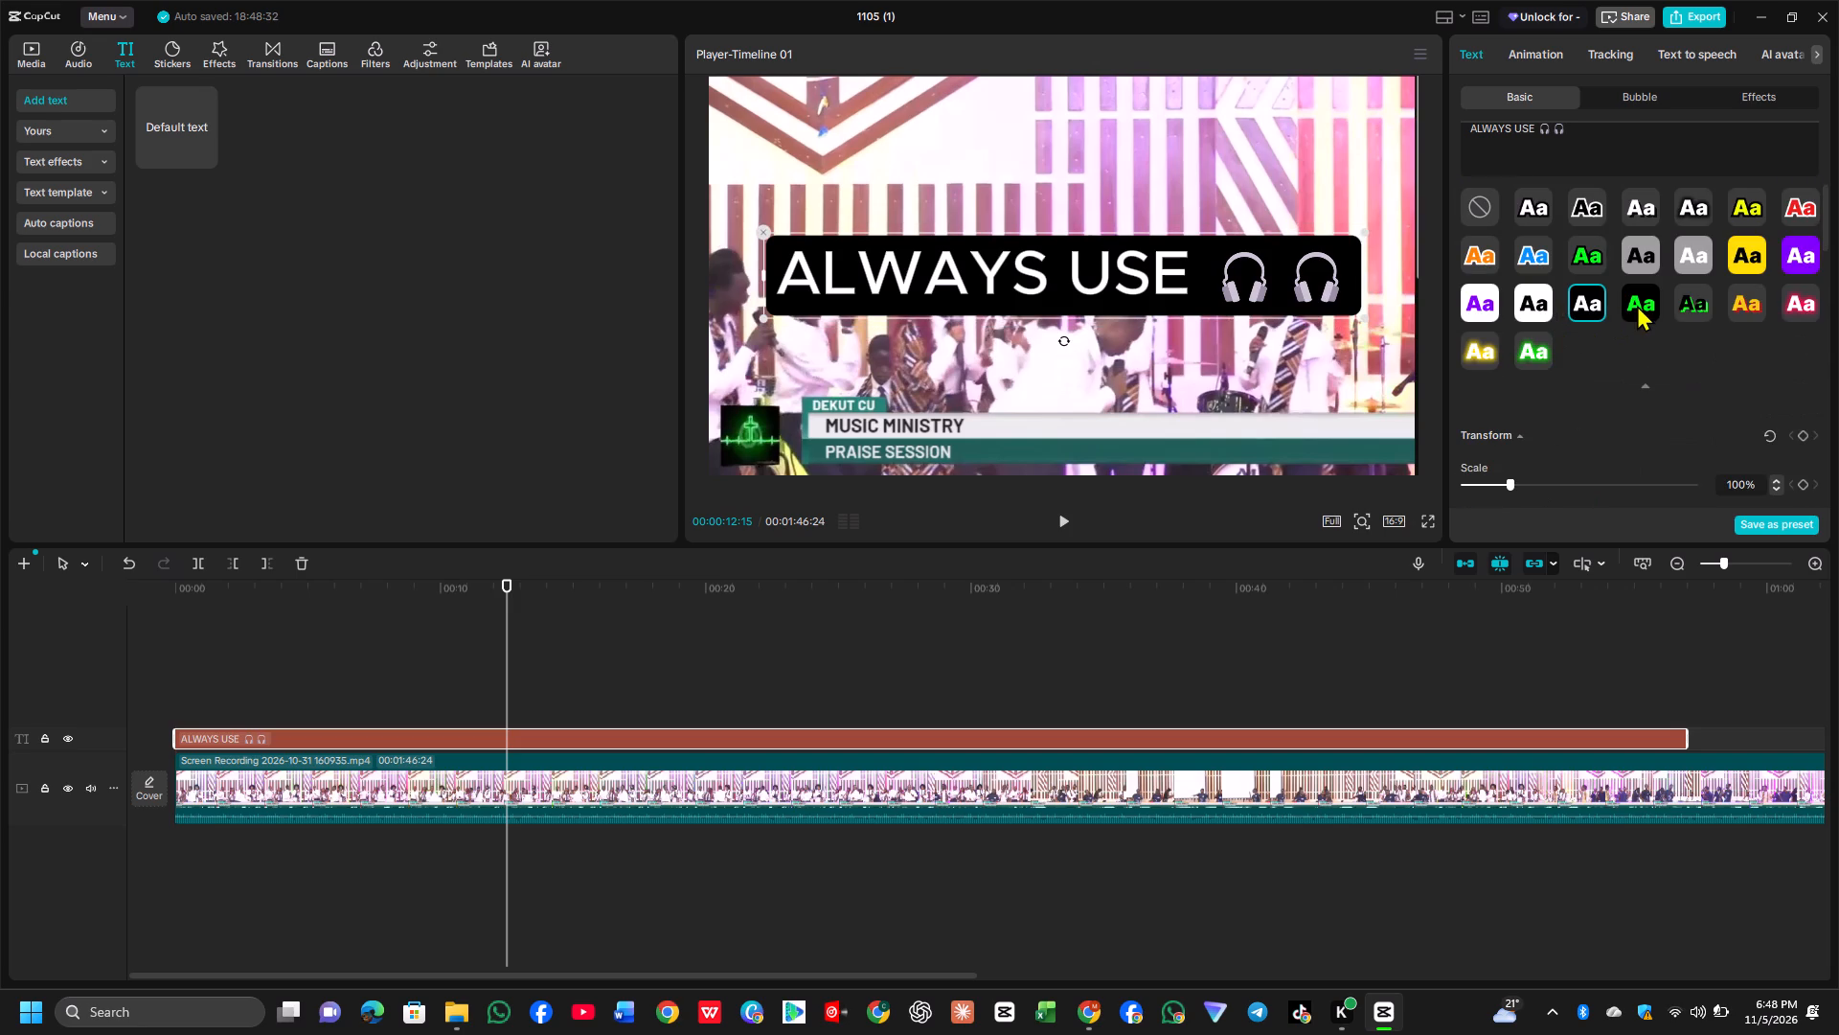
click(1637, 305)
Set the text background's opacity to 100% and its rounded rectangle, height and width to 0%.
scroll(1609, 326, down, 5)
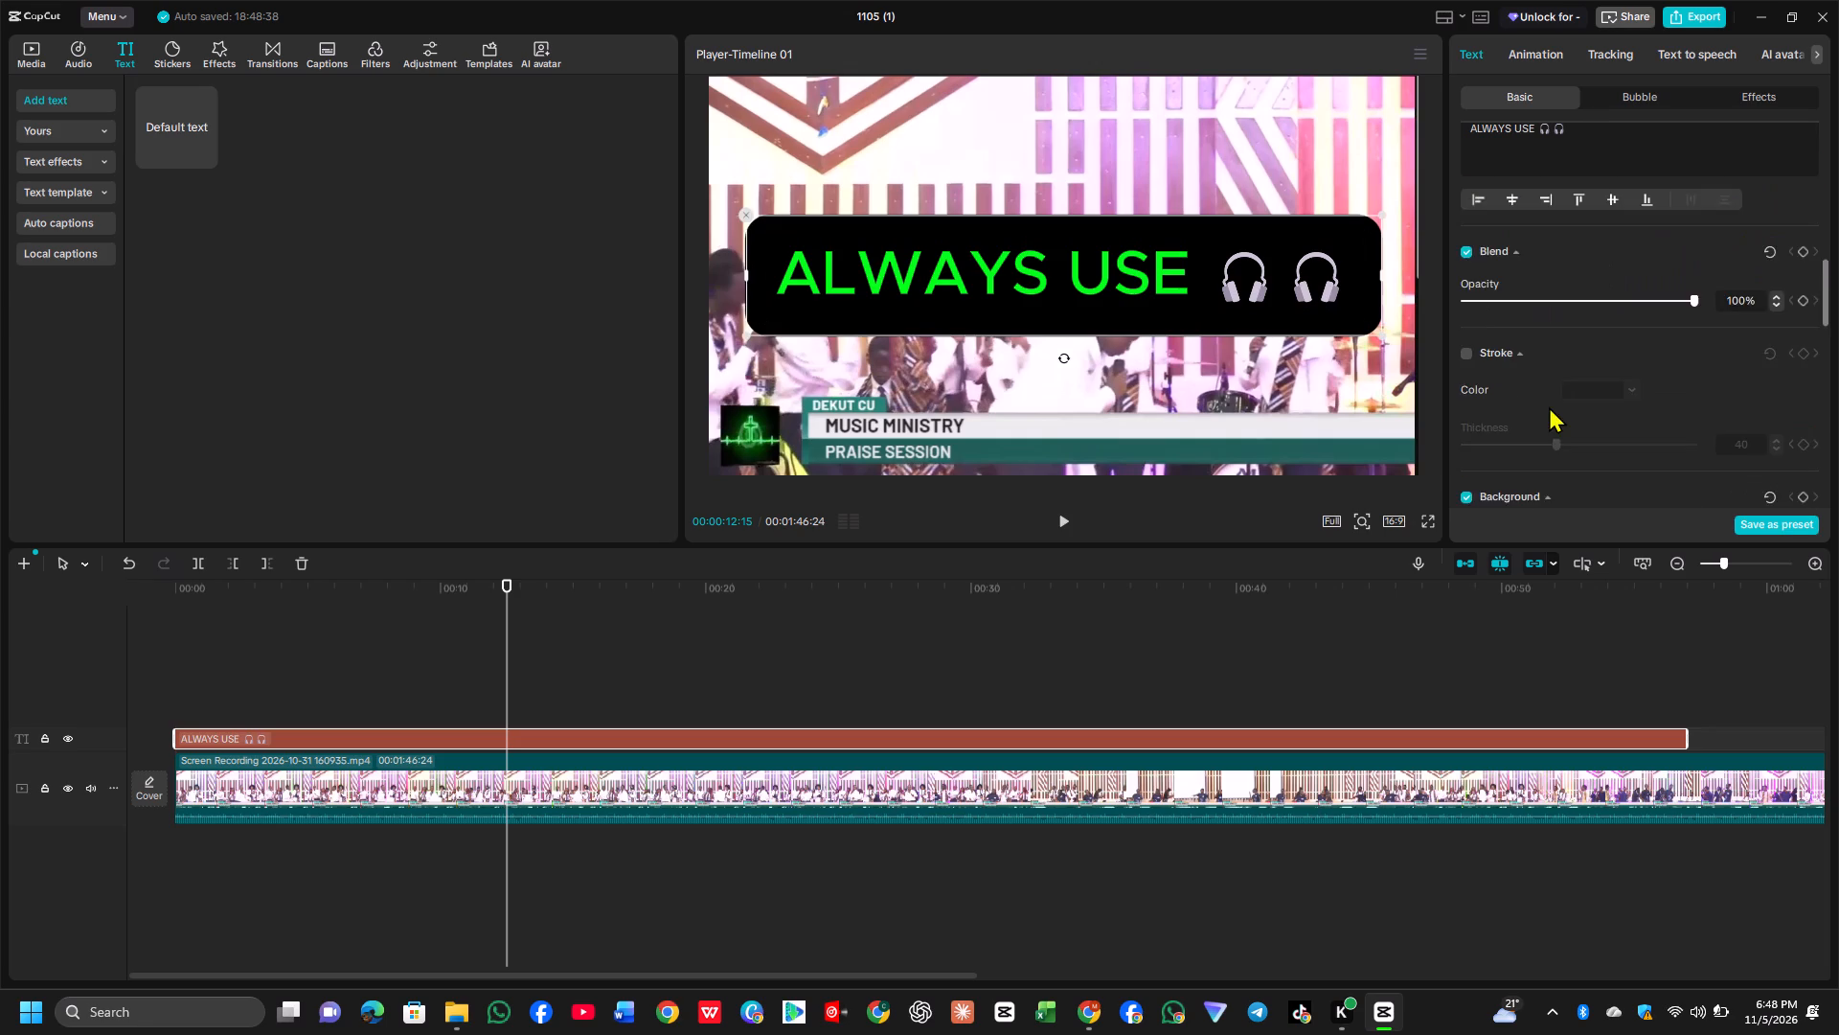
scroll(1549, 406, down, 4)
drag(1549, 315, 1505, 328)
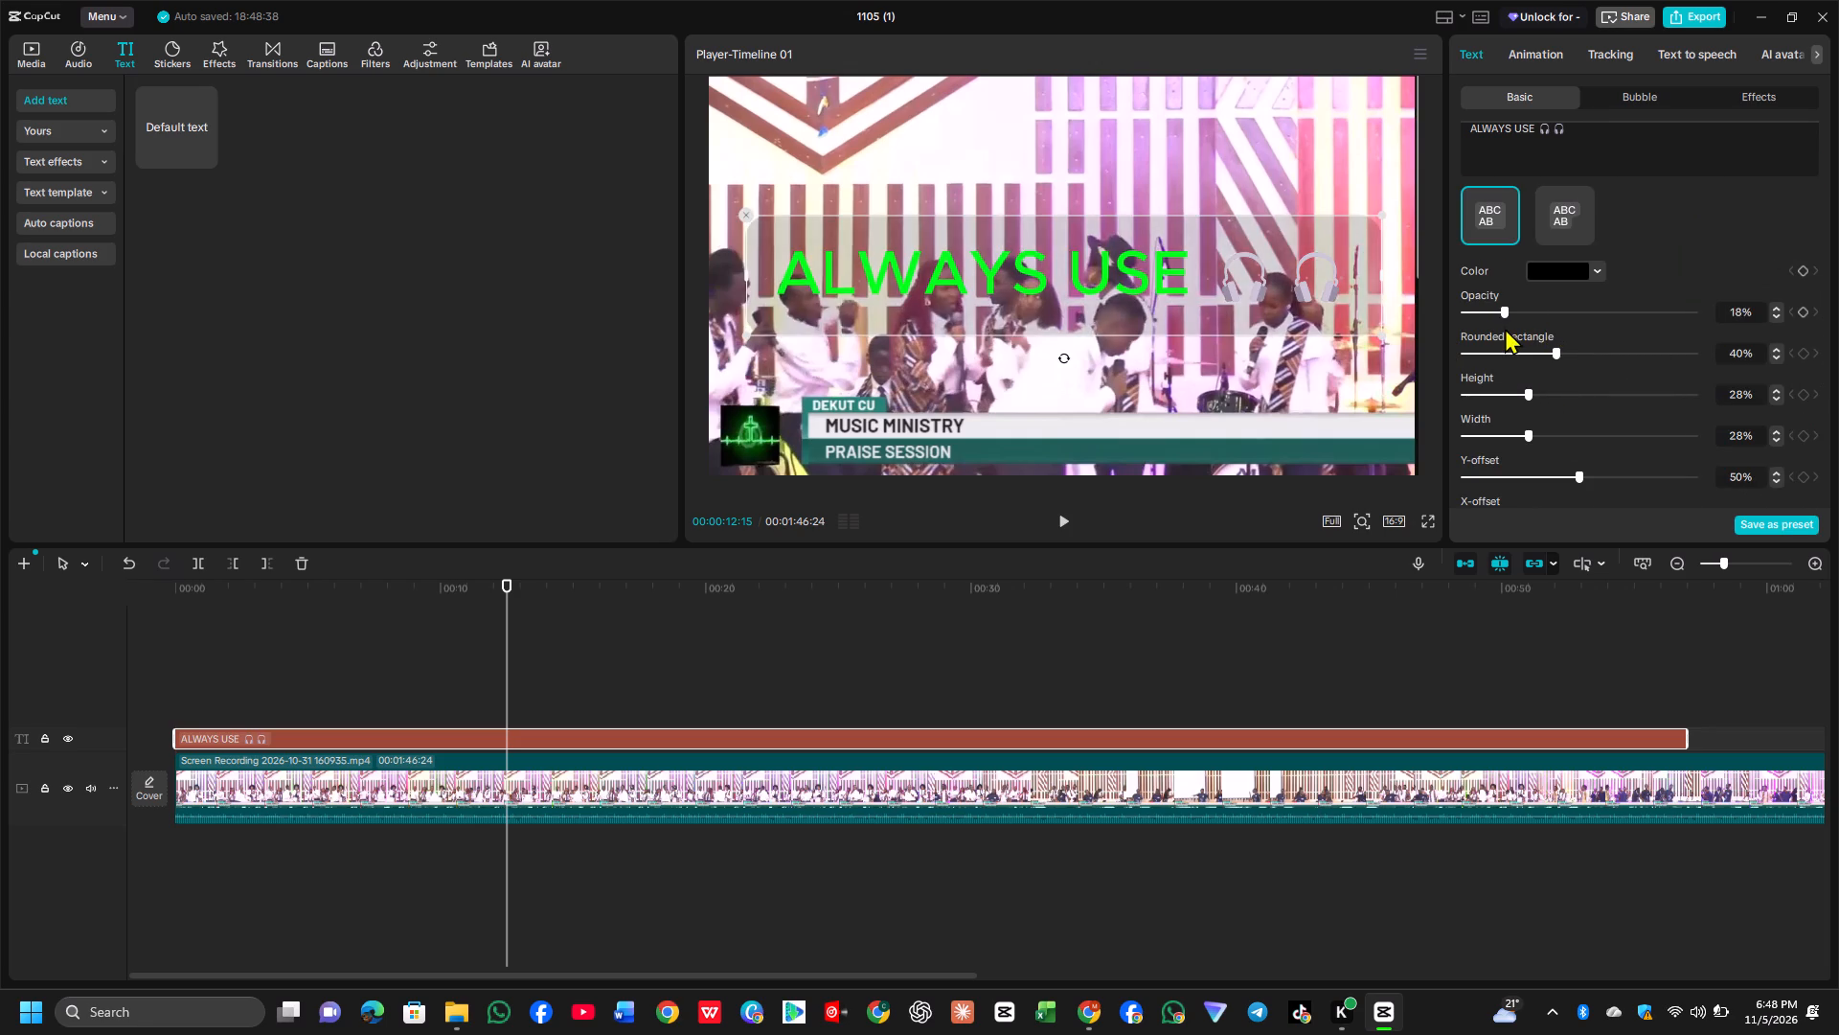
drag(1505, 328, 1724, 314)
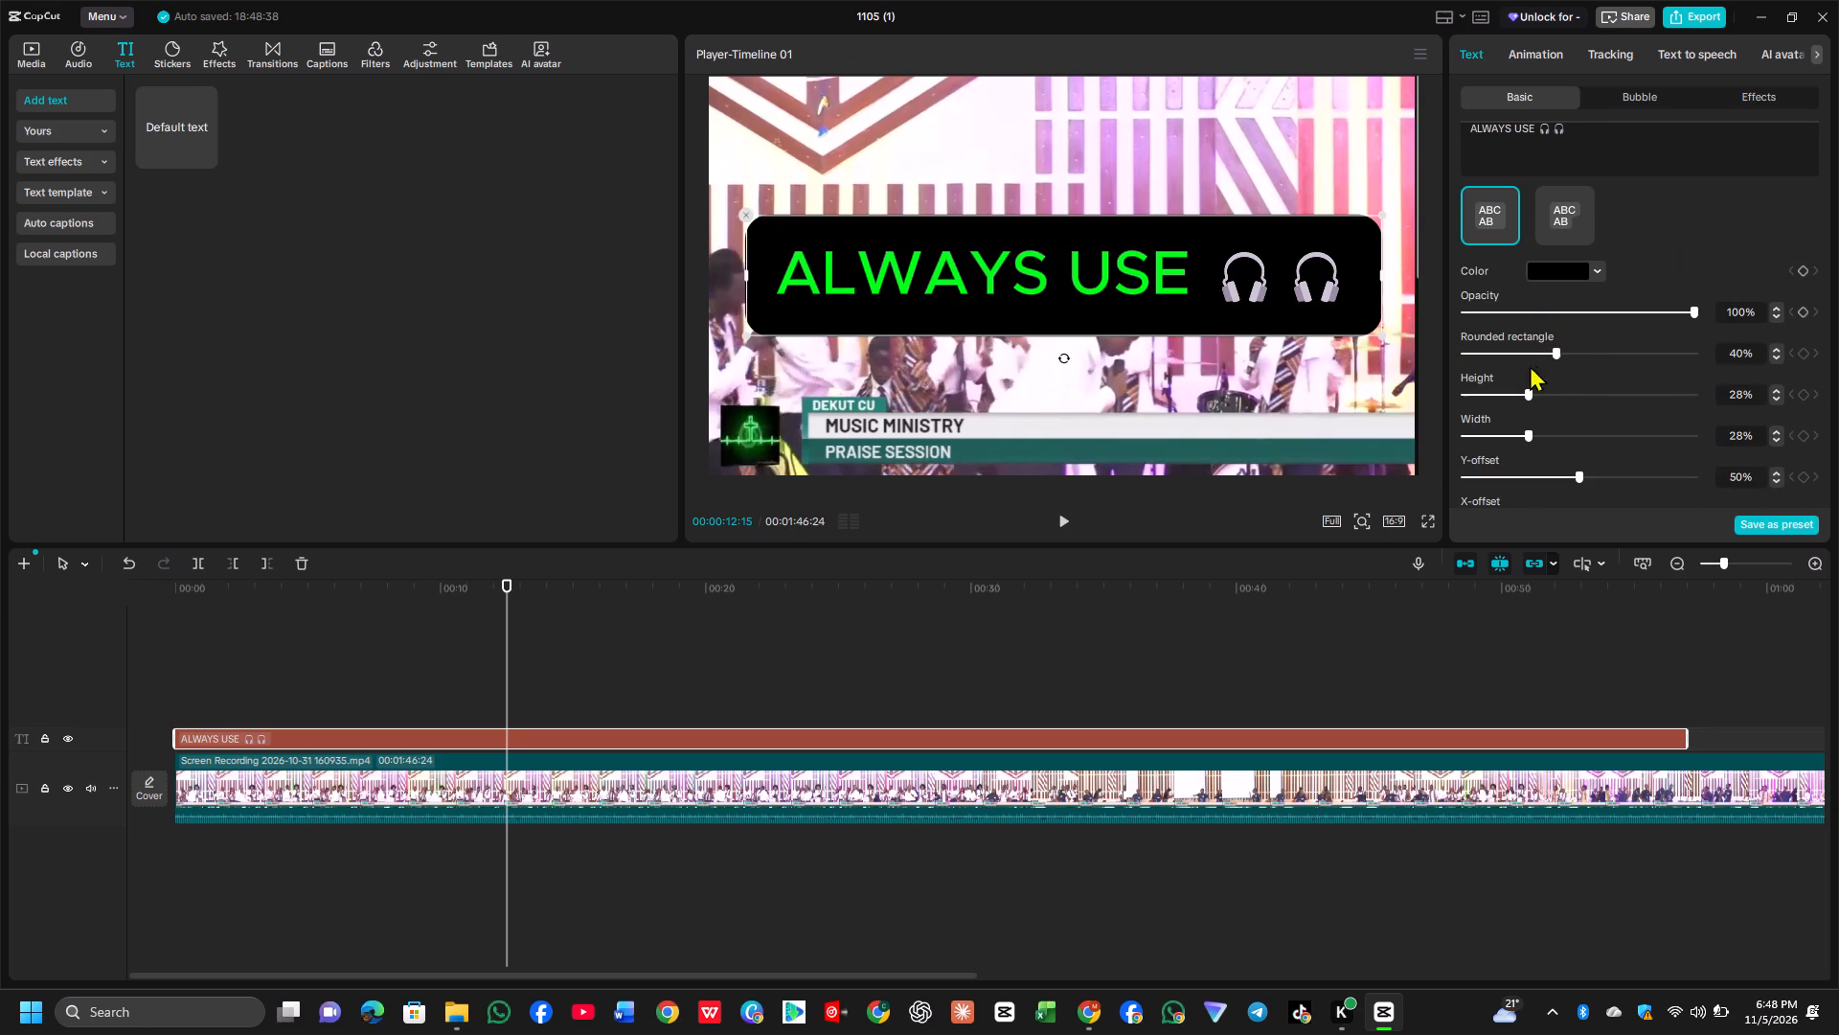
drag(1550, 350, 1437, 363)
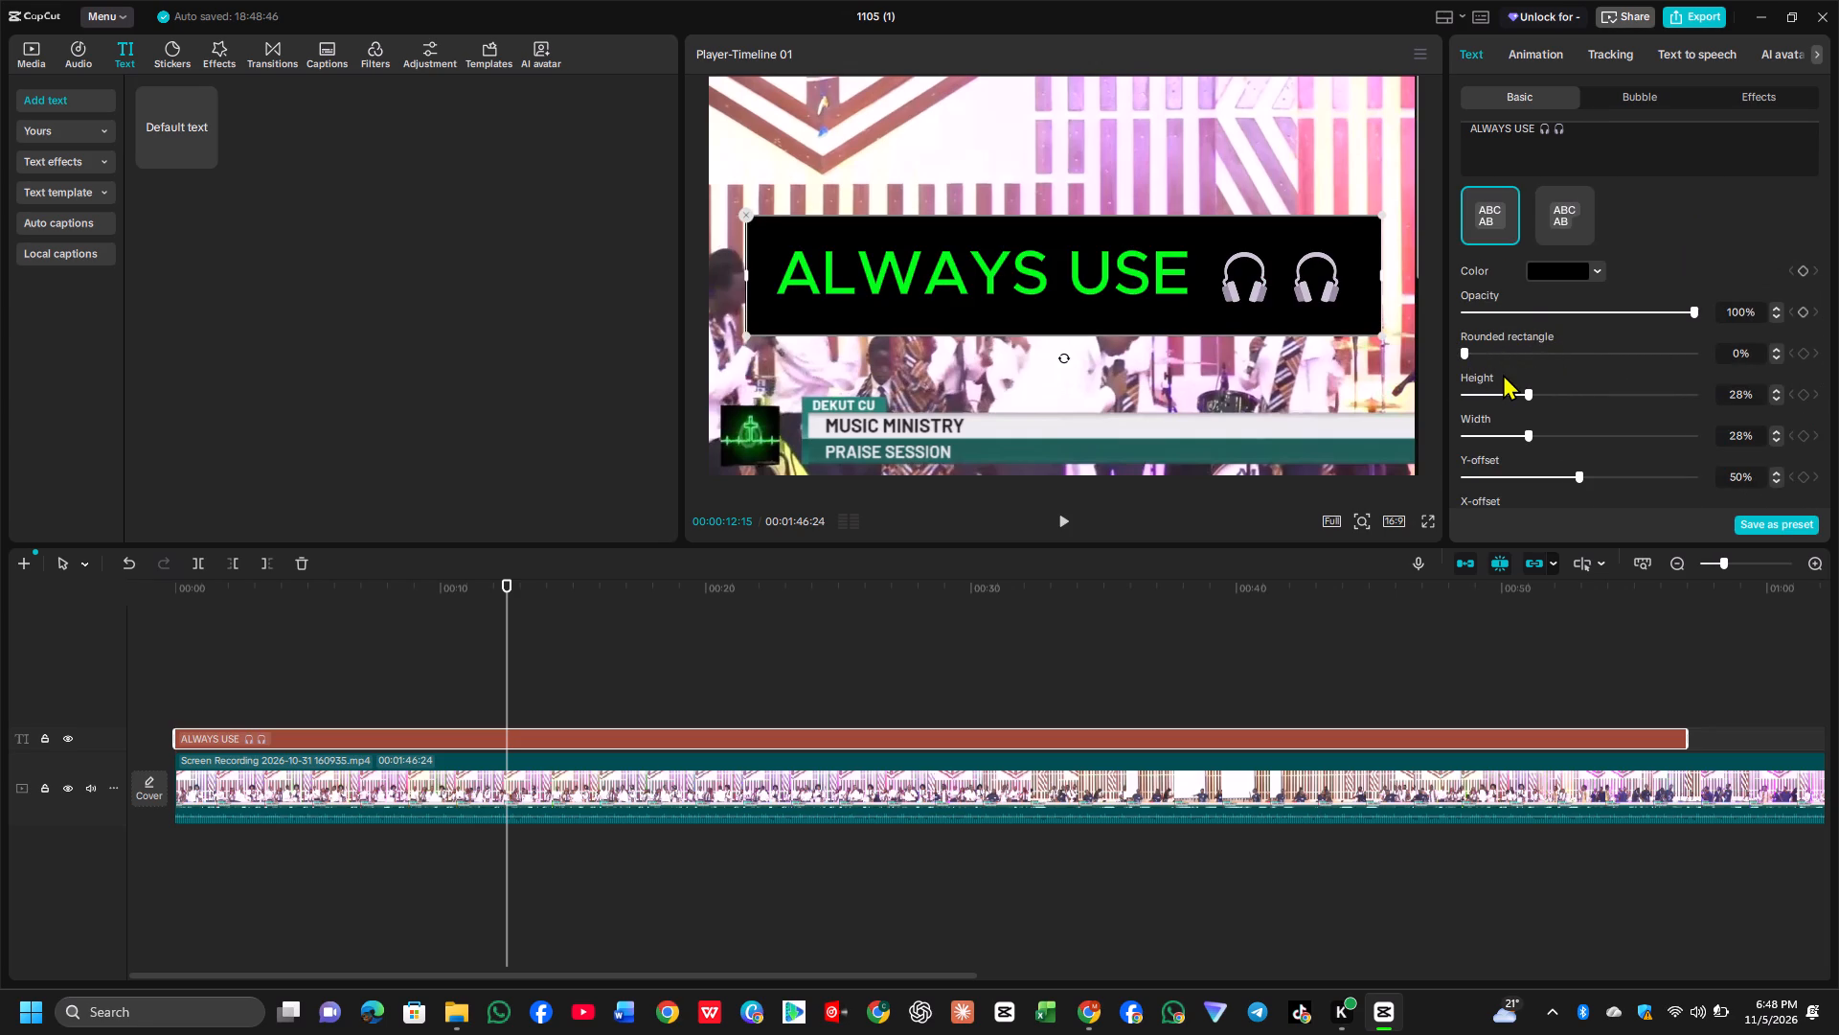
drag(1514, 391, 1448, 411)
drag(1520, 433, 1432, 443)
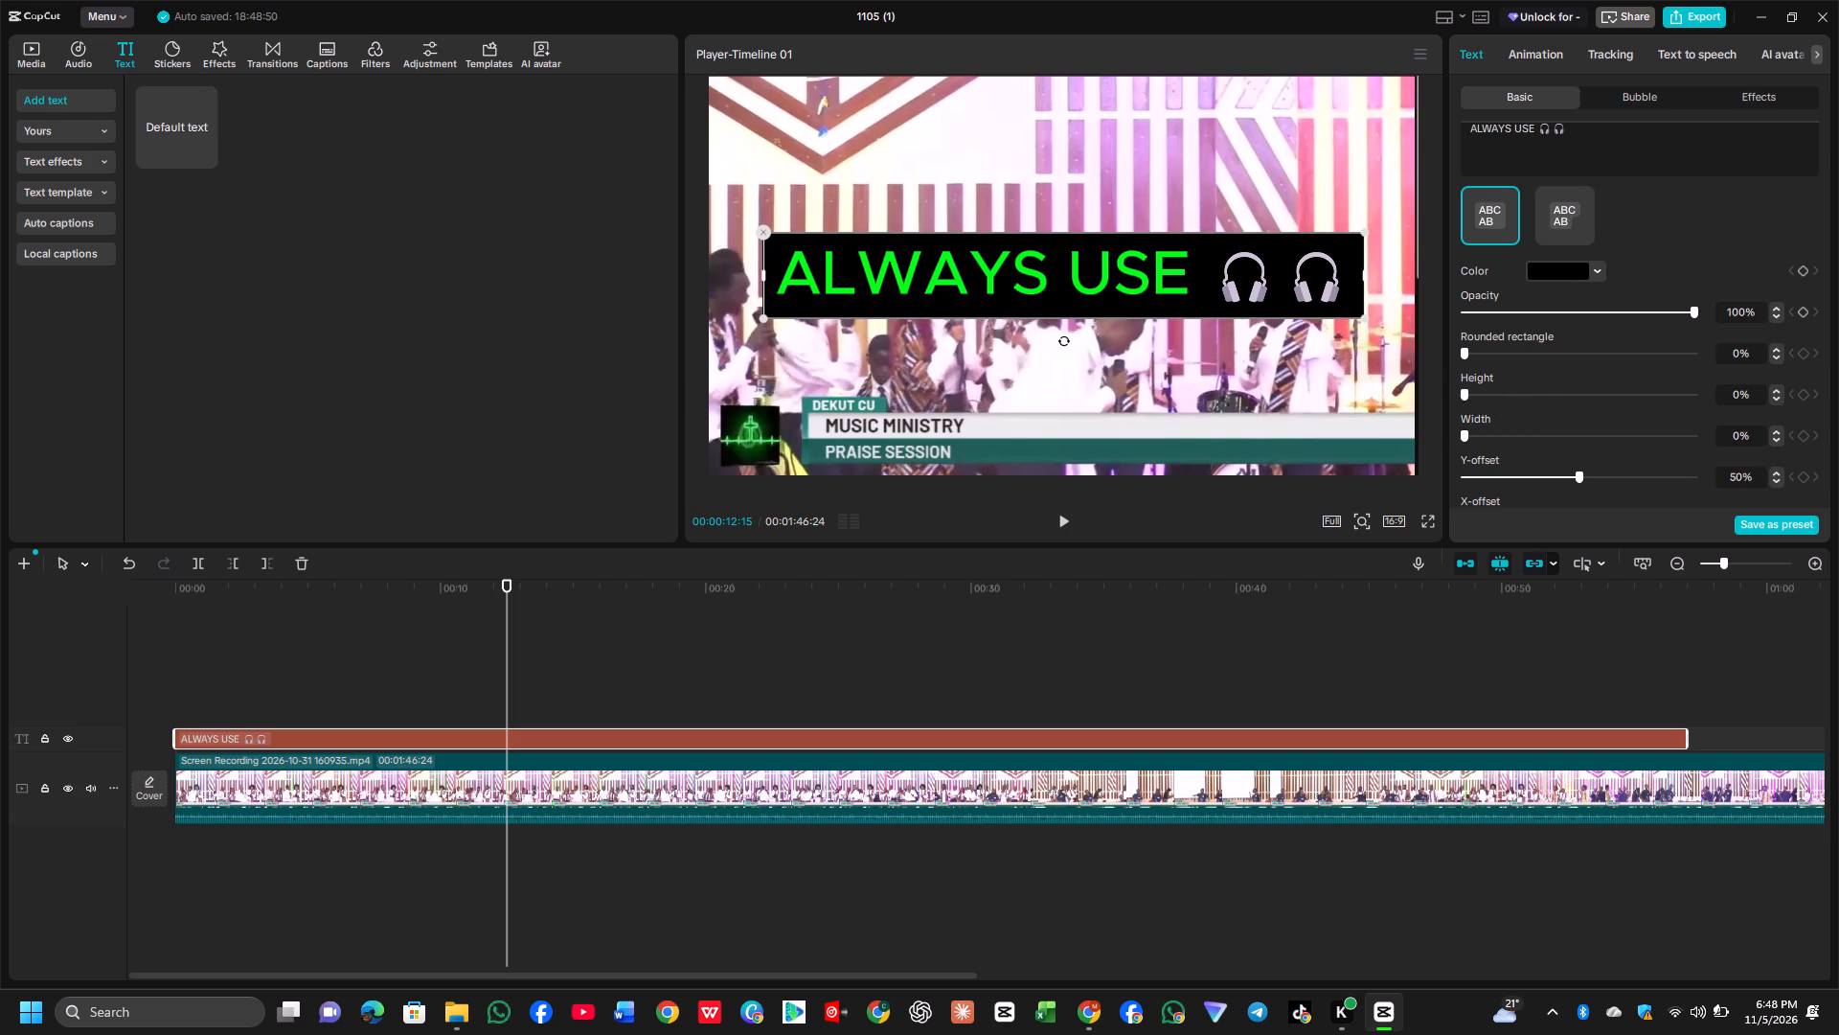
Shrink the ALWAYS USE text to about half its size and move it up above the singers' heads in the frame.
click(1299, 277)
drag(1359, 312, 1223, 237)
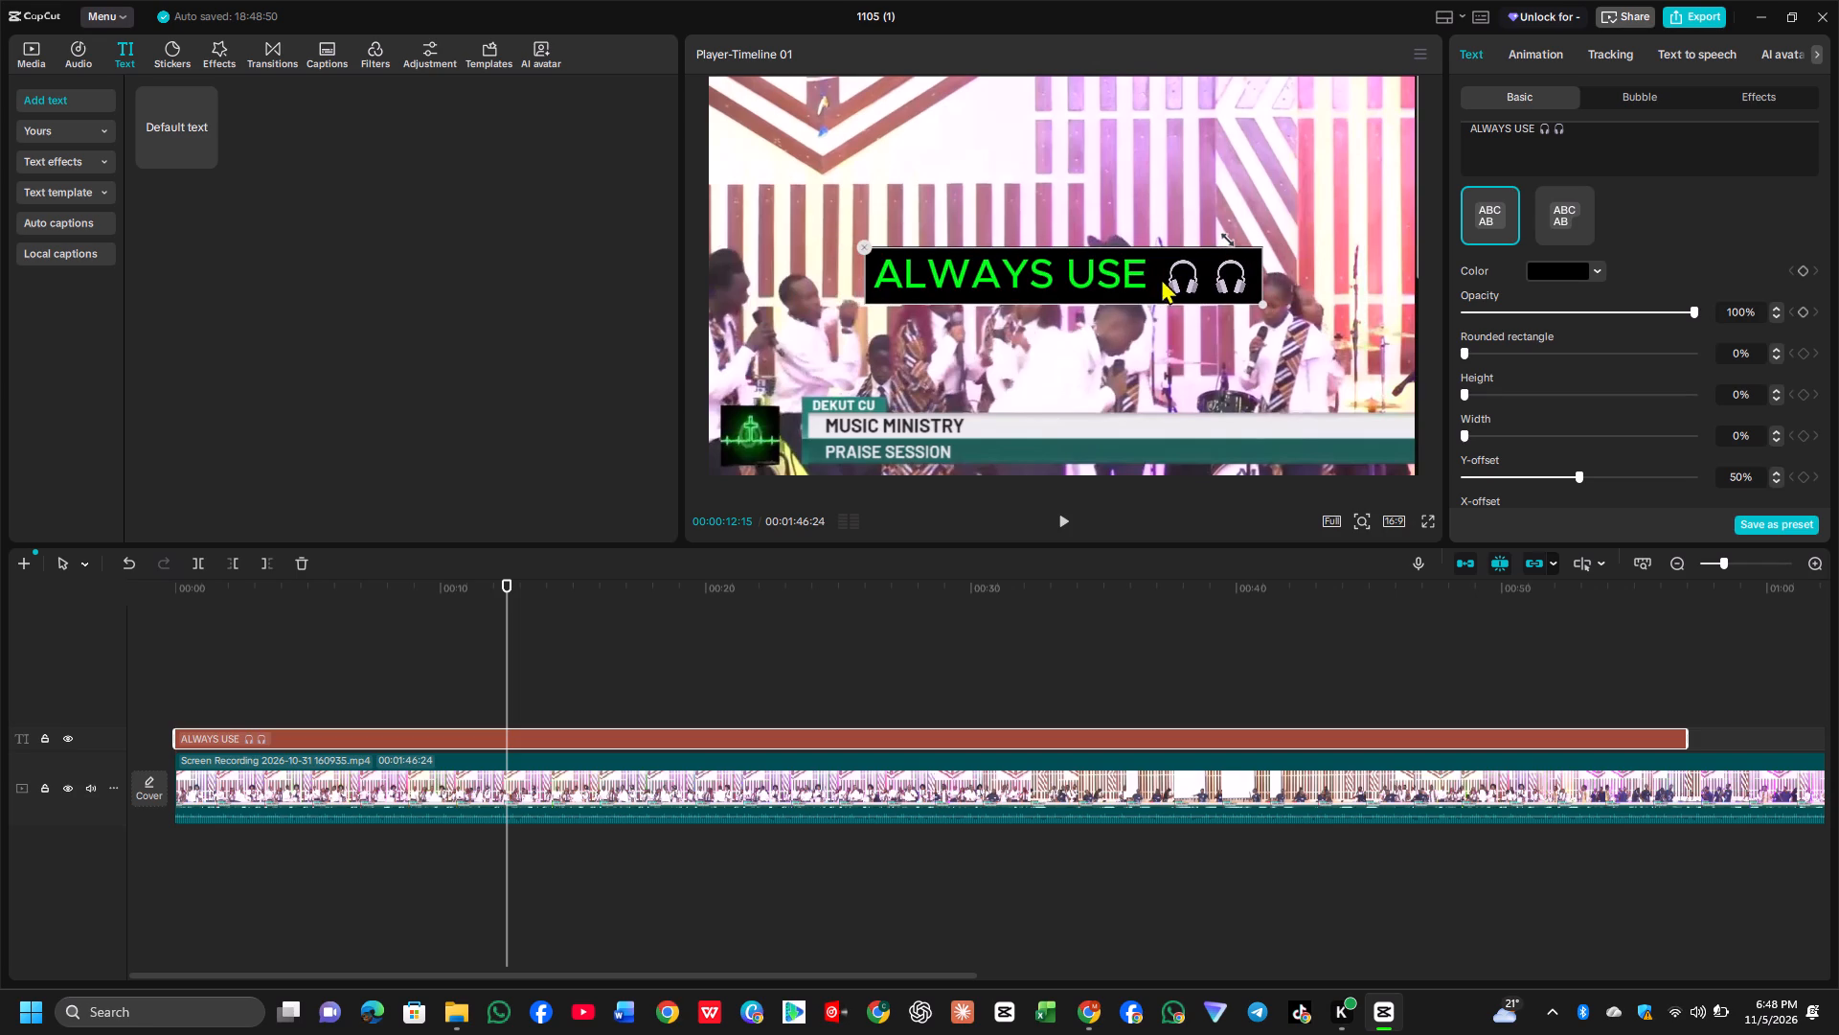
drag(1160, 281, 1150, 167)
drag(1253, 191, 1183, 154)
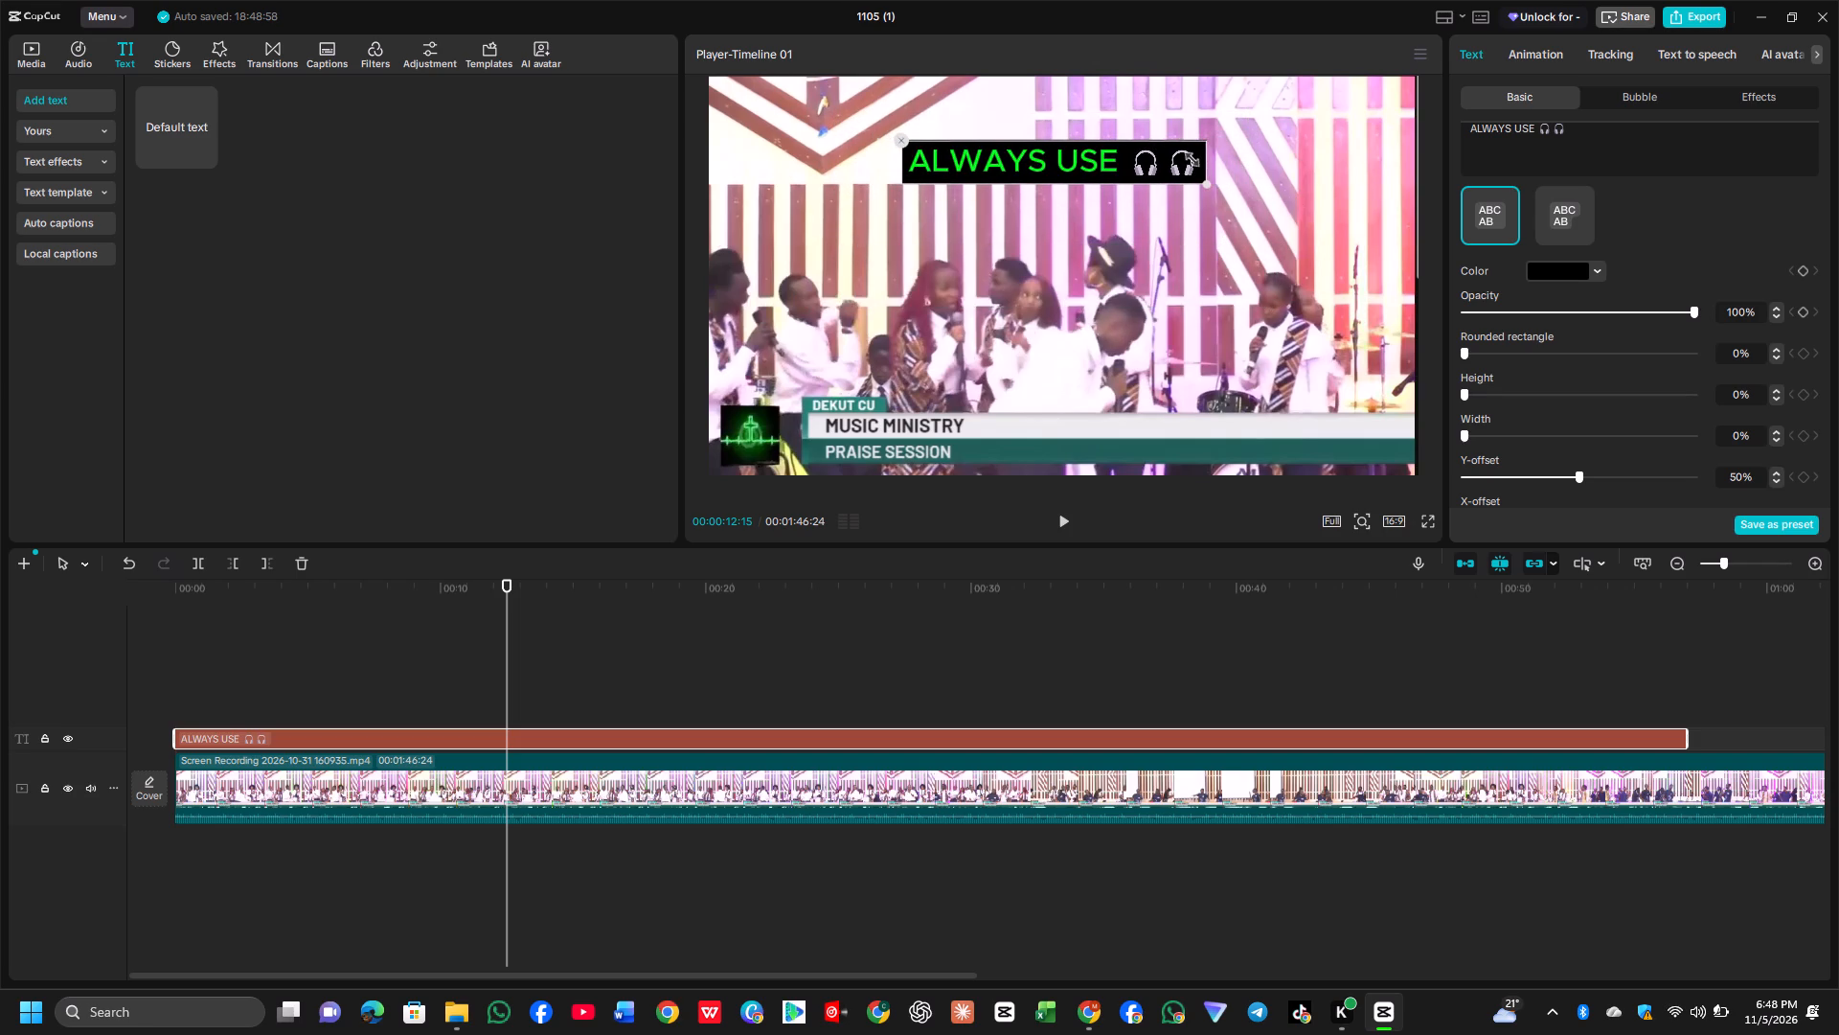
drag(1183, 154, 1178, 152)
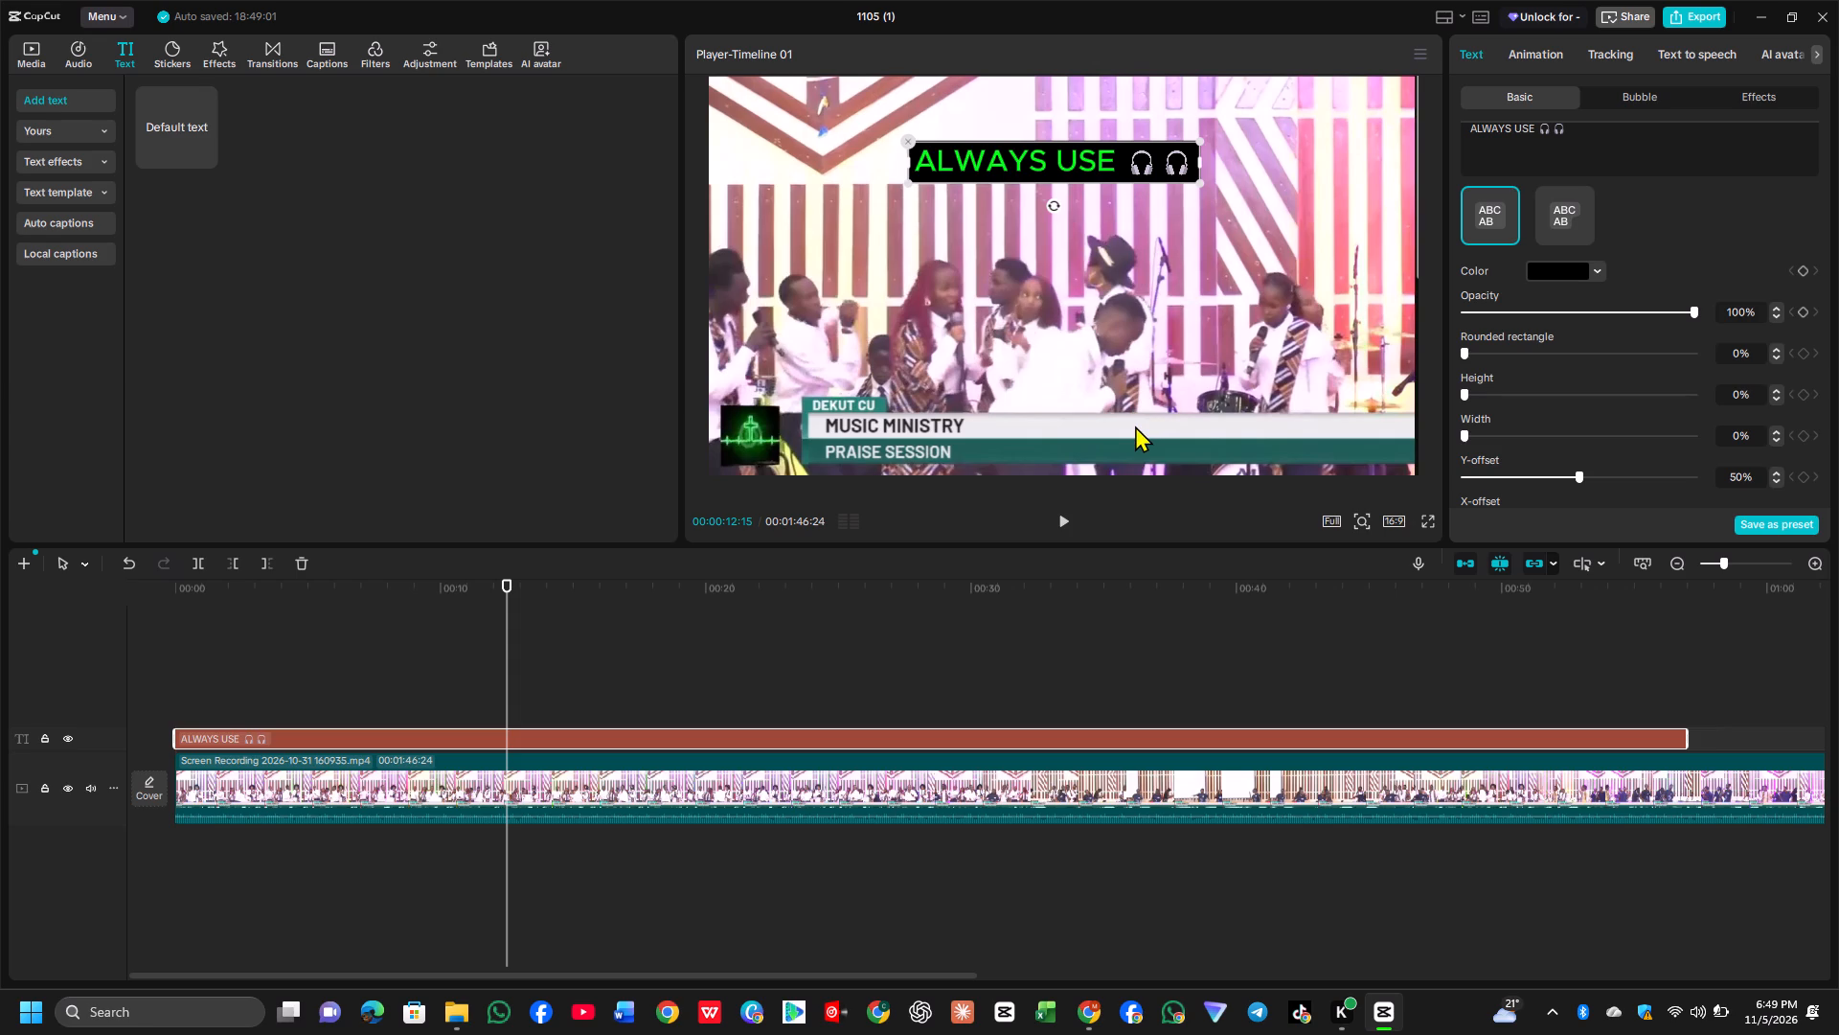
Extend the ALWAYS USE text clip on the timeline so it ends together with the video clip at 00:01:46:24.
click(1065, 515)
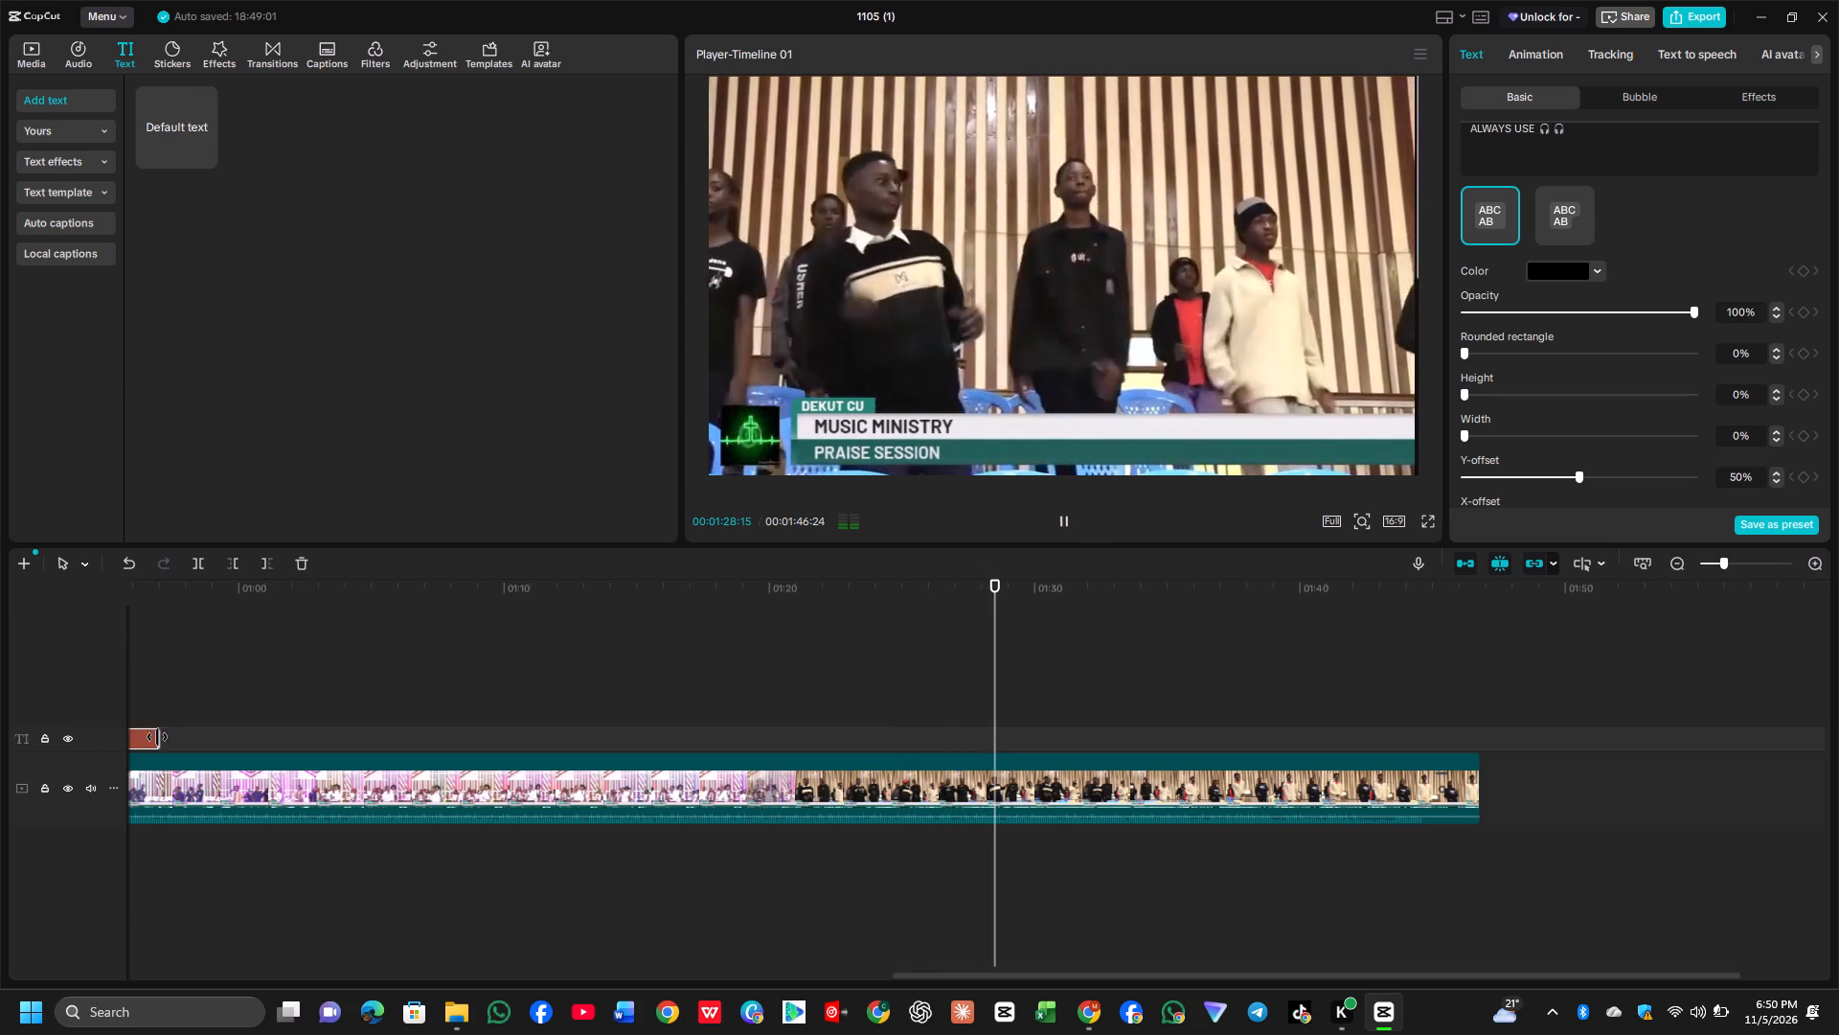
drag(157, 738, 1625, 692)
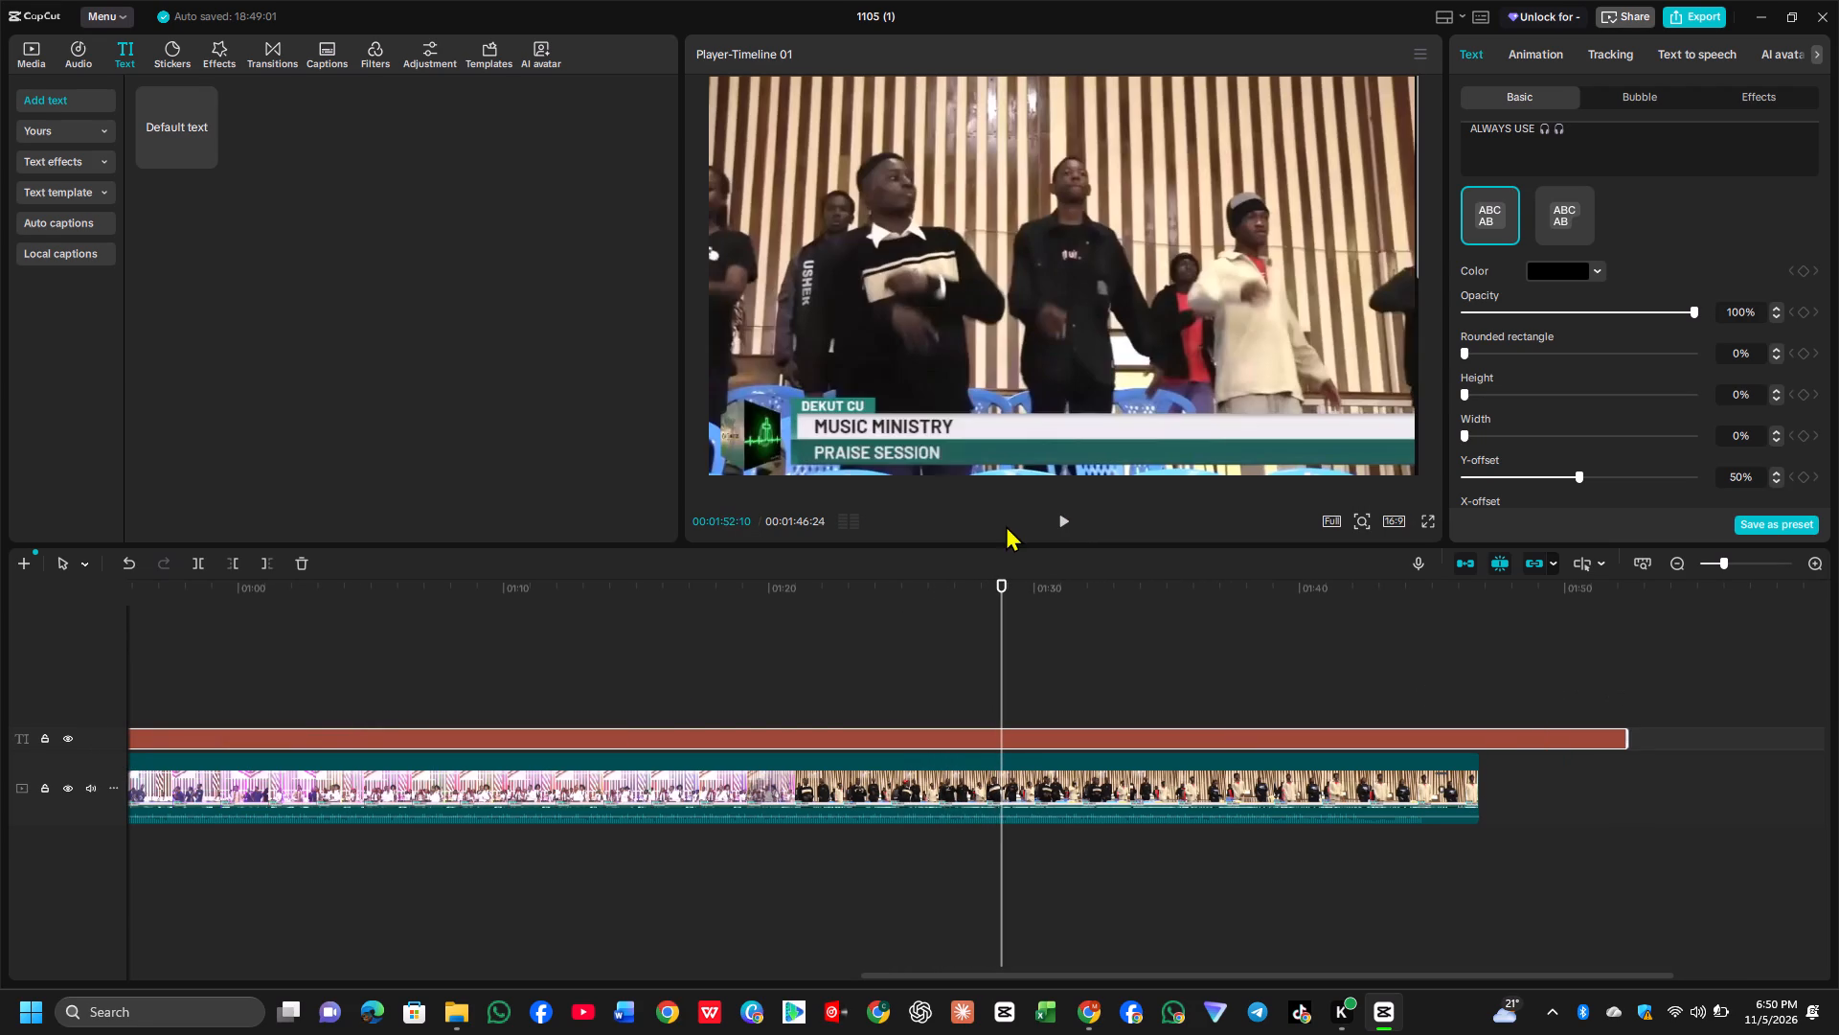
click(1067, 509)
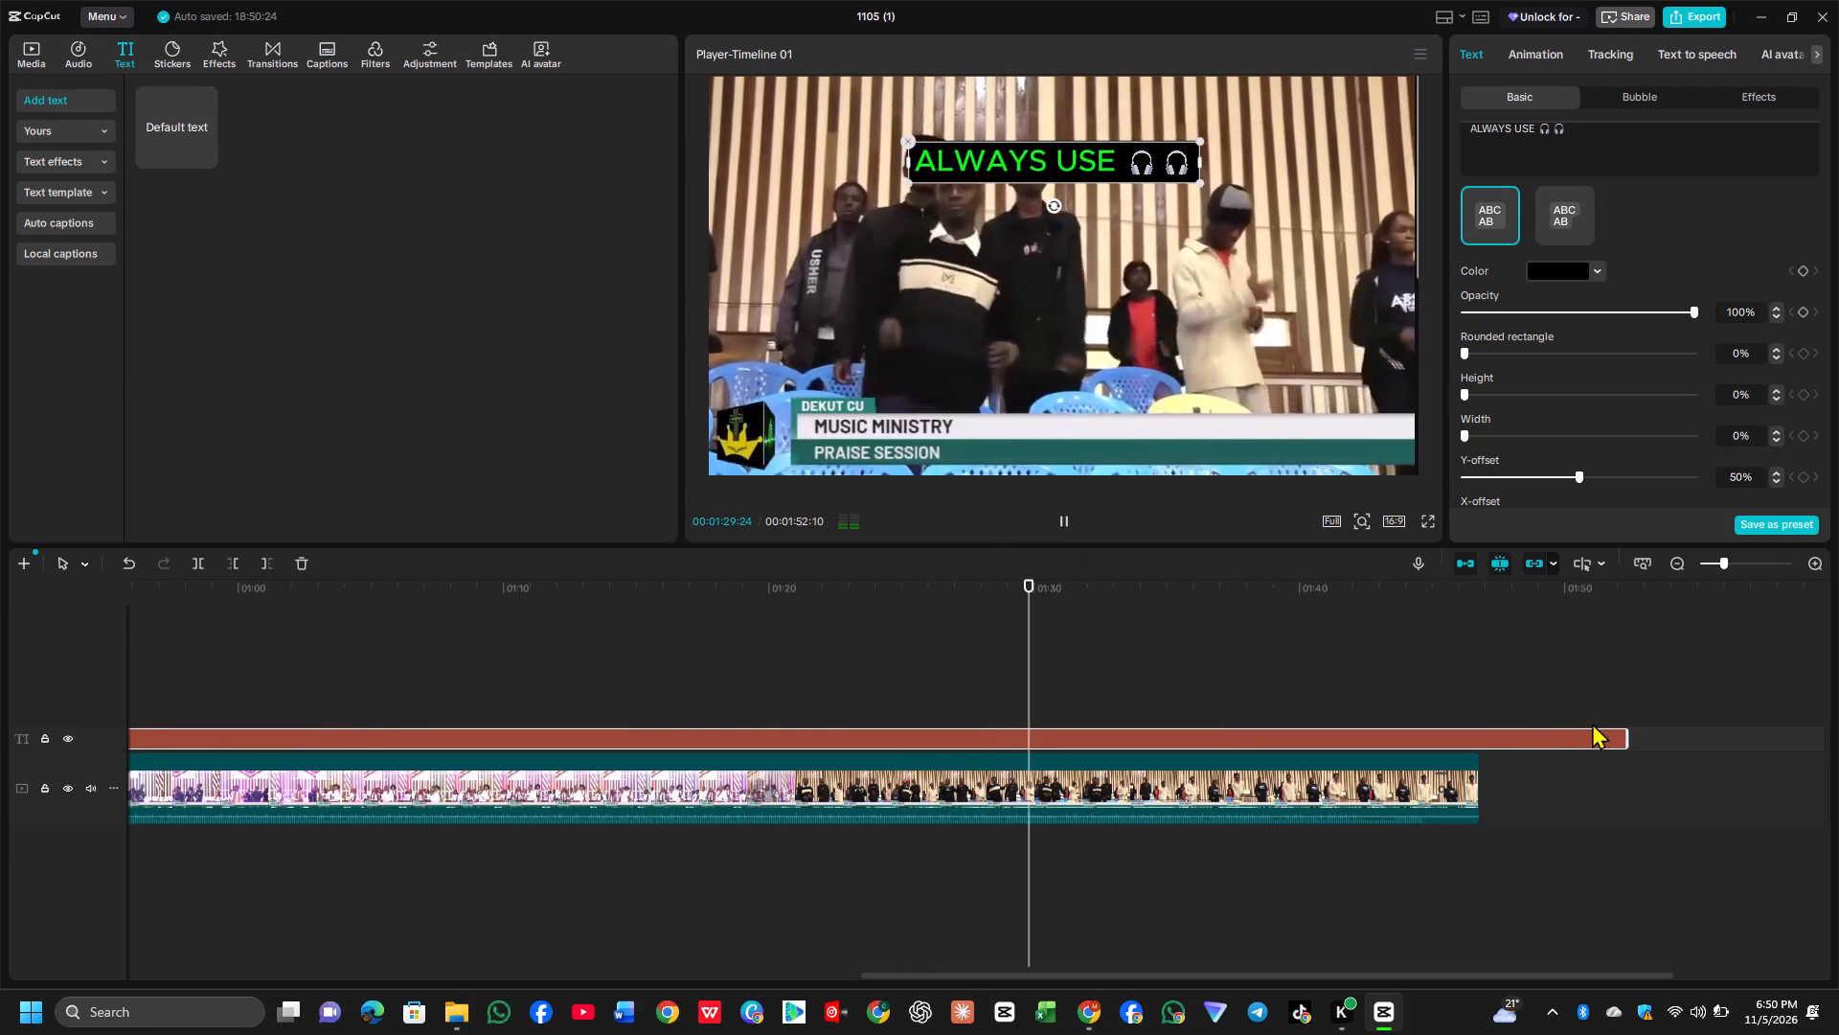
drag(1628, 738, 1607, 744)
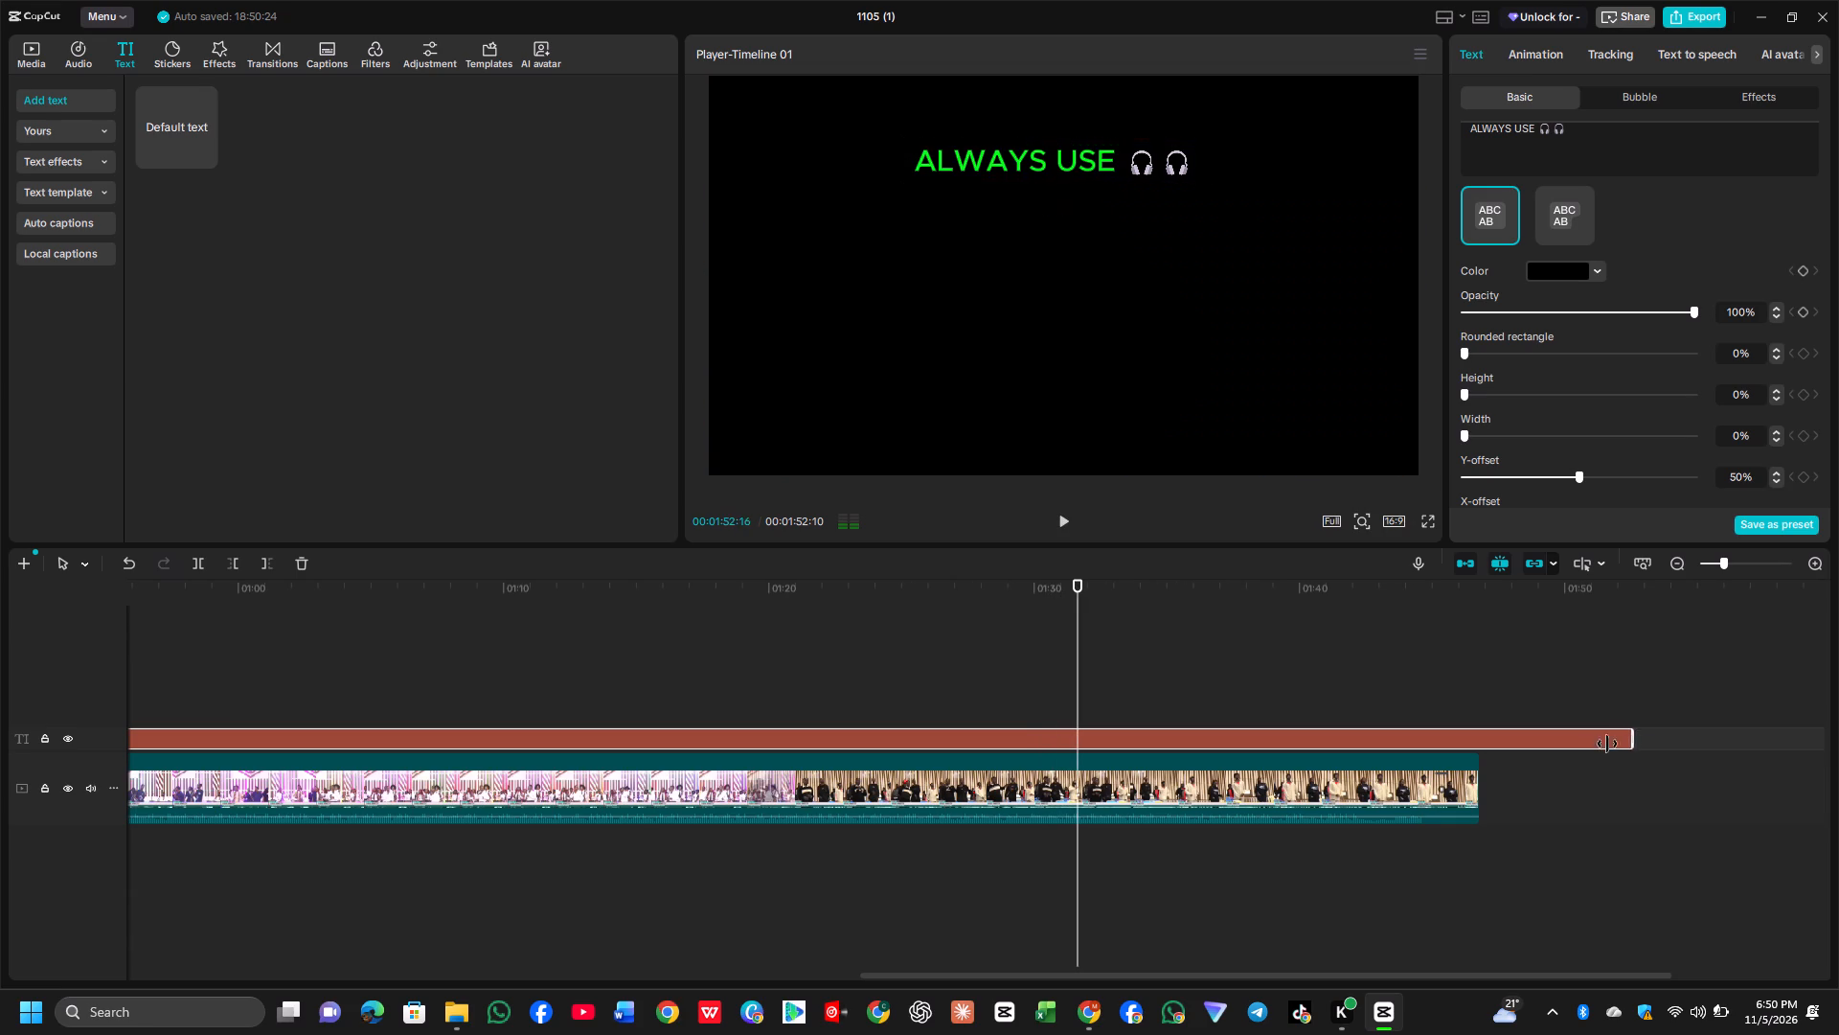
drag(1607, 744, 1480, 770)
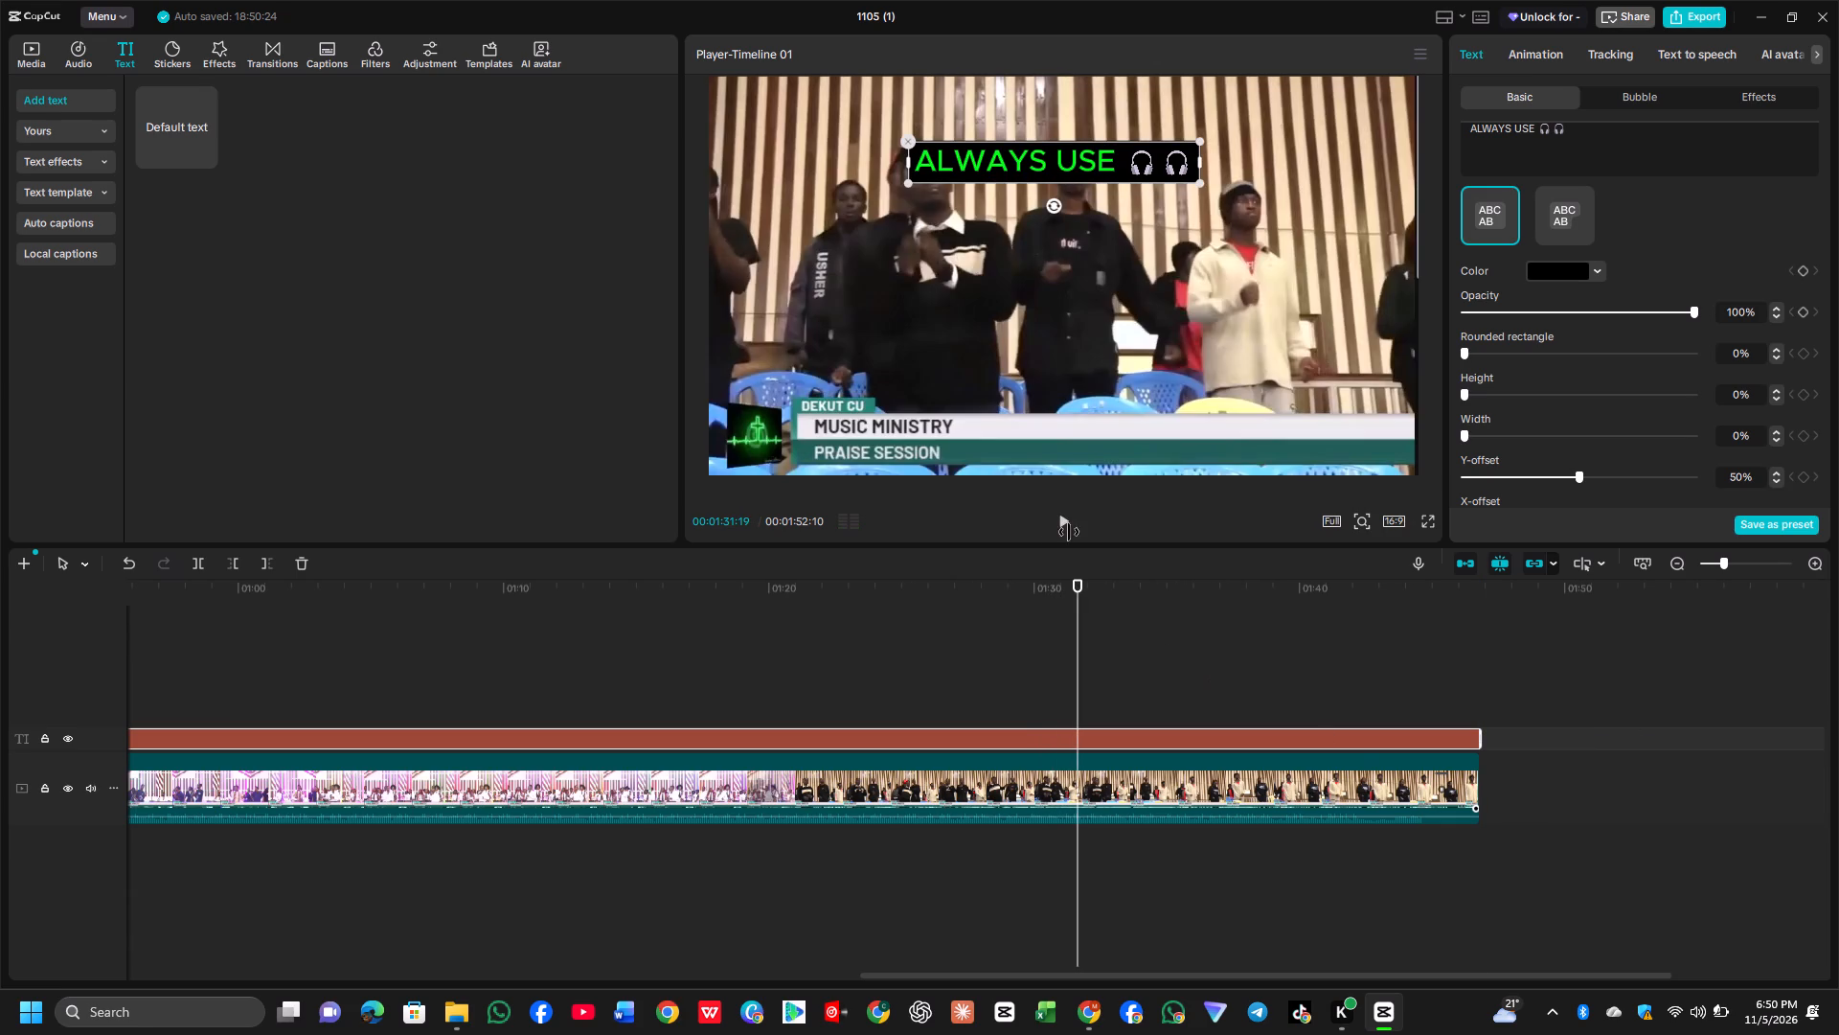
Move the ALWAYS USE text to the upper-right area of the video frame, near the top edge.
click(1065, 526)
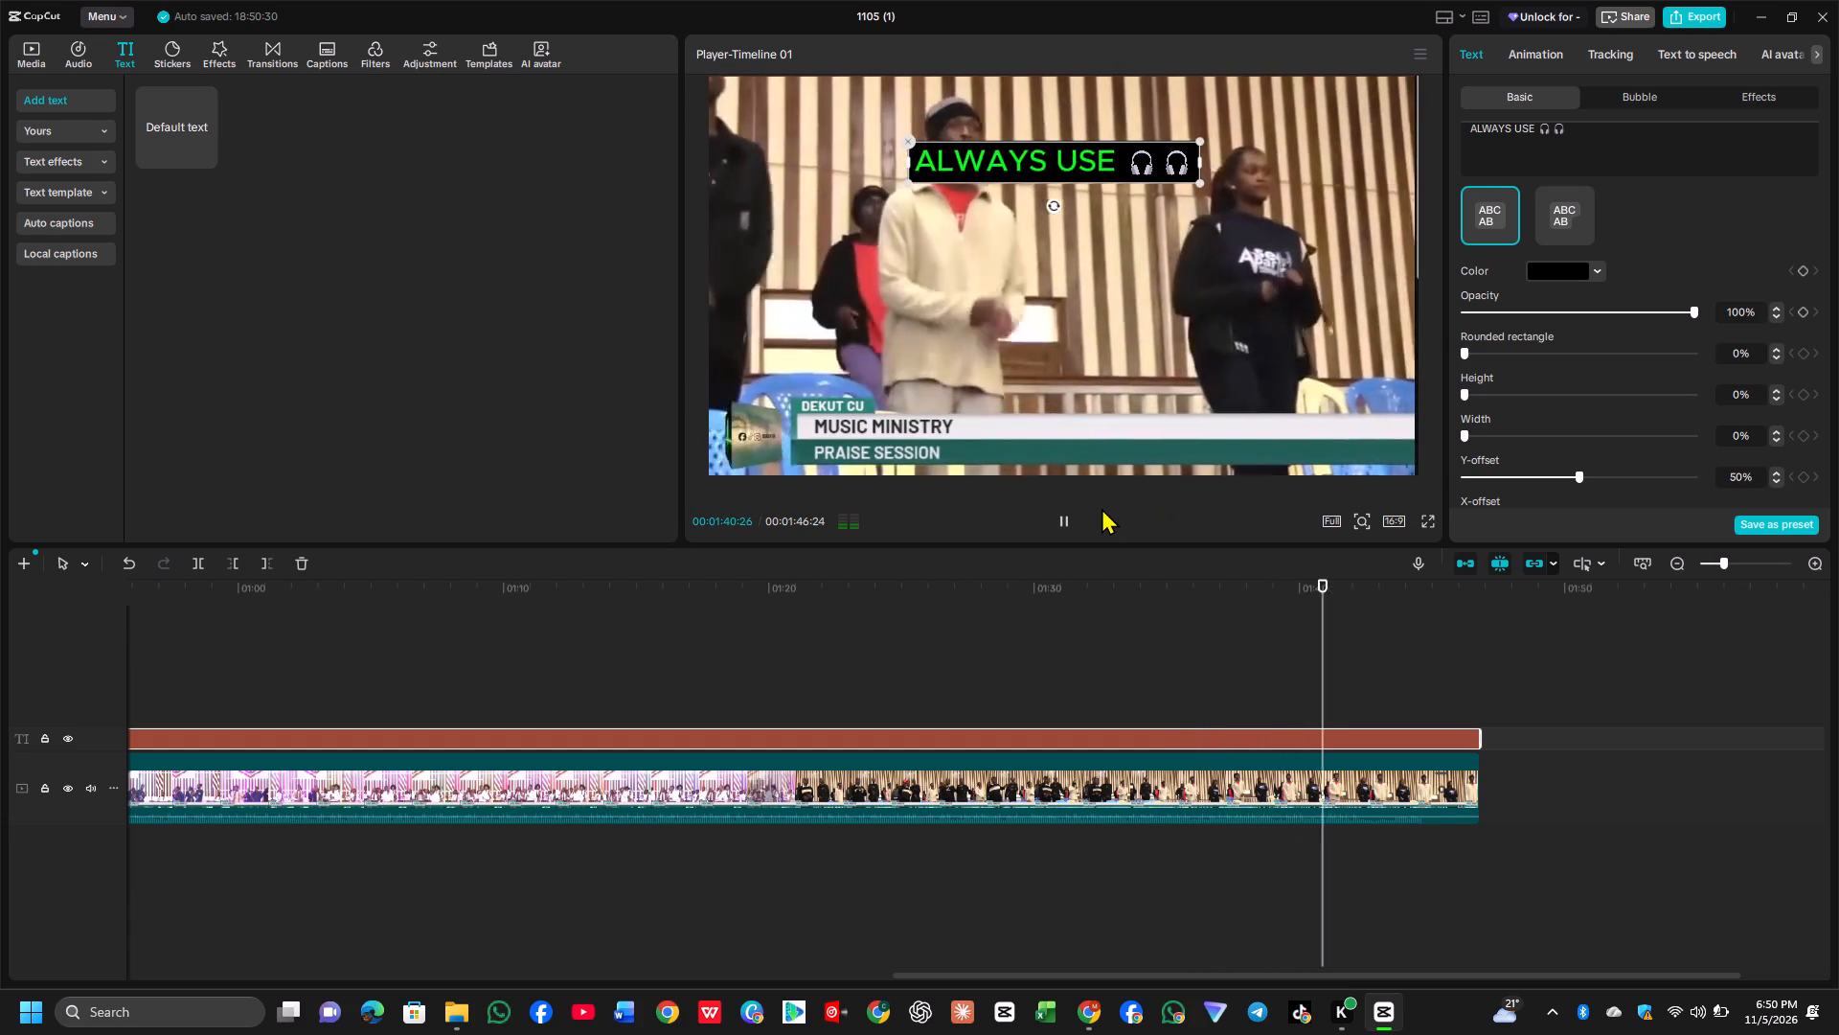
drag(1039, 160, 1143, 129)
Find the frame at 00:01:43:01 near the end of the clip and trim the rest of the ALWAYS USE text there.
click(1056, 526)
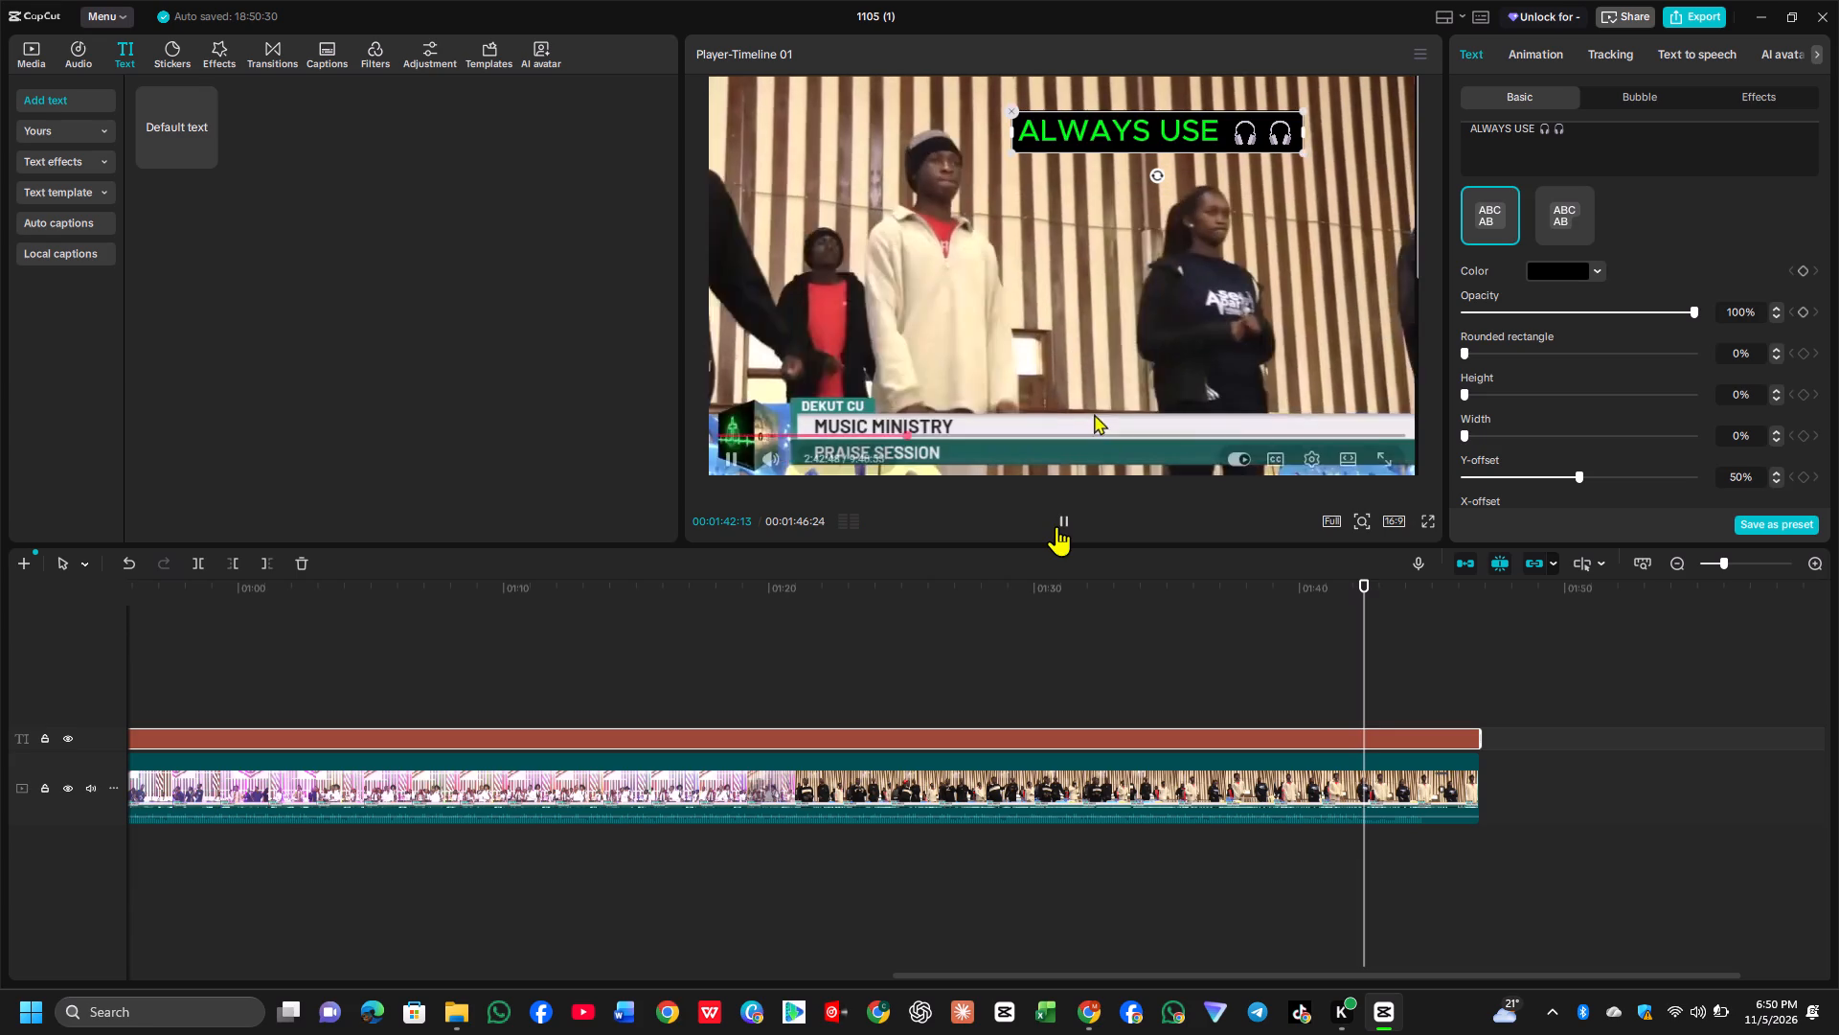
click(1056, 526)
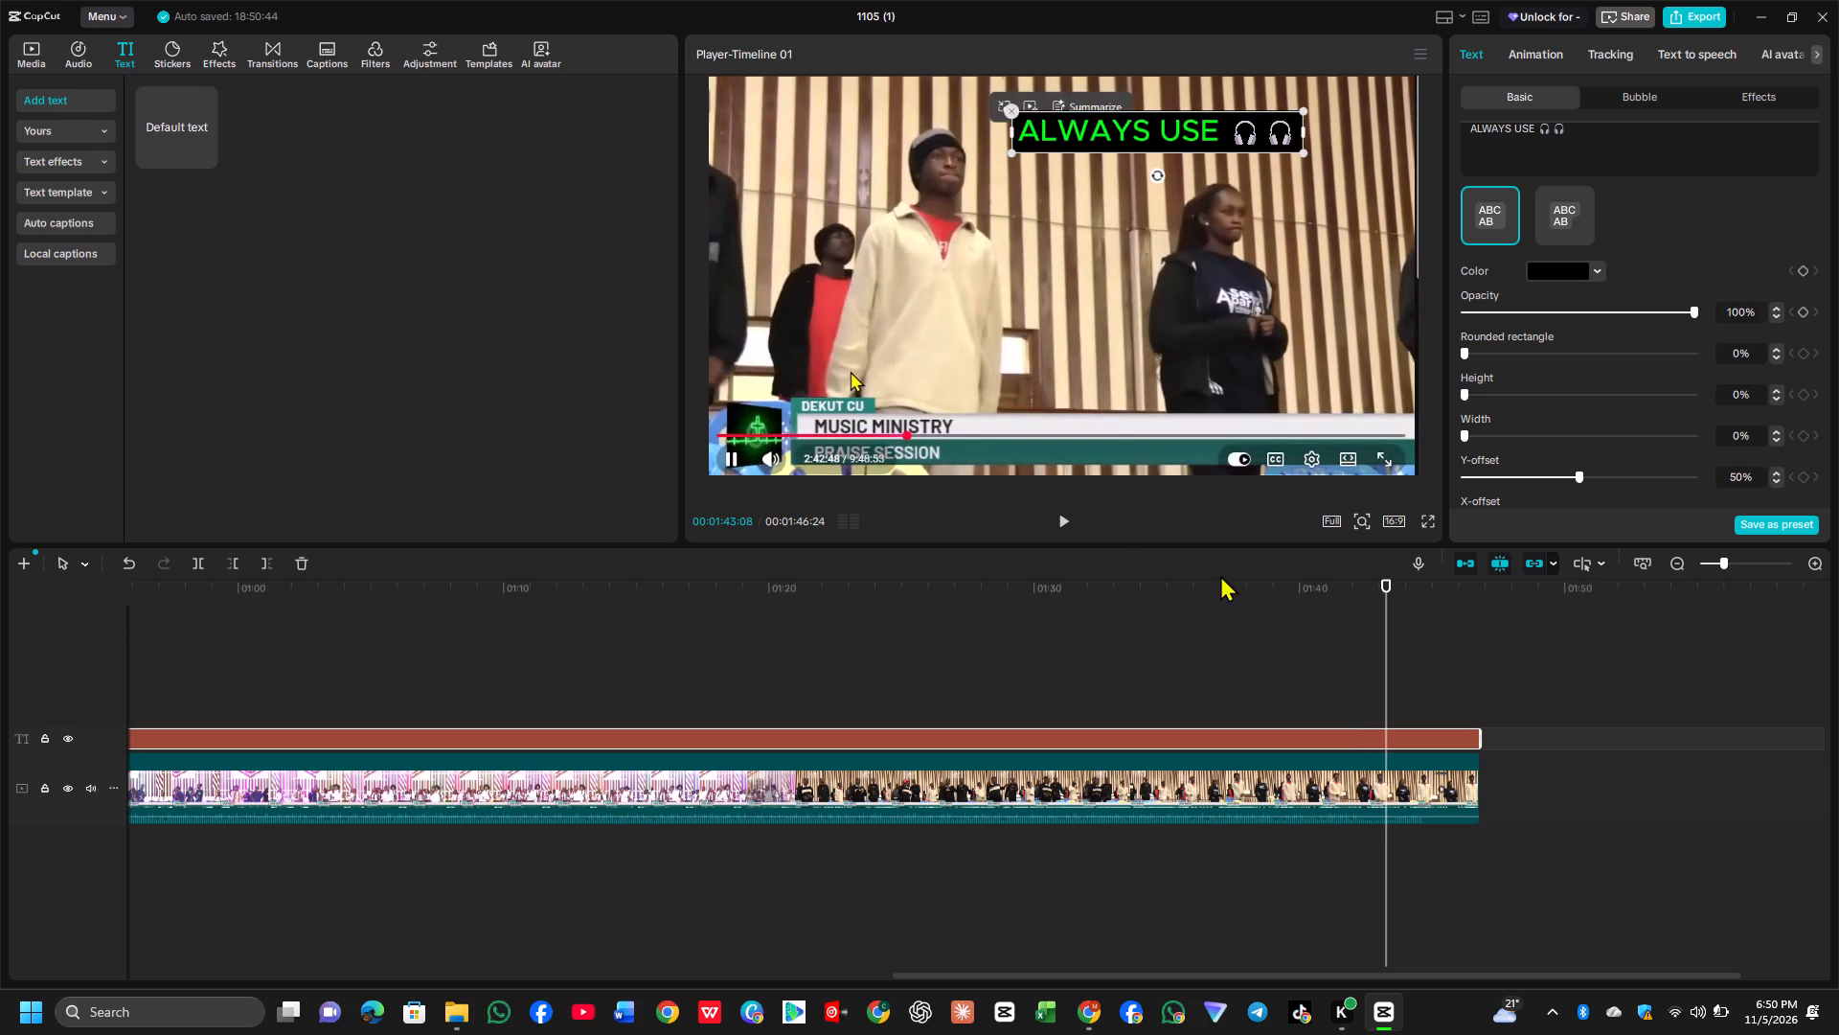
key(Left)
key(Left)
key(Left)
key(Left)
key(Left)
key(Left)
key(Left)
key(Left)
key(Left)
key(Left)
key(Left)
key(Left)
key(Left)
key(Left)
key(Left)
key(Left)
key(Left)
key(Left)
key(Left)
key(Left)
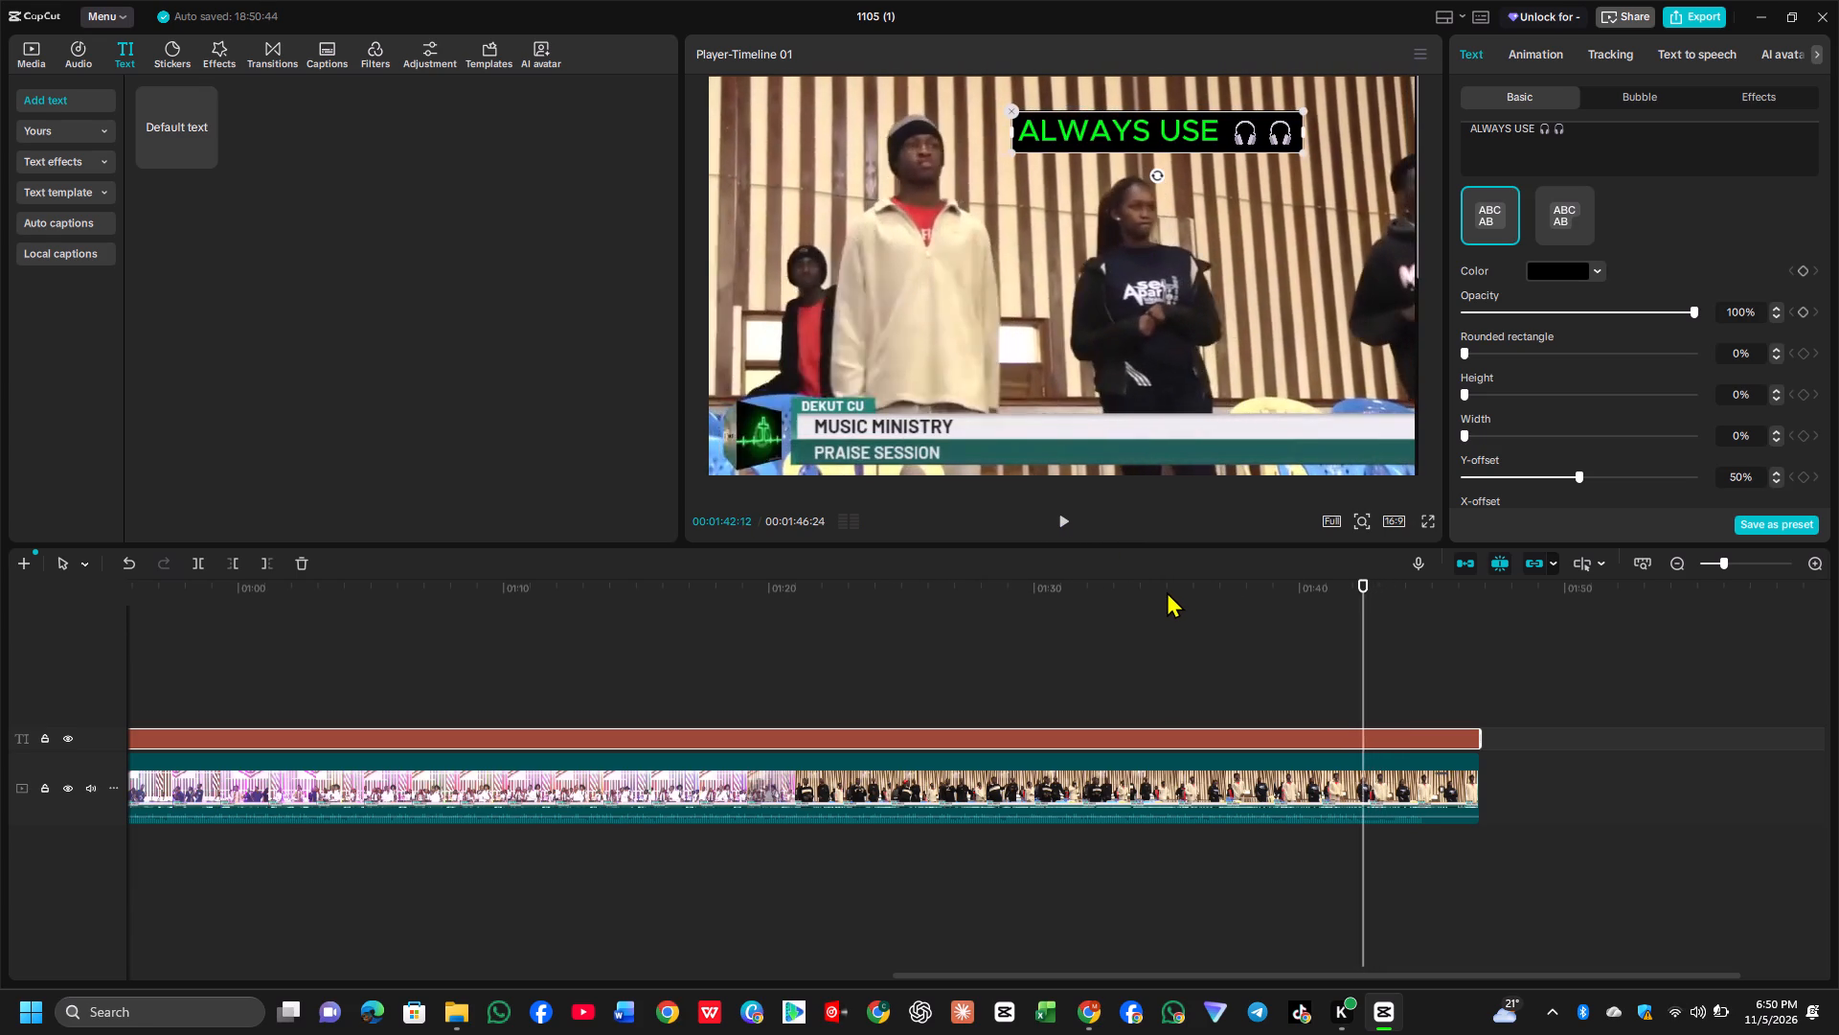
click(1061, 524)
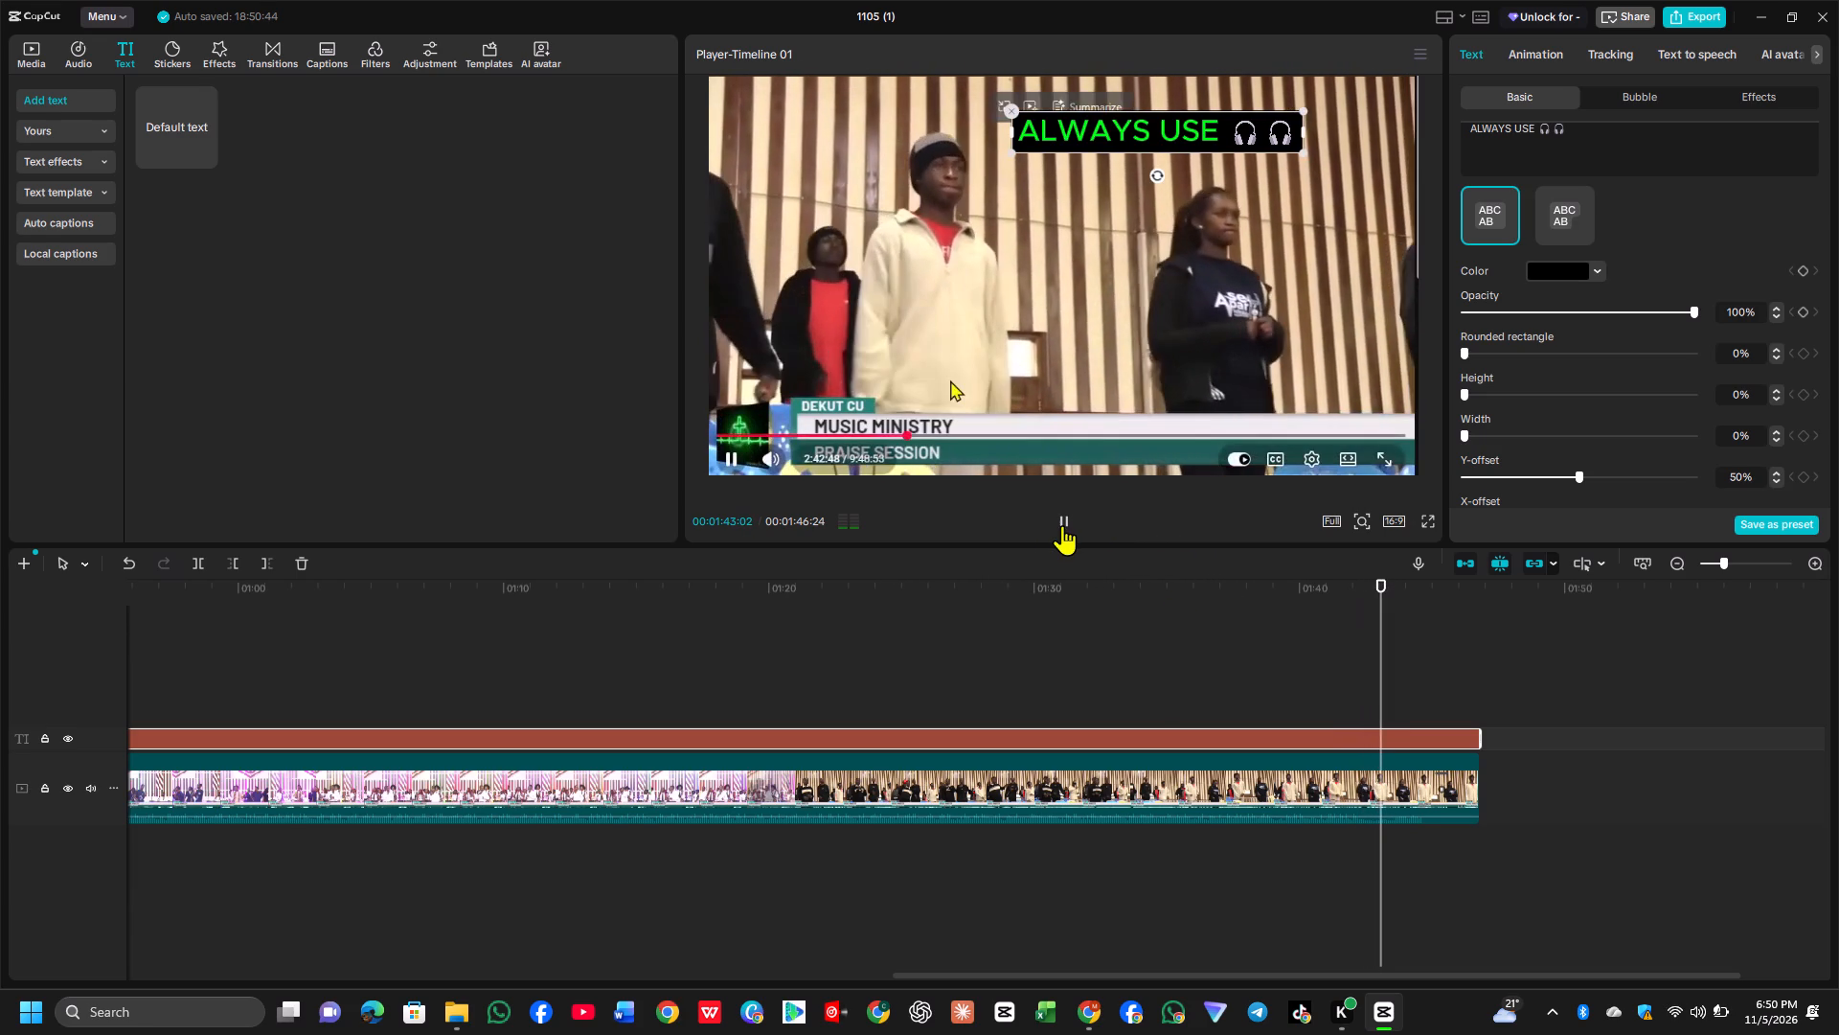
key(Left)
click(1062, 525)
click(1062, 525)
key(Left)
key(Left)
key(Left)
key(Left)
key(Left)
key(Left)
key(Left)
key(Left)
key(Left)
key(Left)
key(Left)
key(Left)
key(Left)
key(Left)
key(Left)
key(Left)
key(Left)
key(Left)
key(Left)
key(Left)
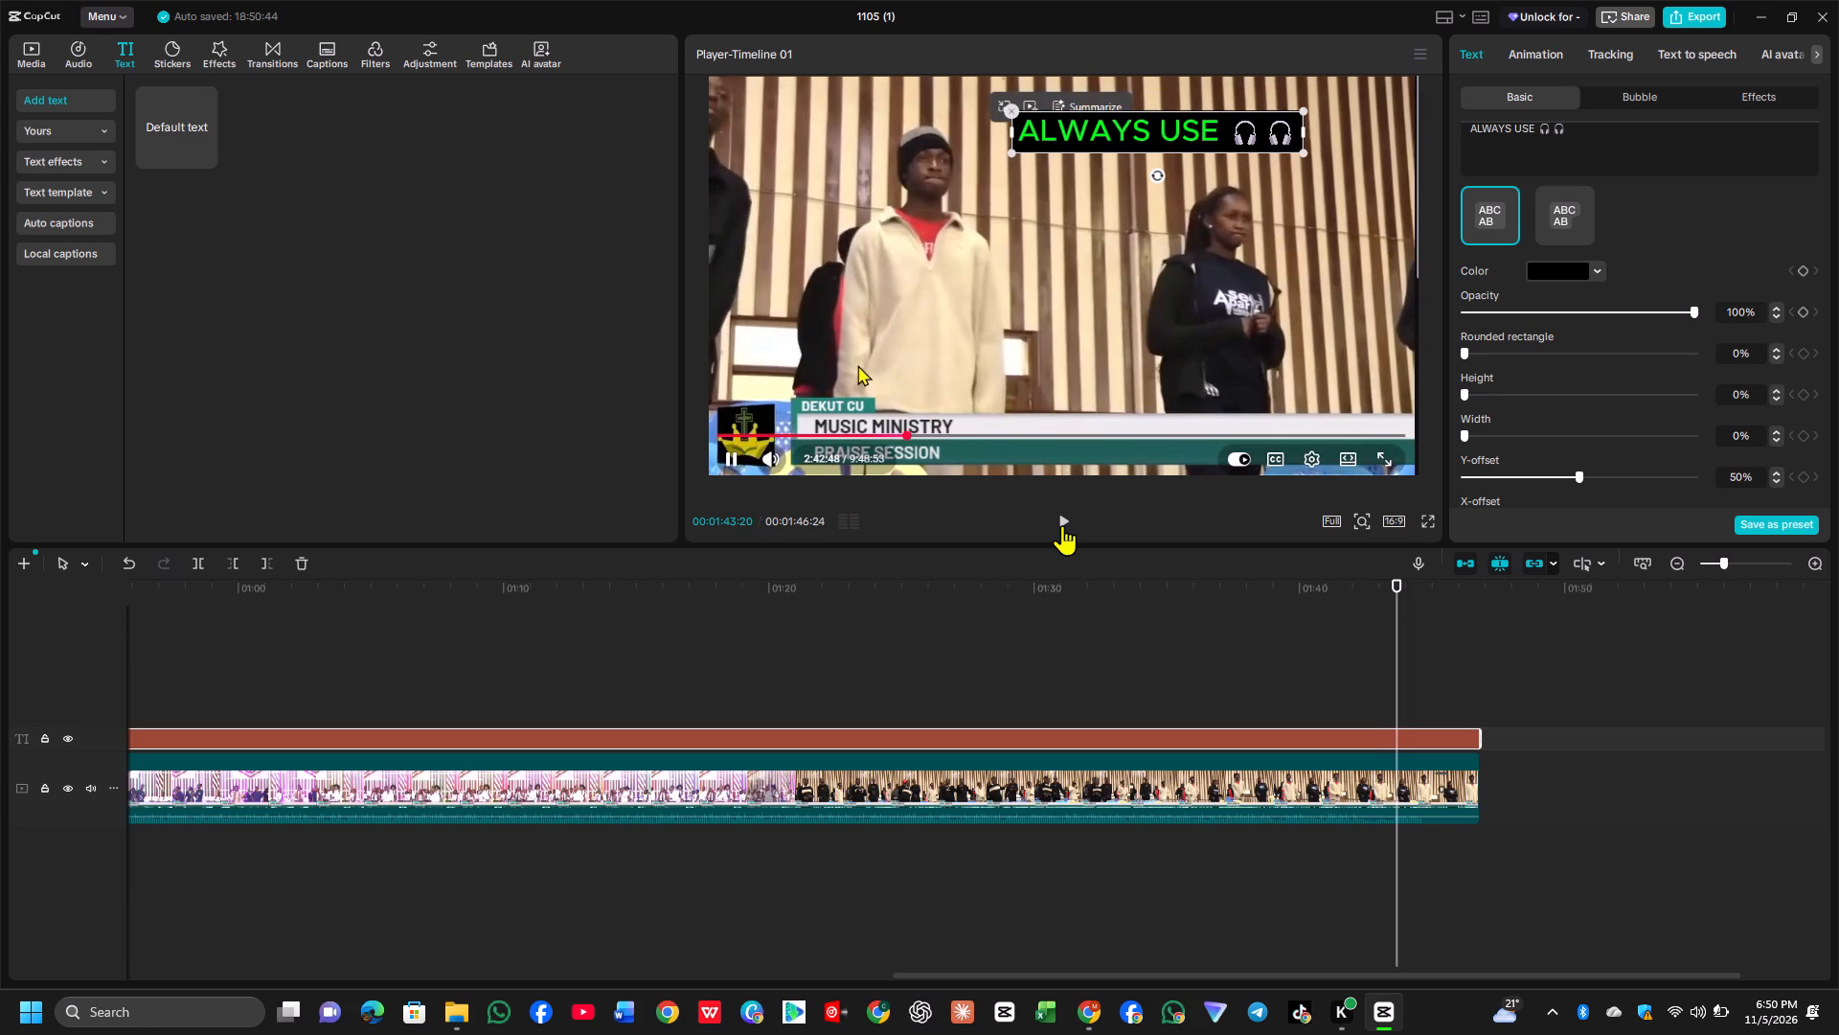
click(1062, 525)
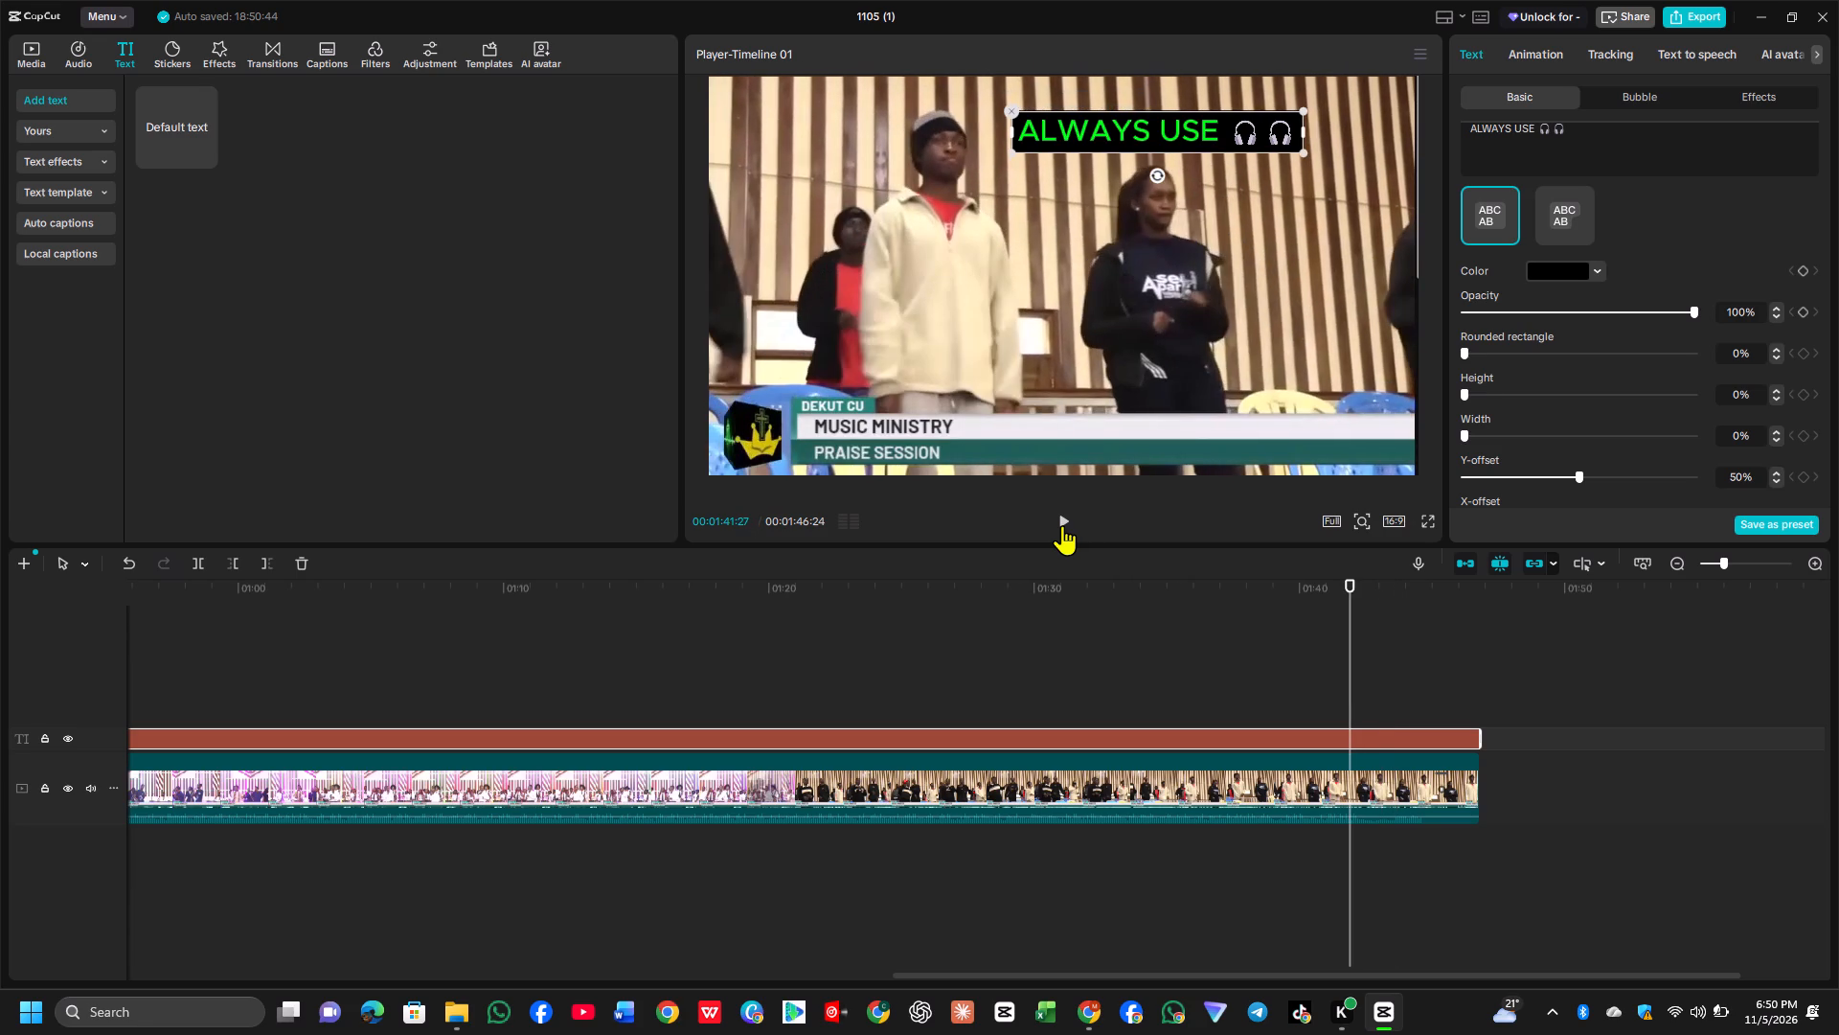
click(1062, 525)
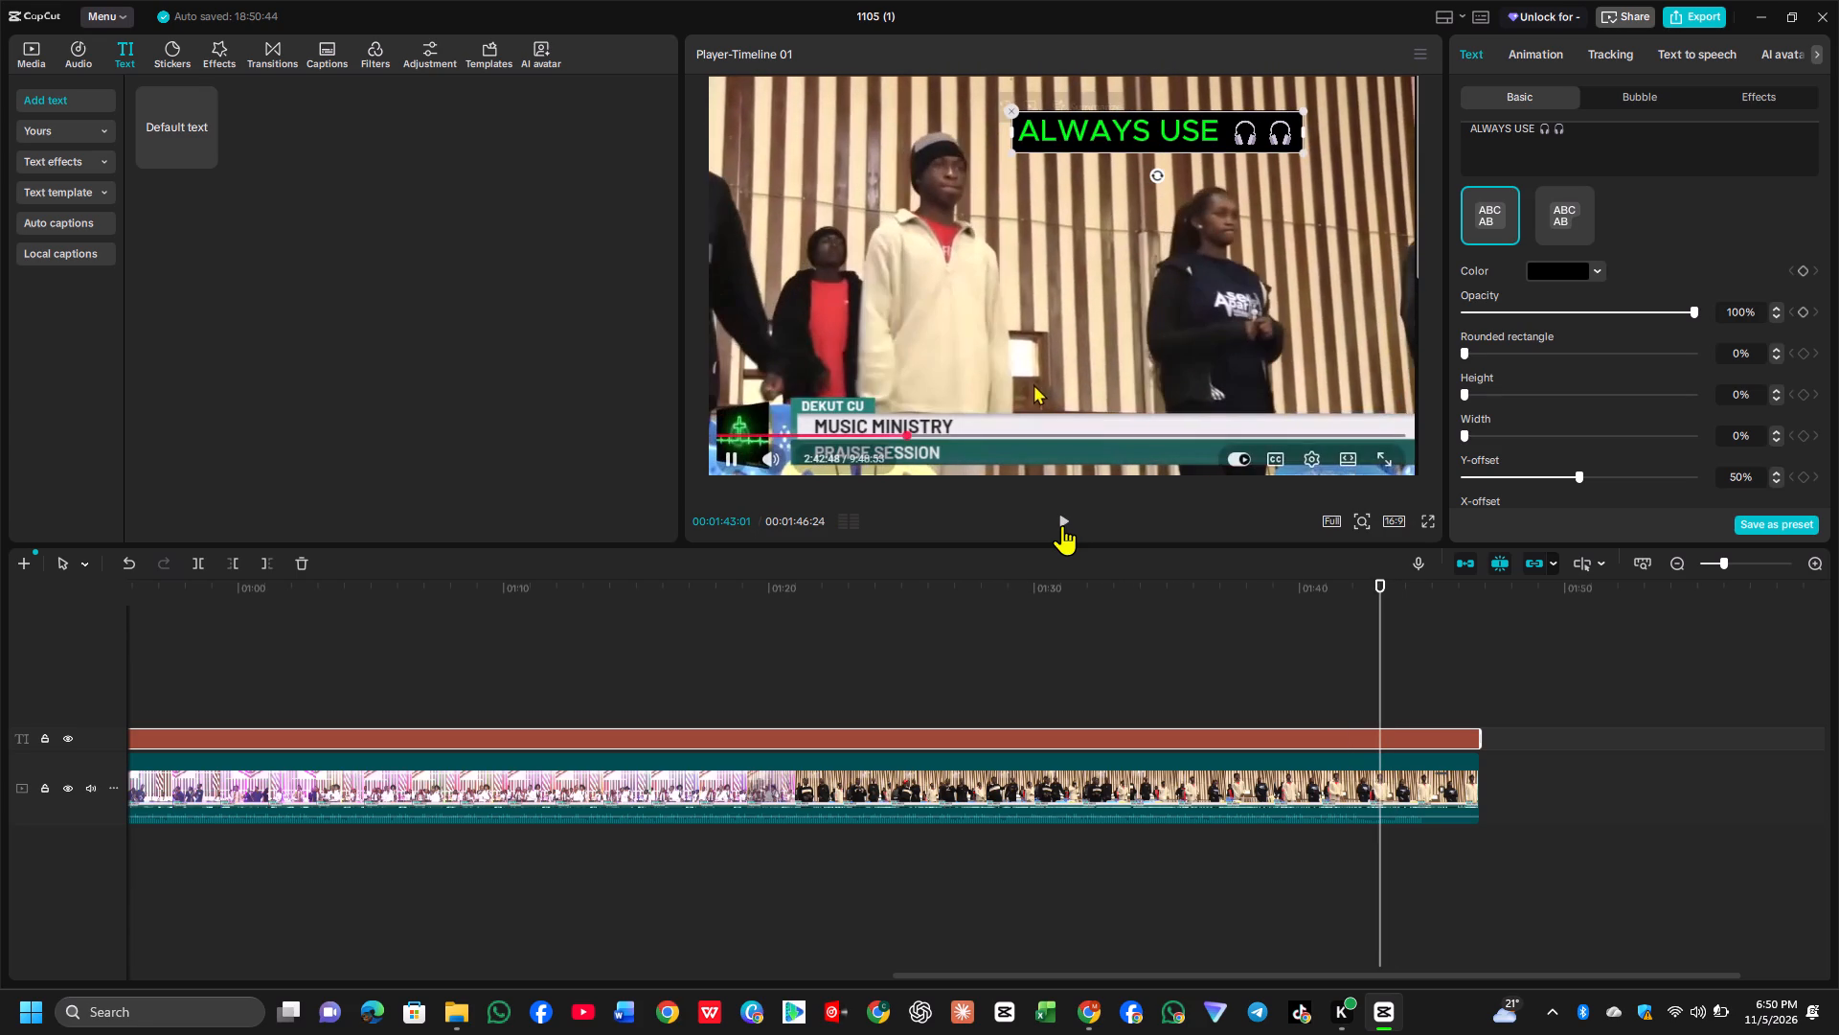
click(272, 565)
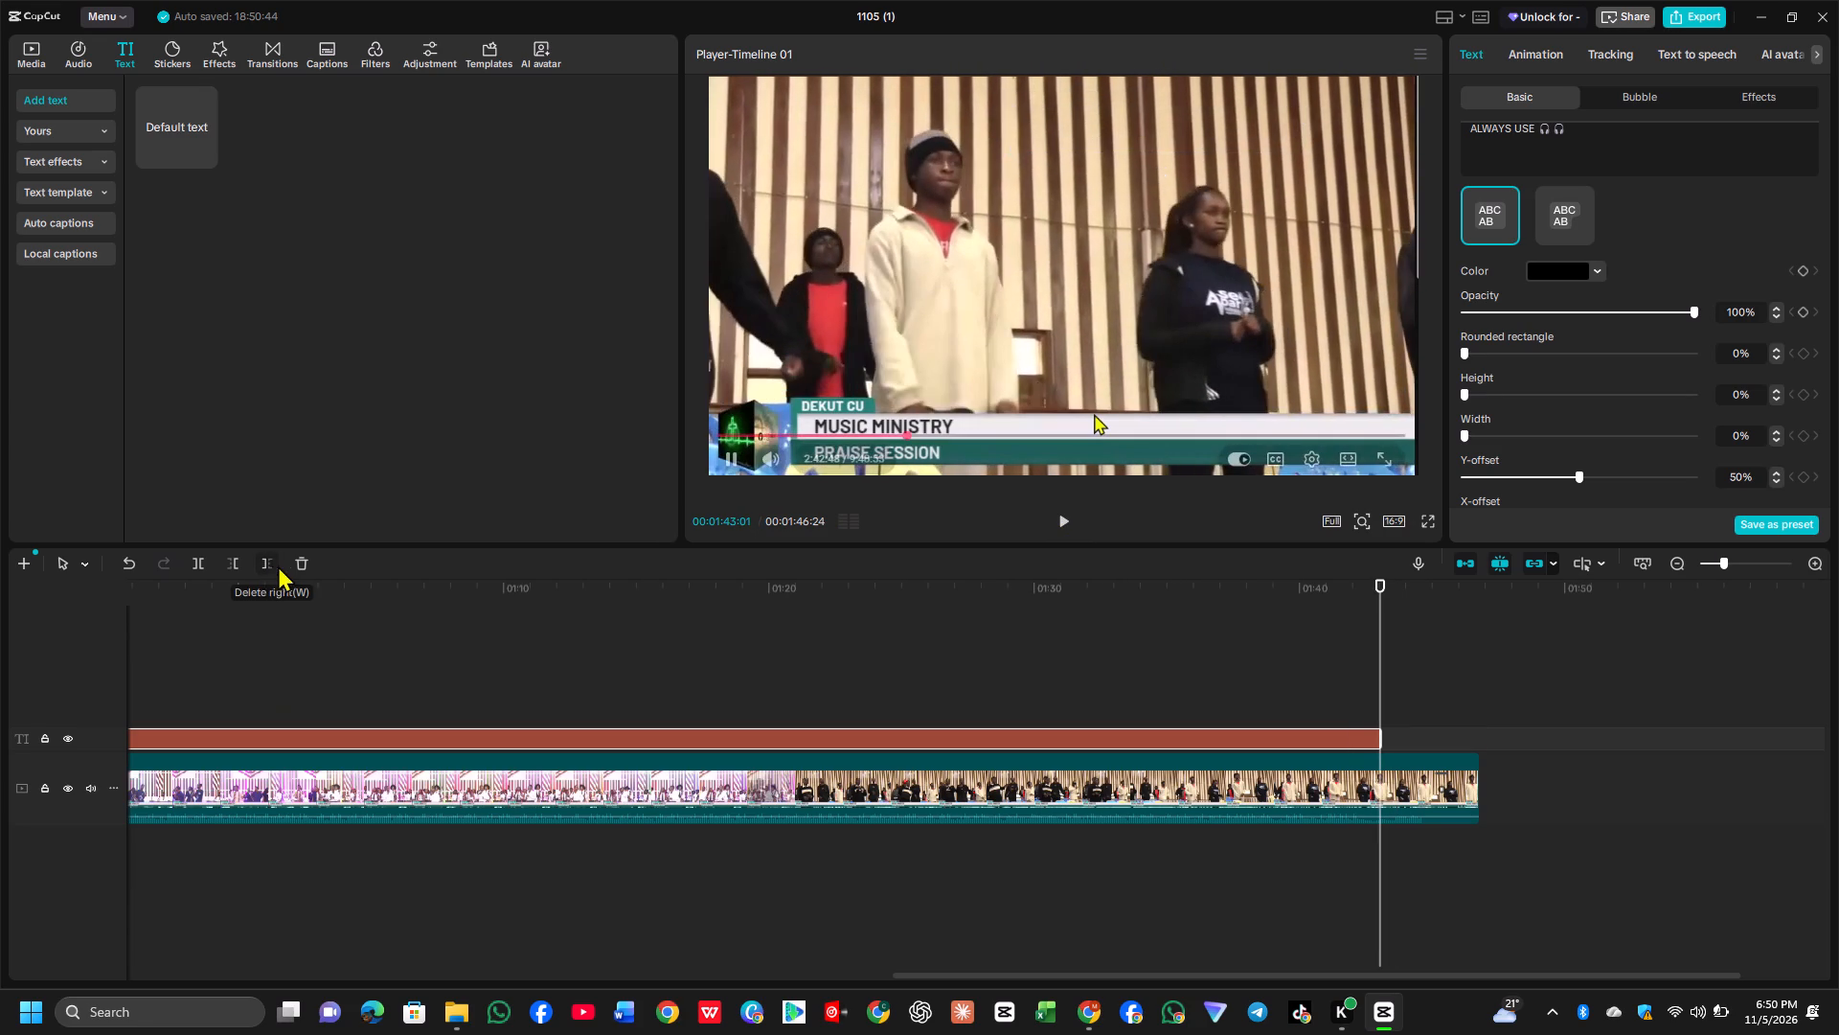
Trim off the end of the 160935 video clip at 00:01:43:01, in line with the end of the text.
click(1062, 517)
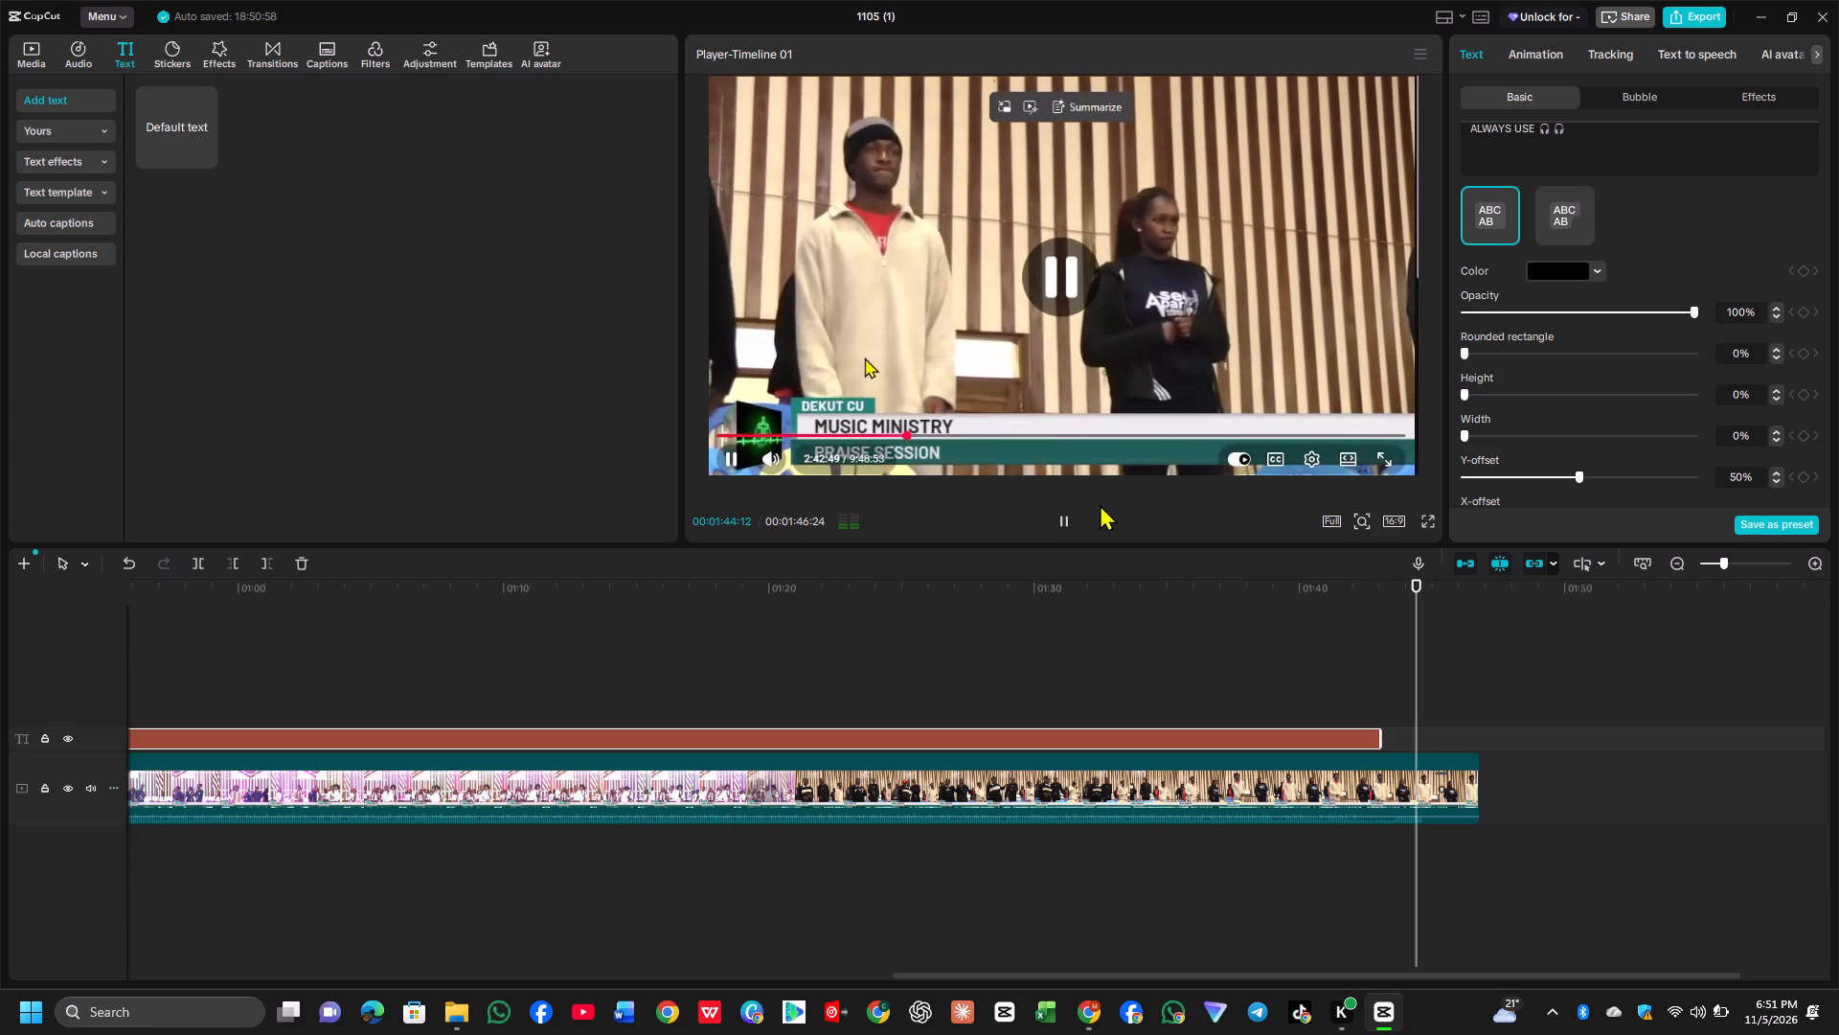
key(Left)
key(Left)
key(Left)
key(Left)
key(Left)
key(Left)
key(Left)
key(Left)
key(Left)
key(Left)
key(Left)
key(Left)
key(Left)
key(Left)
key(Left)
key(Left)
key(Left)
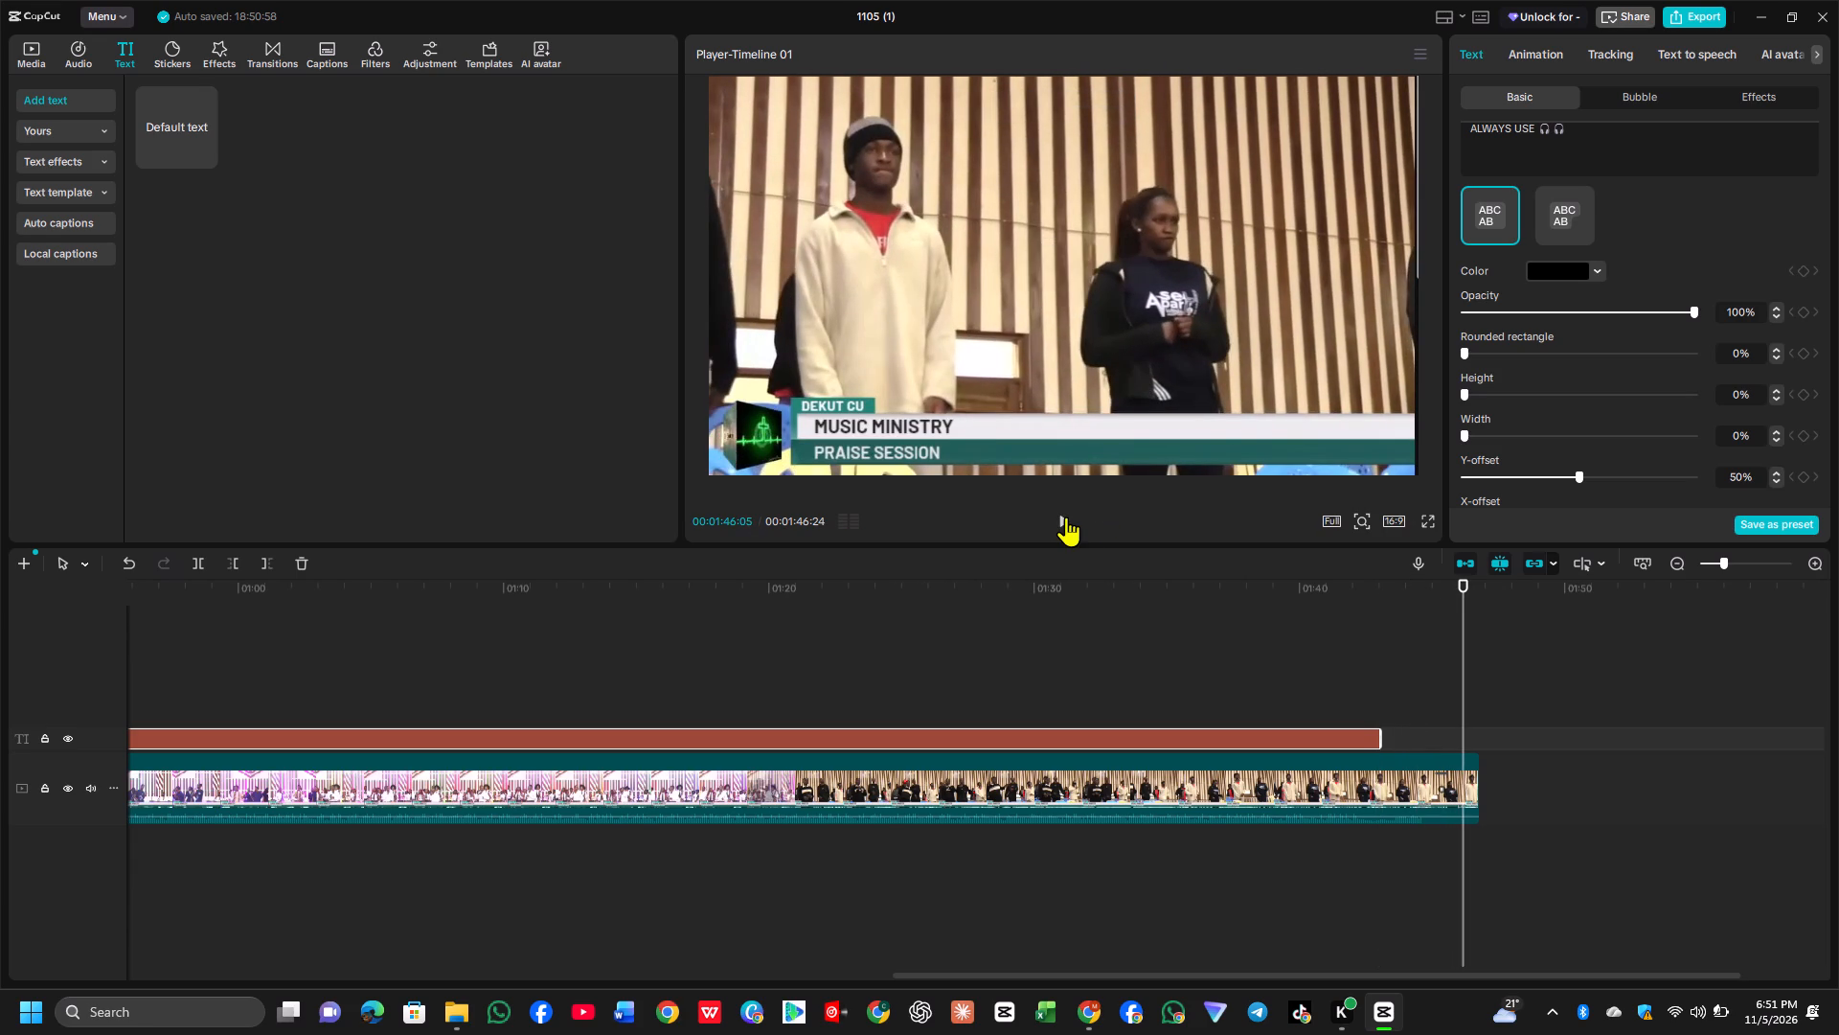
key(Up)
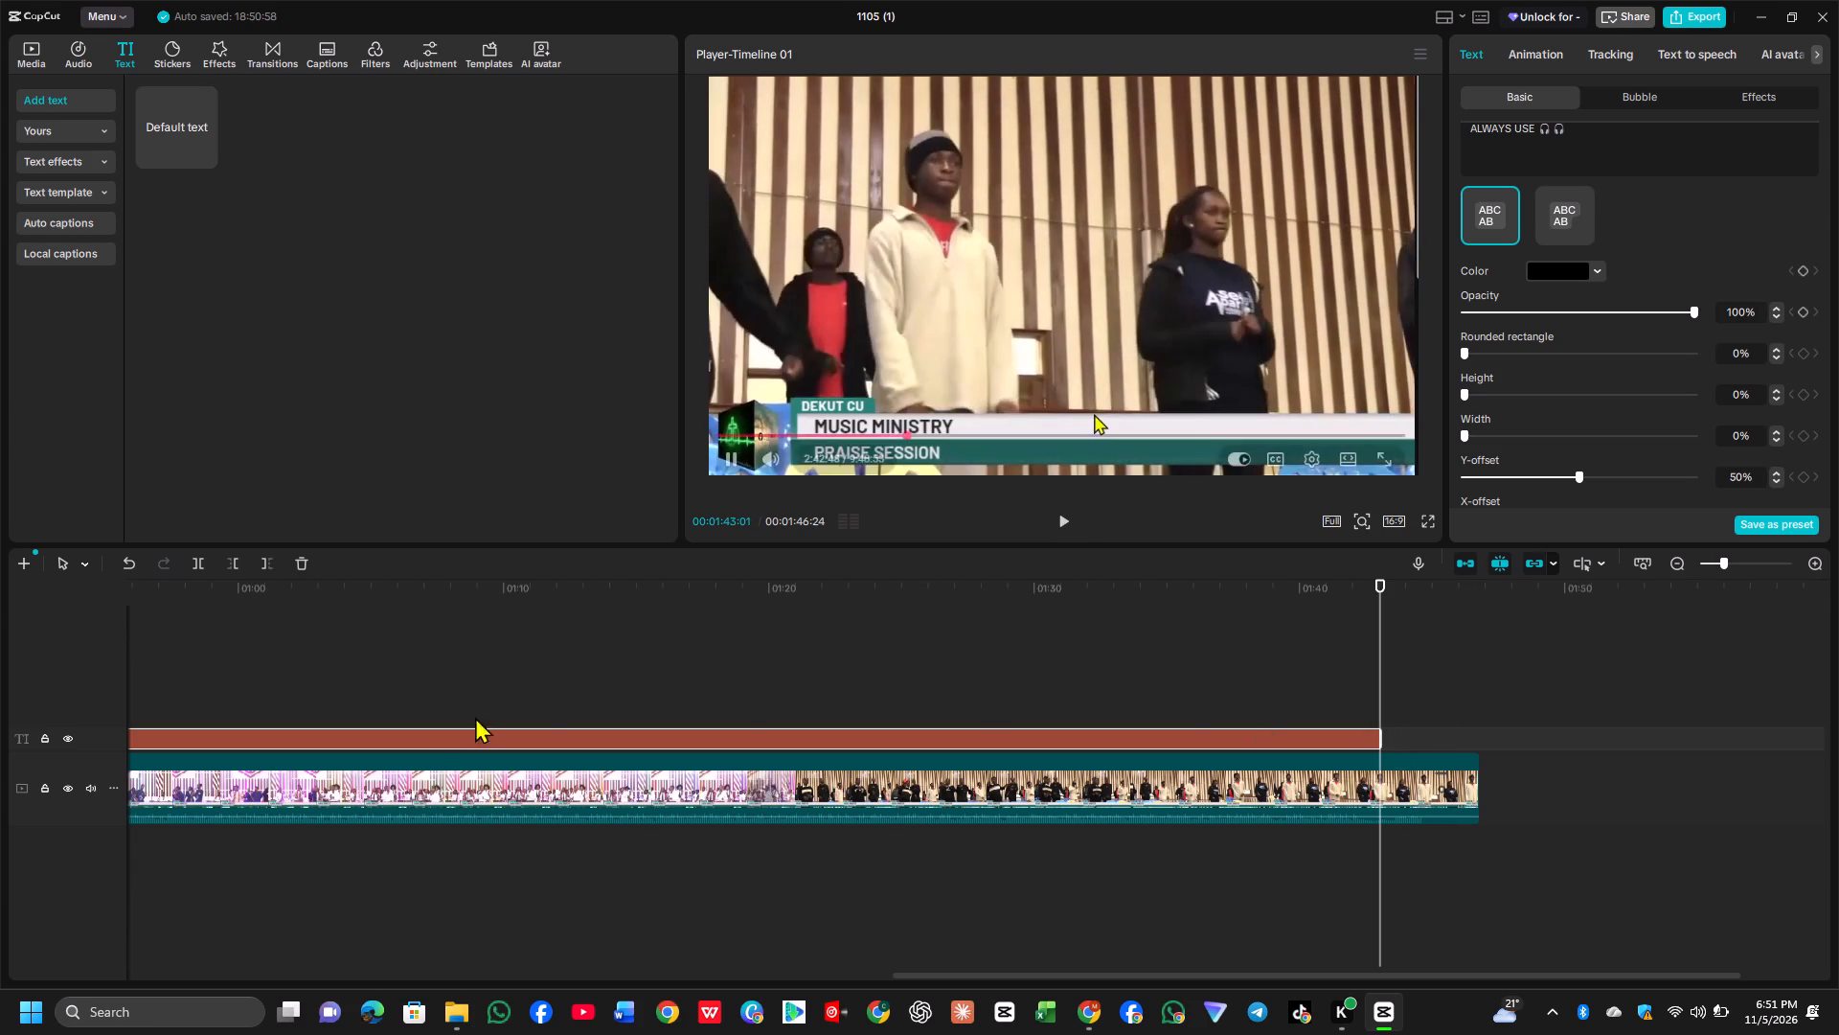
click(436, 760)
click(266, 566)
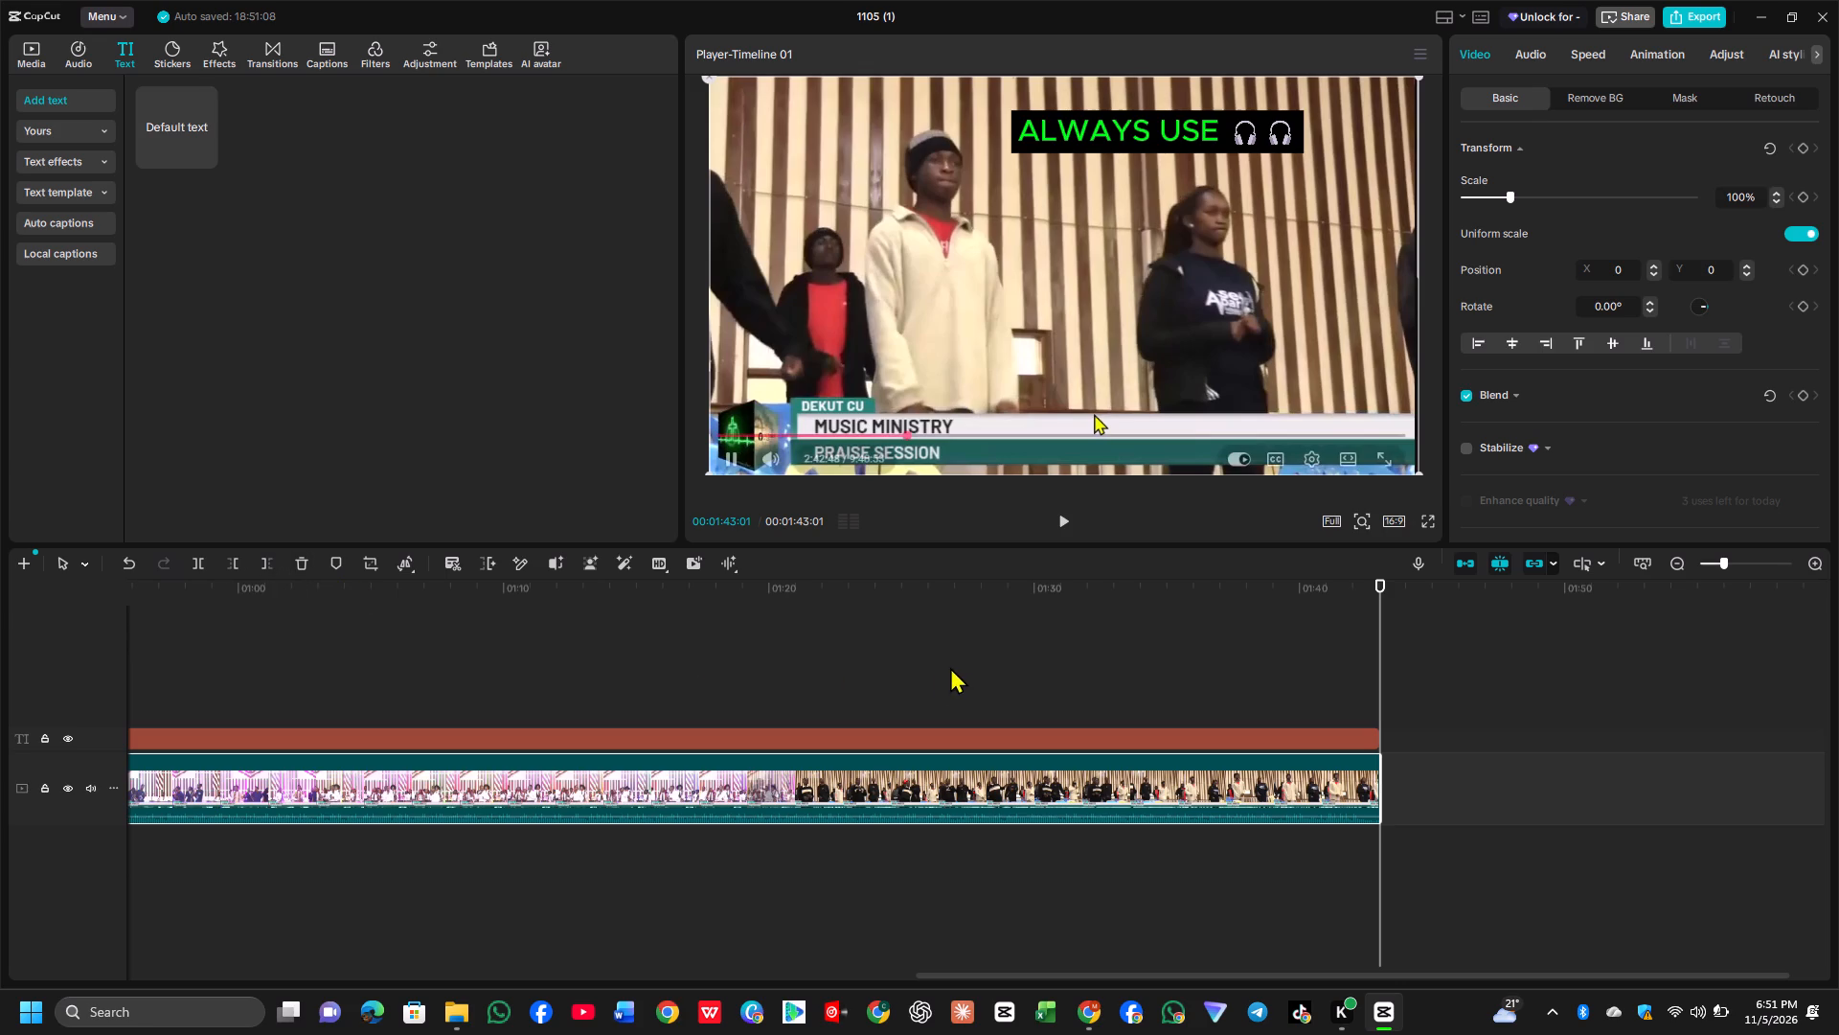
Return to the start of the timeline and export the video under the name "SIjawahi shinda".
key(Up)
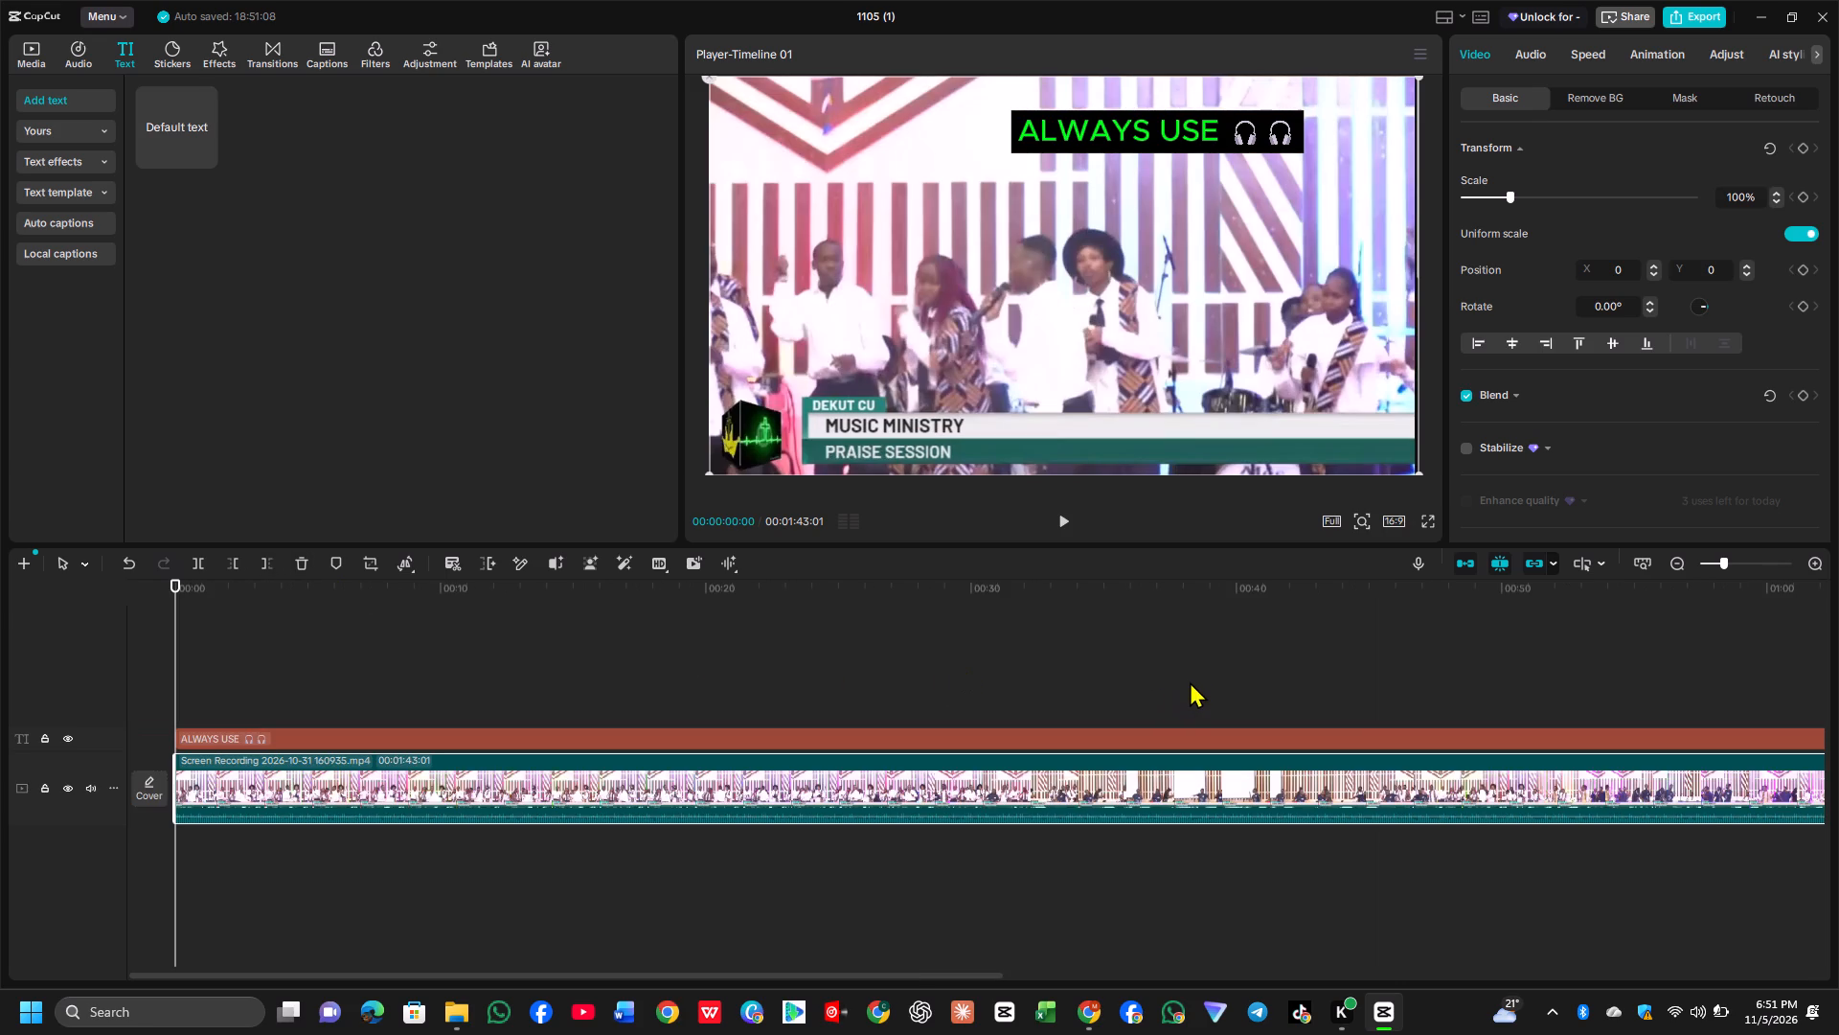
key(Up)
click(1698, 12)
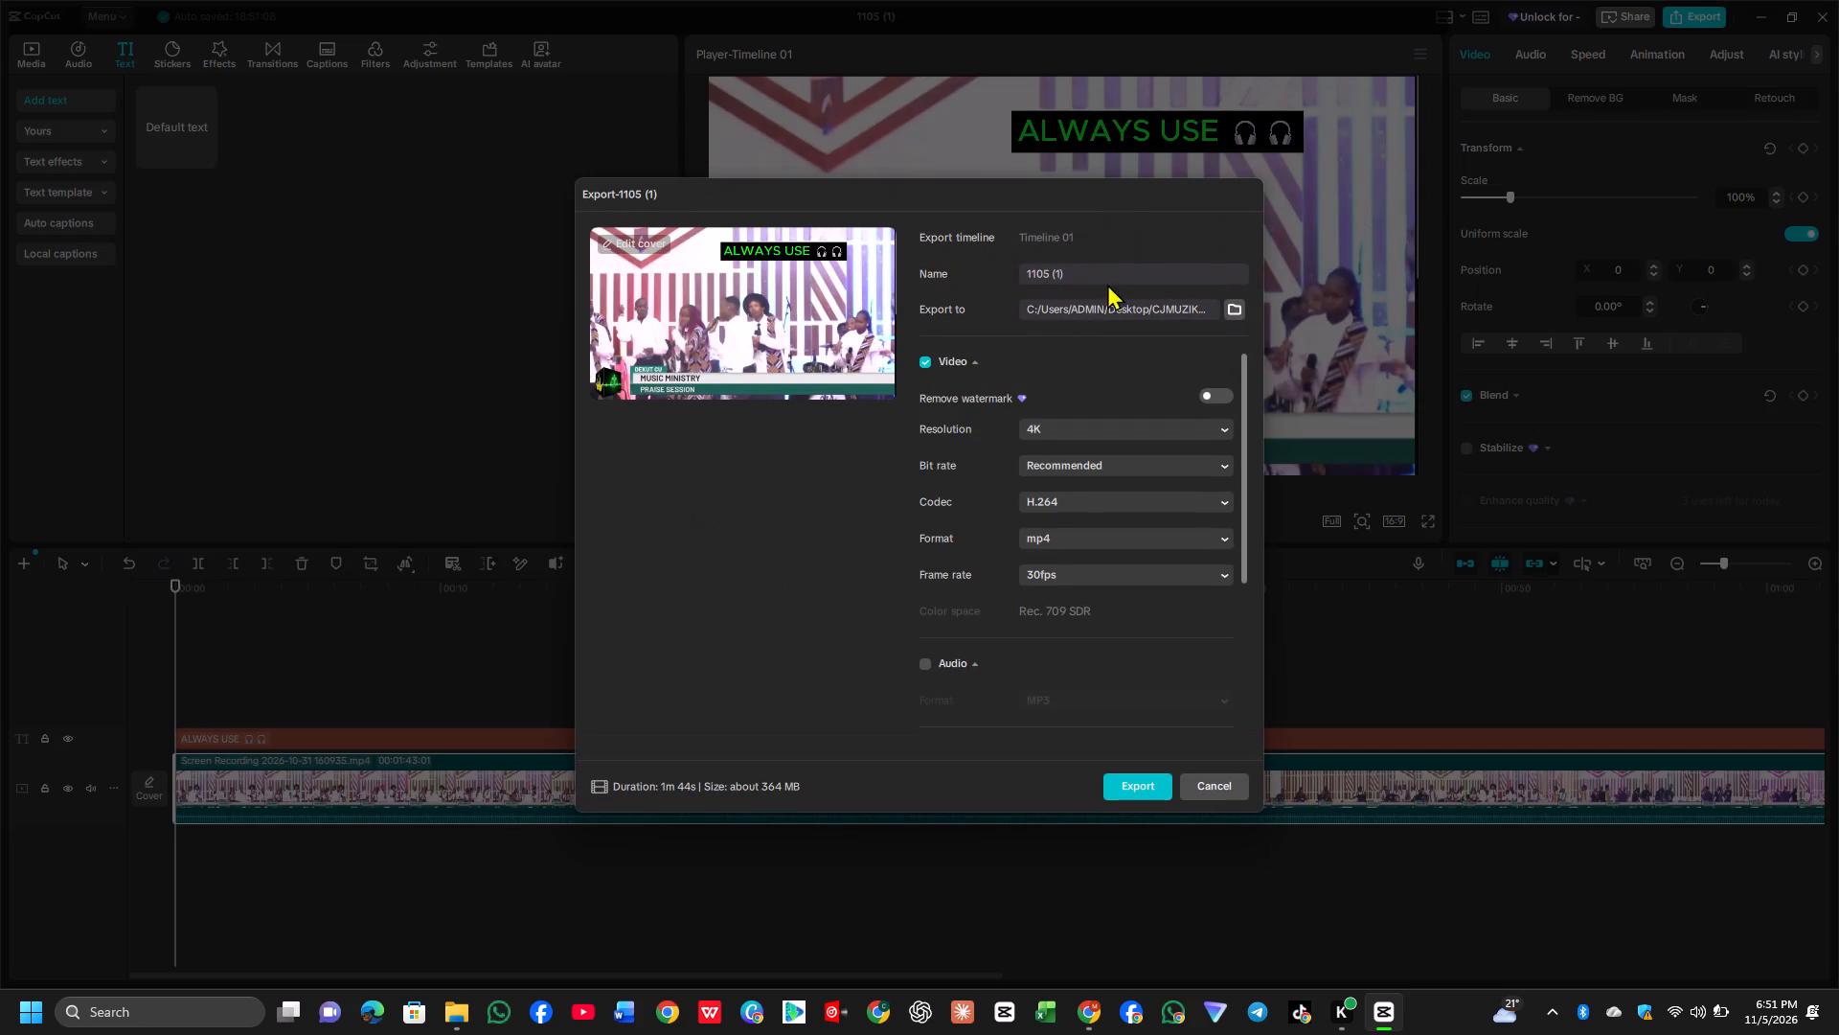
triple_click(1115, 269)
text(hi shinda)
click(1133, 781)
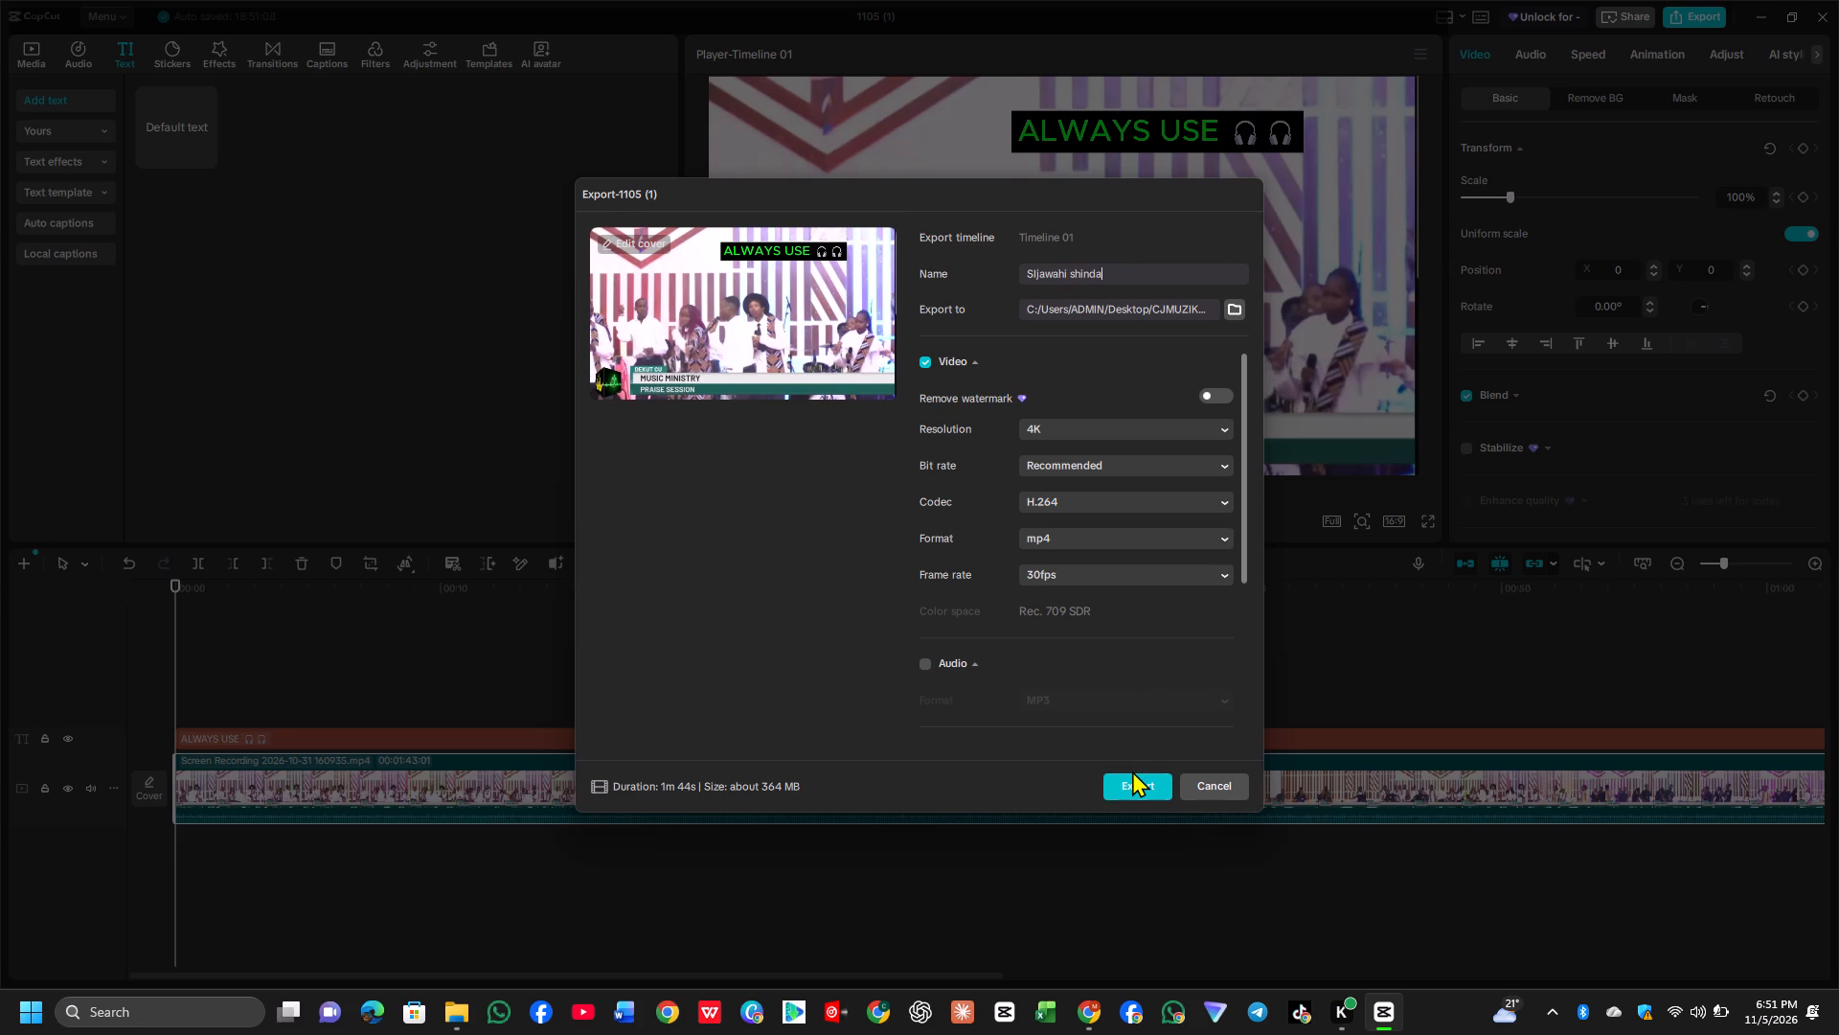